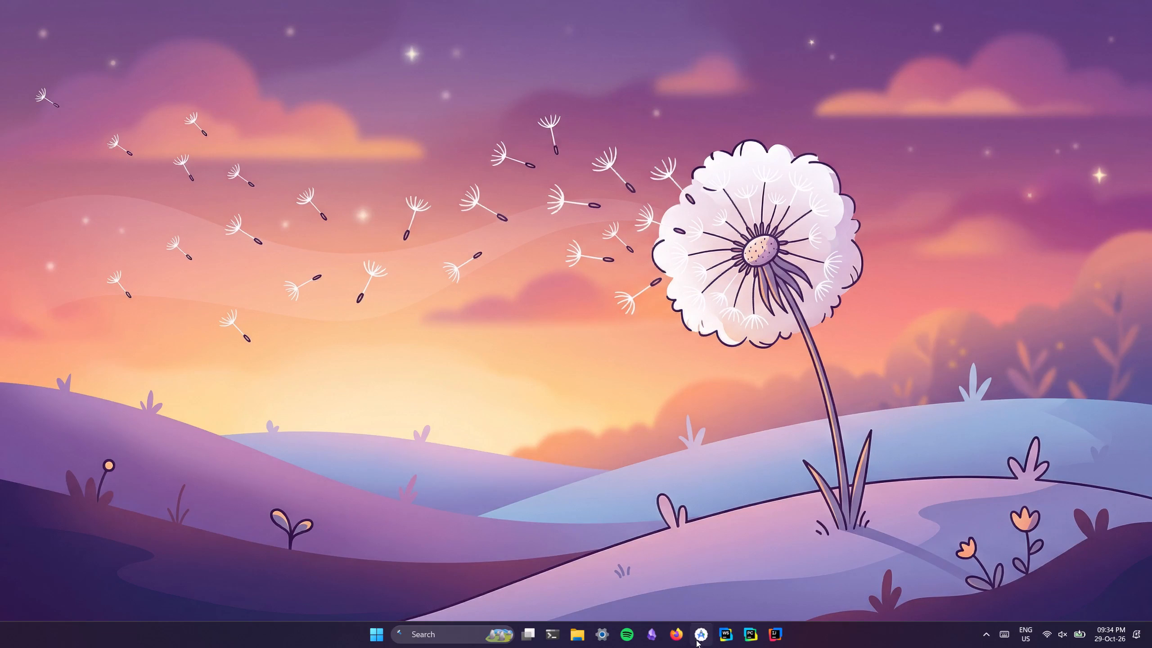
Switch to PyCharm and enlarge the dataset summary cell's output in program9.ipynb until the whole Missing Values list fits.
{"action": "left_click", "coordinate": [752, 634]}
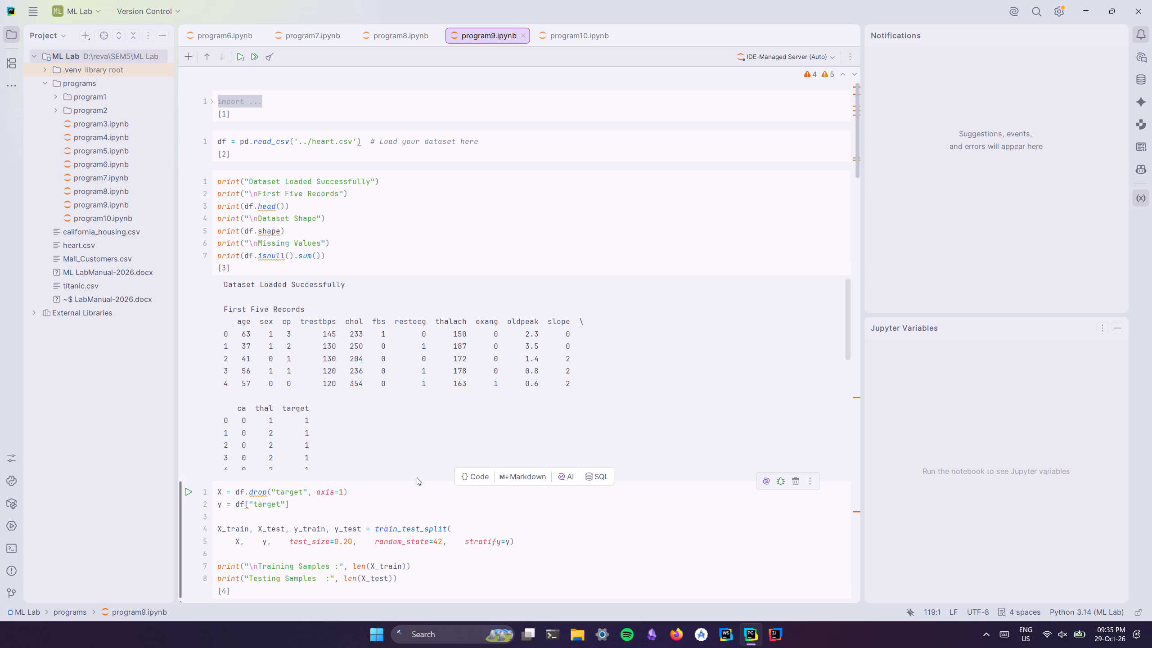
{"action": "left_click", "coordinate": [432, 448]}
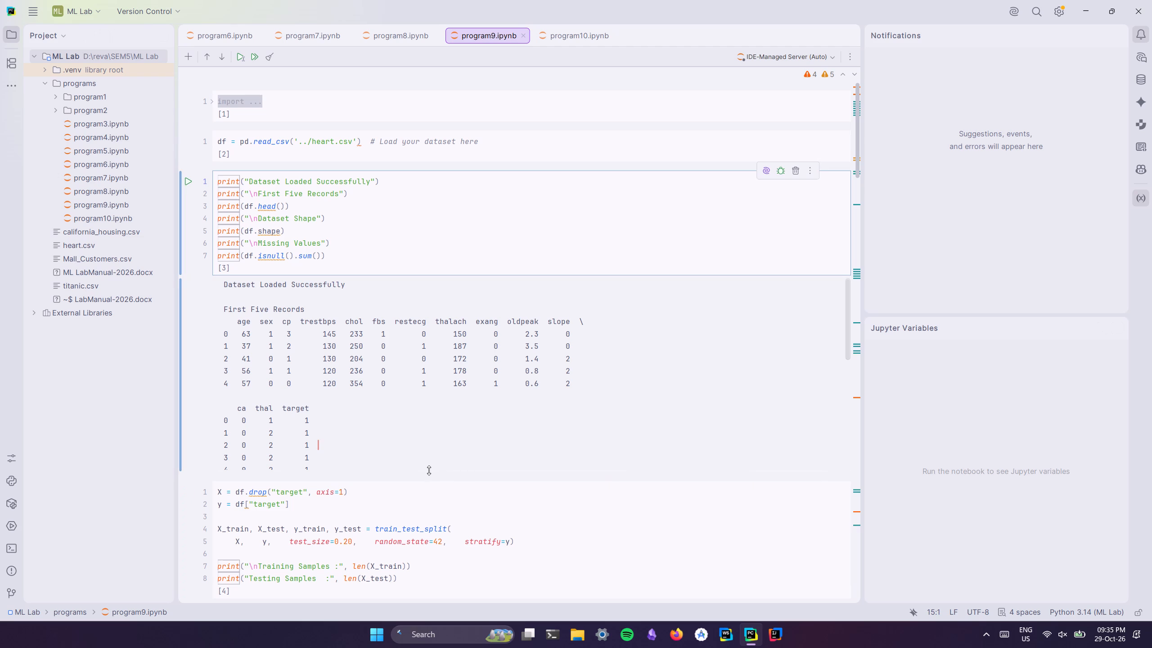
{"action": "left_click_drag", "start_coordinate": [429, 470], "coordinate": [429, 621]}
{"action": "scroll", "coordinate": [424, 478], "scroll_direction": "down", "scroll_amount": 6}
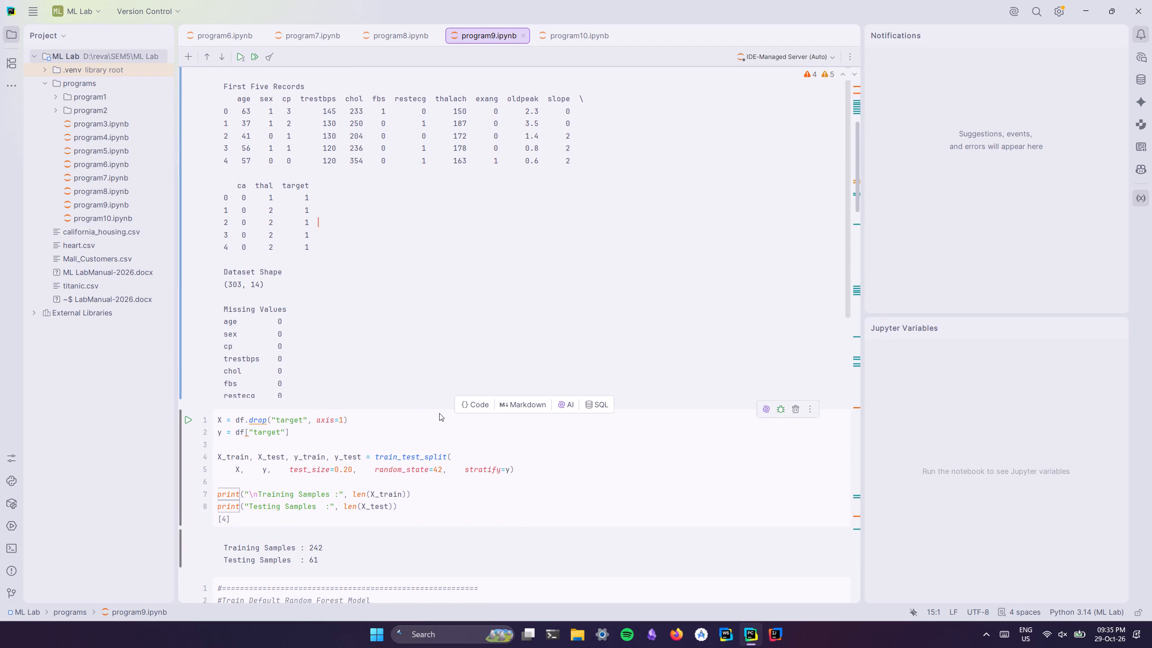
{"action": "left_click", "coordinate": [448, 404]}
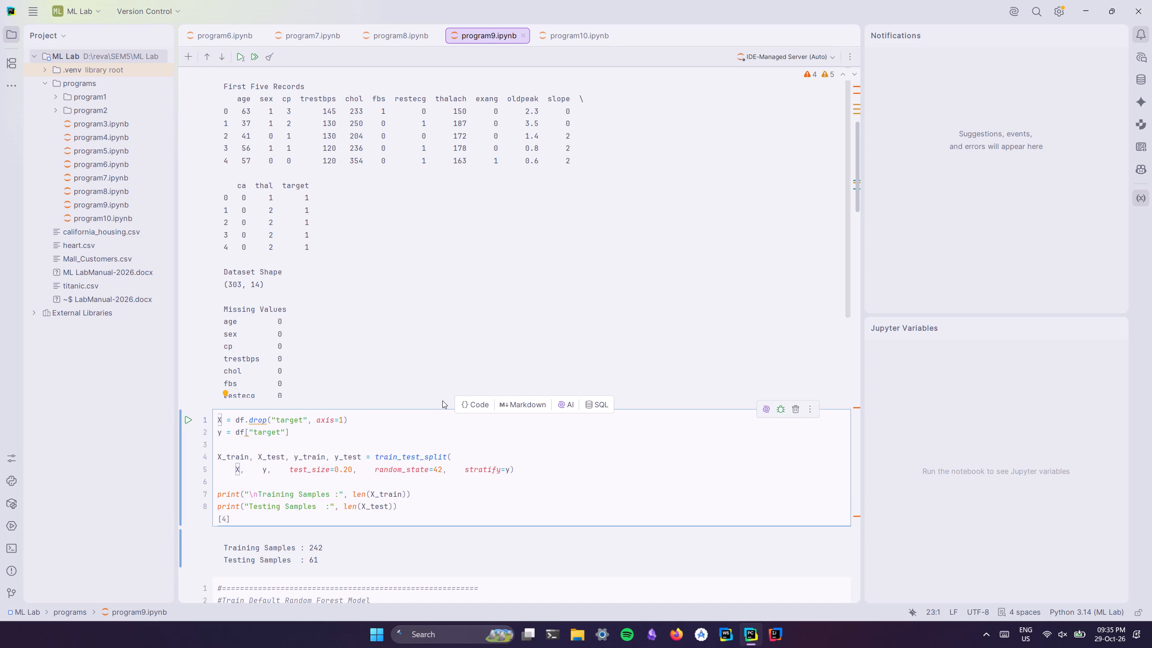
{"action": "left_click_drag", "start_coordinate": [442, 398], "coordinate": [441, 436]}
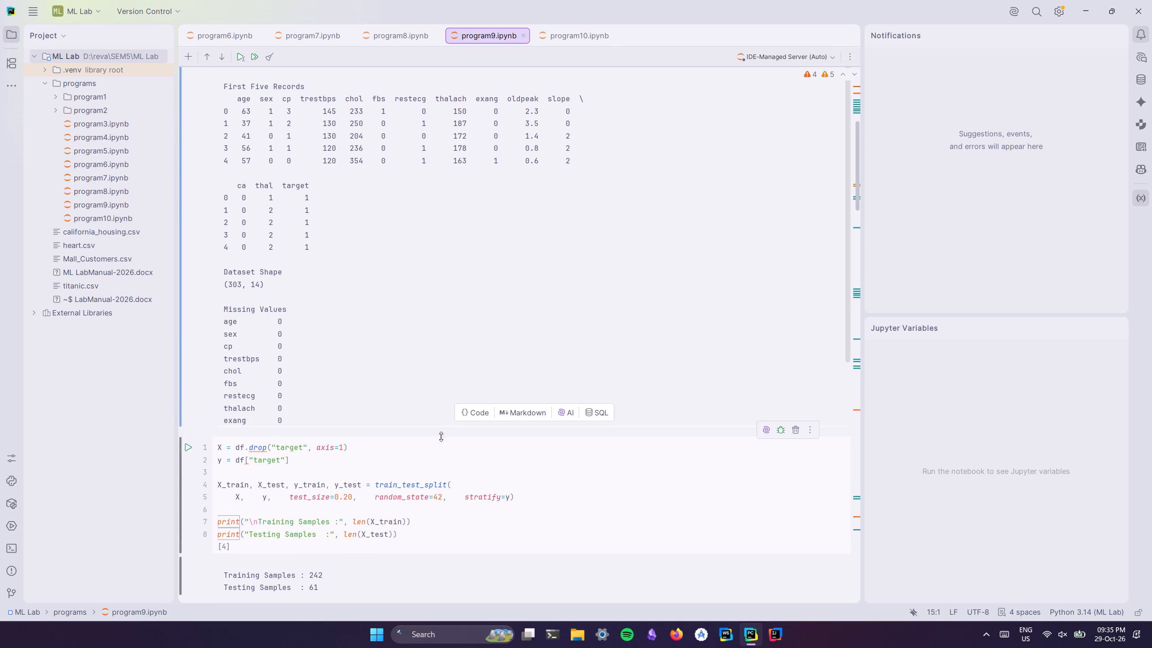
{"action": "left_click_drag", "start_coordinate": [441, 436], "coordinate": [433, 561]}
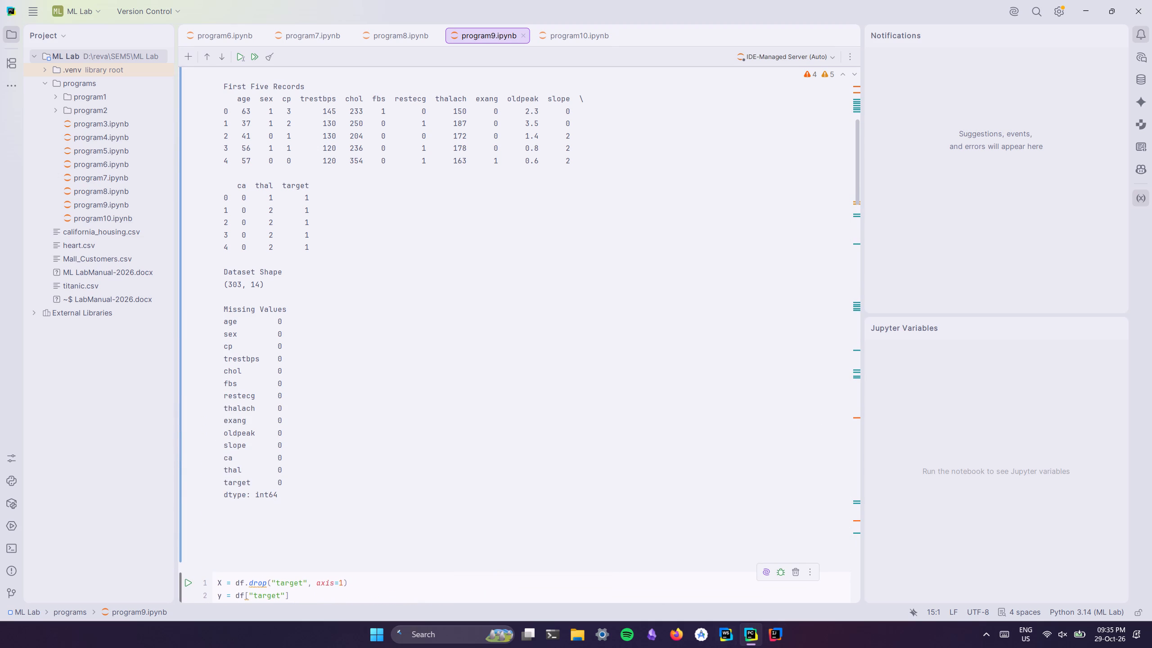
Launch Word and open the recent document Doc1.
{"action": "type", "text": "wo"}
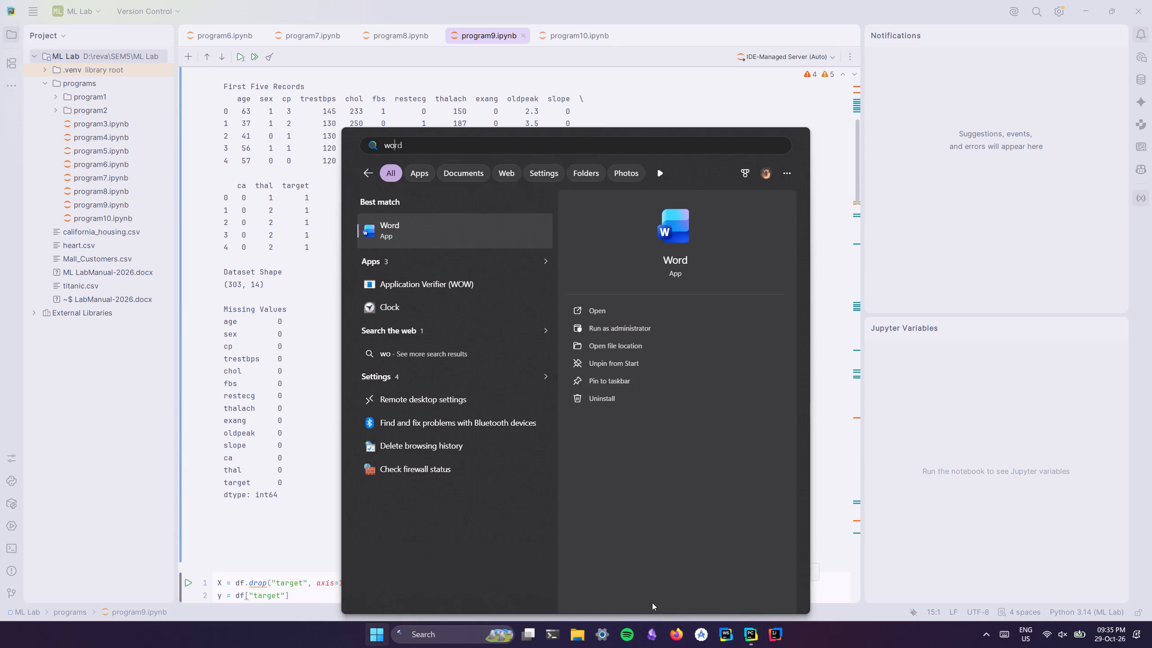
{"action": "key", "text": "Return"}
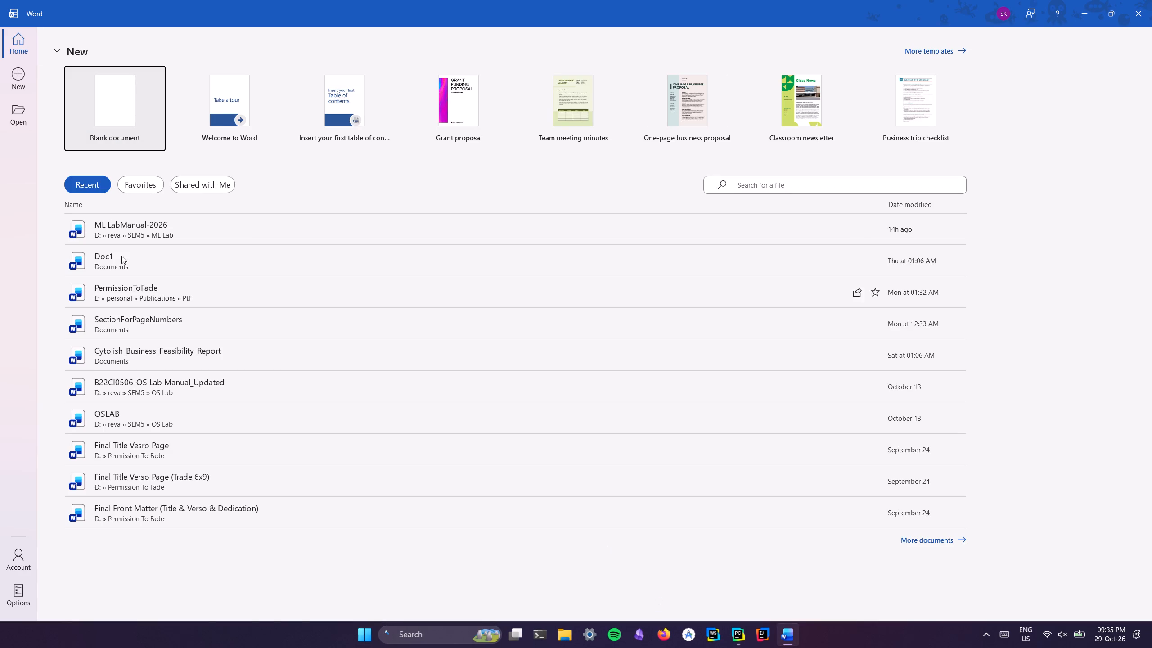
{"action": "left_click", "coordinate": [160, 256]}
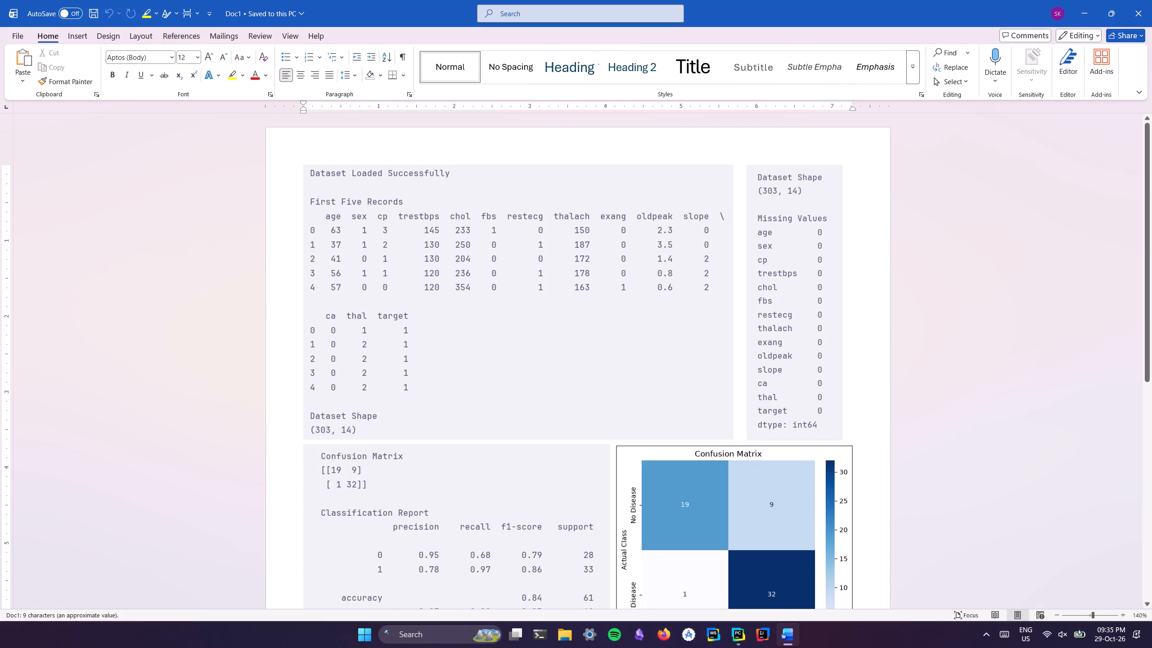
Examine the output pictures in Doc1 and compare them with the cell outputs of program9.ipynb in PyCharm.
{"action": "scroll", "coordinate": [469, 398], "scroll_direction": "down", "scroll_amount": 4, "text": "ctrl"}
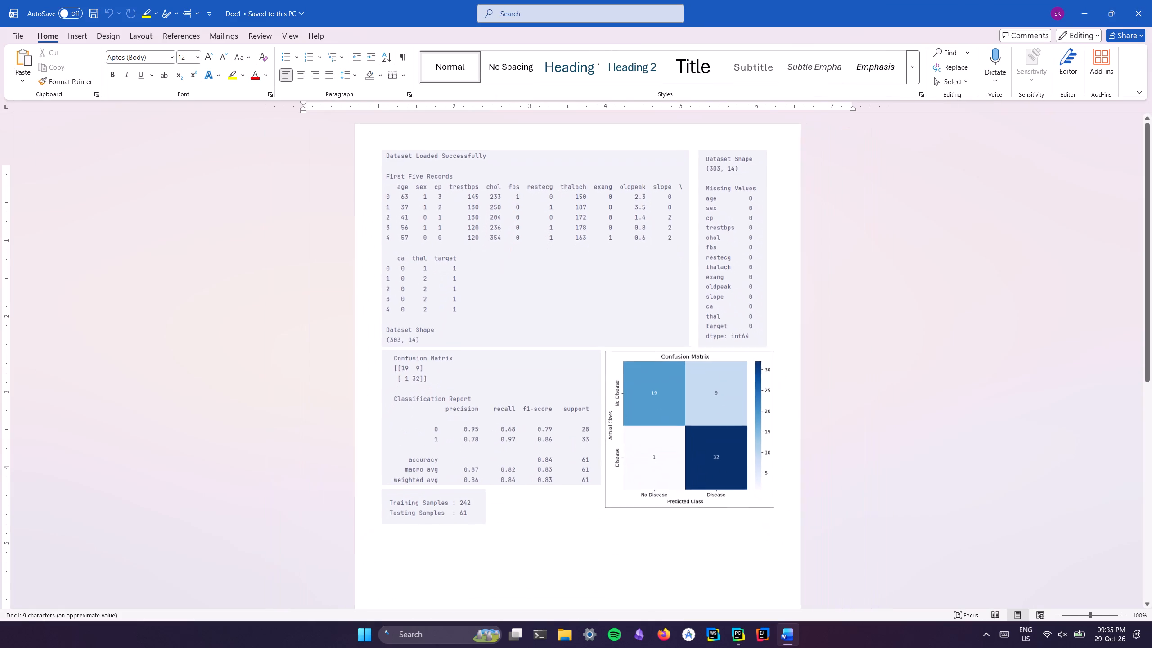
{"action": "scroll", "coordinate": [469, 398], "scroll_direction": "down", "scroll_amount": 10}
{"action": "scroll", "coordinate": [469, 398], "scroll_direction": "up", "scroll_amount": 2}
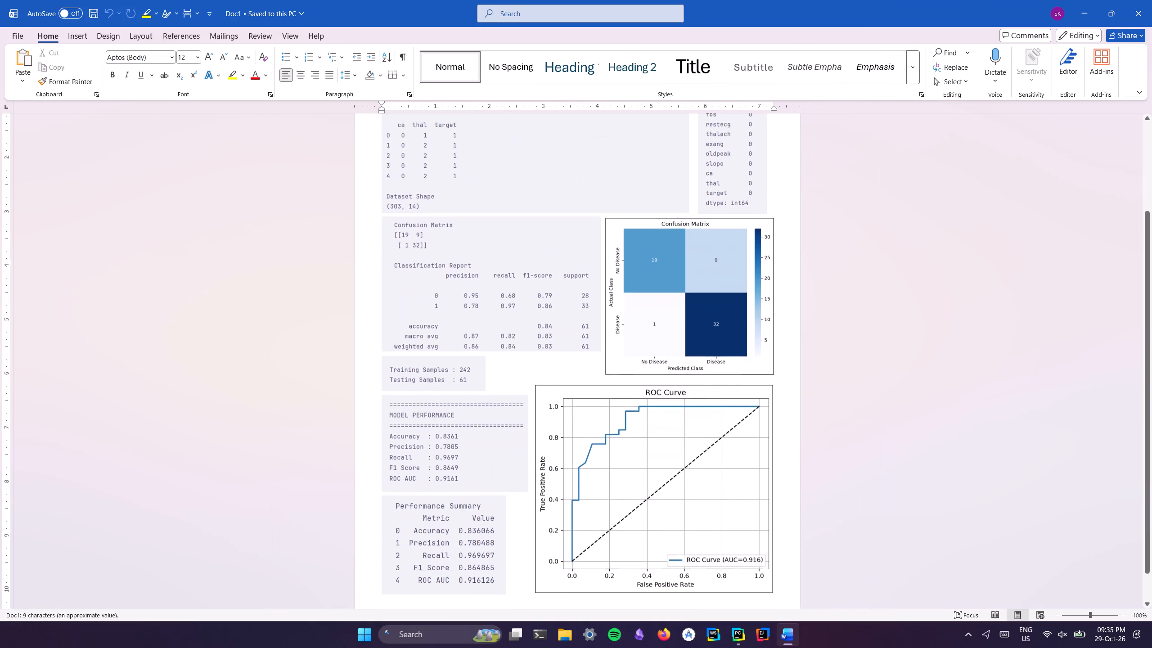
{"action": "scroll", "coordinate": [469, 398], "scroll_direction": "up", "scroll_amount": 1}
{"action": "key", "text": "alt+Tab"}
{"action": "scroll", "coordinate": [469, 398], "scroll_direction": "down", "scroll_amount": 8}
{"action": "key", "text": "alt+Tab"}
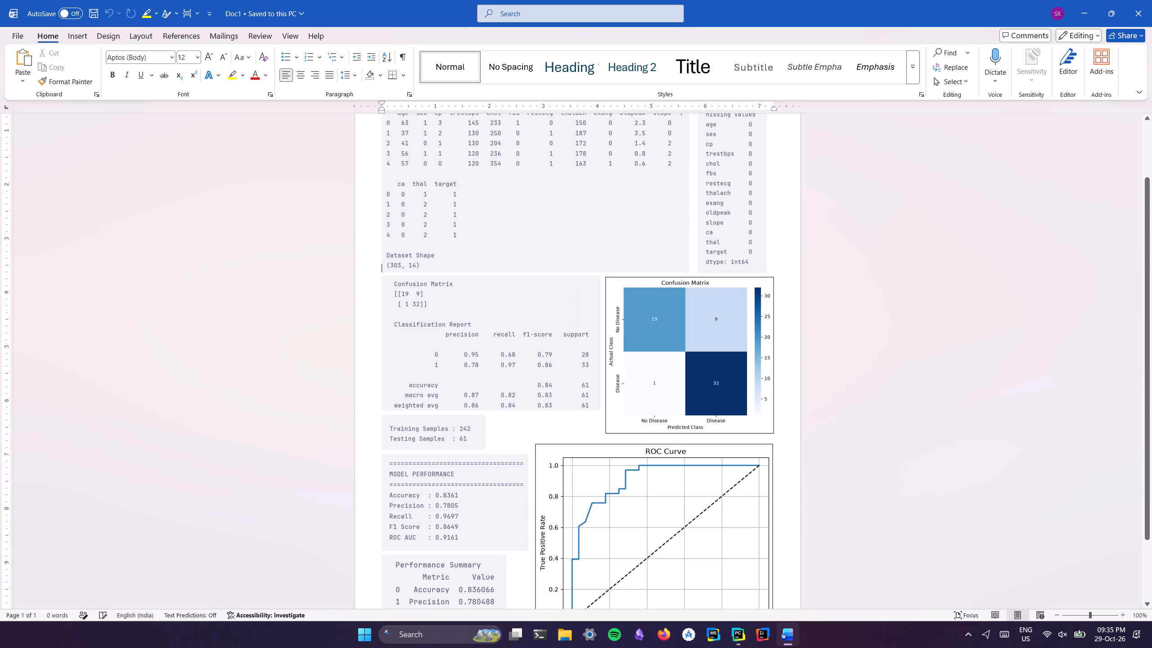
{"action": "scroll", "coordinate": [520, 378], "scroll_direction": "up", "scroll_amount": 7}
{"action": "key", "text": "alt+Tab"}
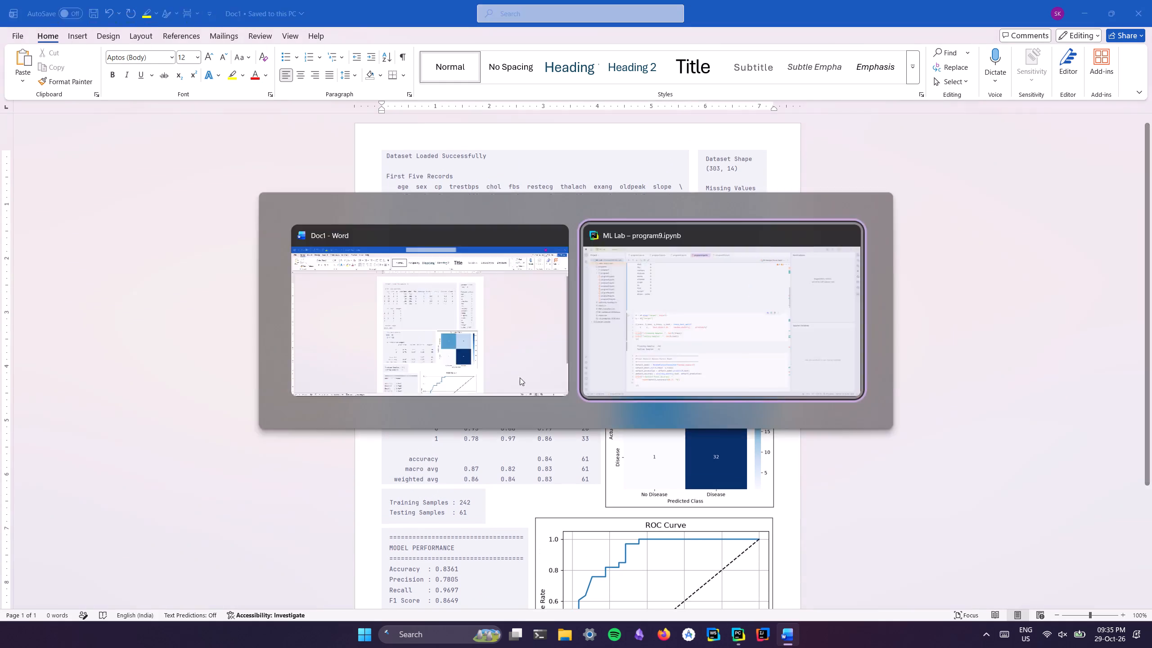
{"action": "scroll", "coordinate": [520, 378], "scroll_direction": "down", "scroll_amount": 5}
{"action": "key", "text": "alt+Tab"}
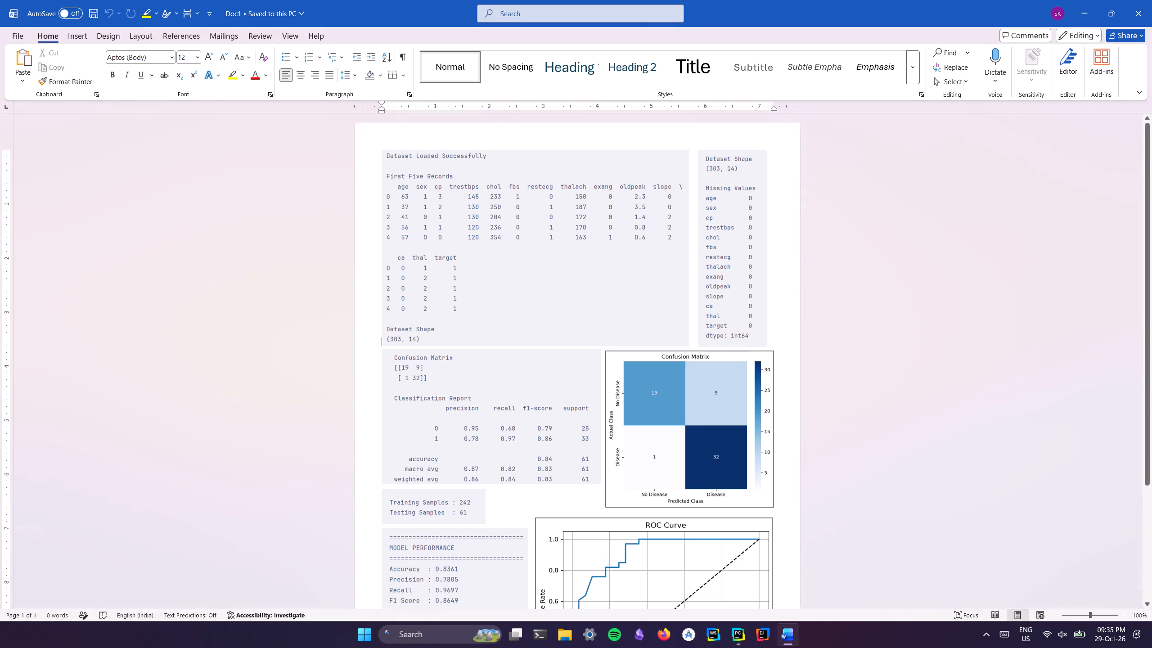
Switch to PyCharm and review program9.ipynb's cell outputs from the train-test split through the Default vs Optimized Model chart.
{"action": "key", "text": "alt+Tab"}
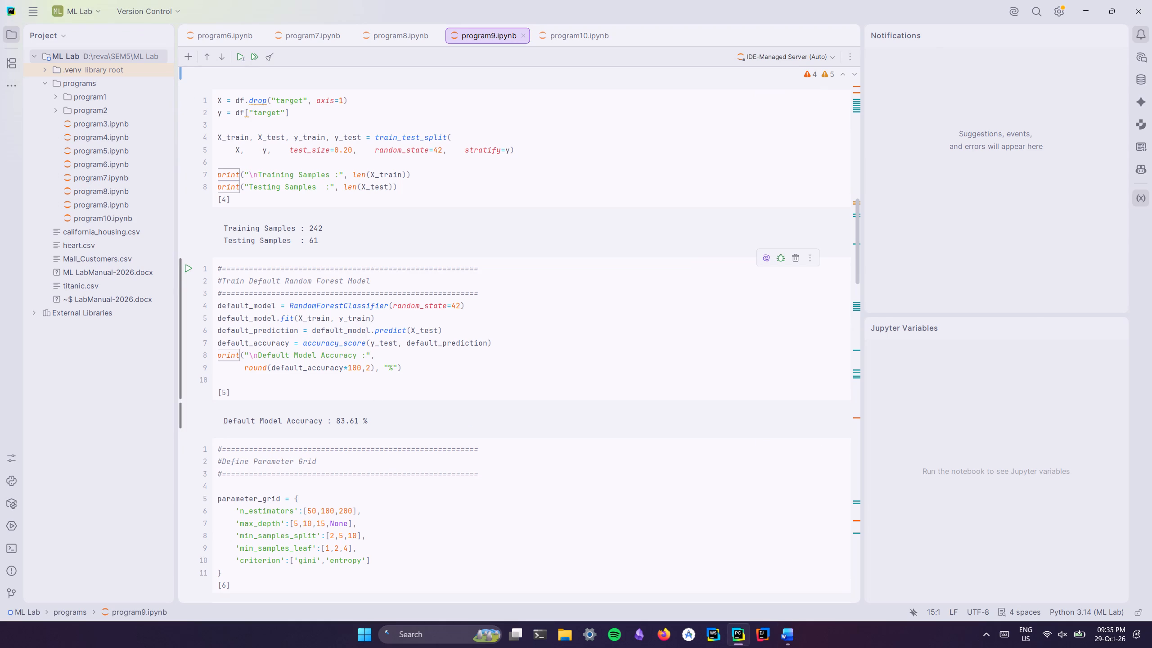
{"action": "scroll", "coordinate": [371, 330], "scroll_direction": "down", "scroll_amount": 7}
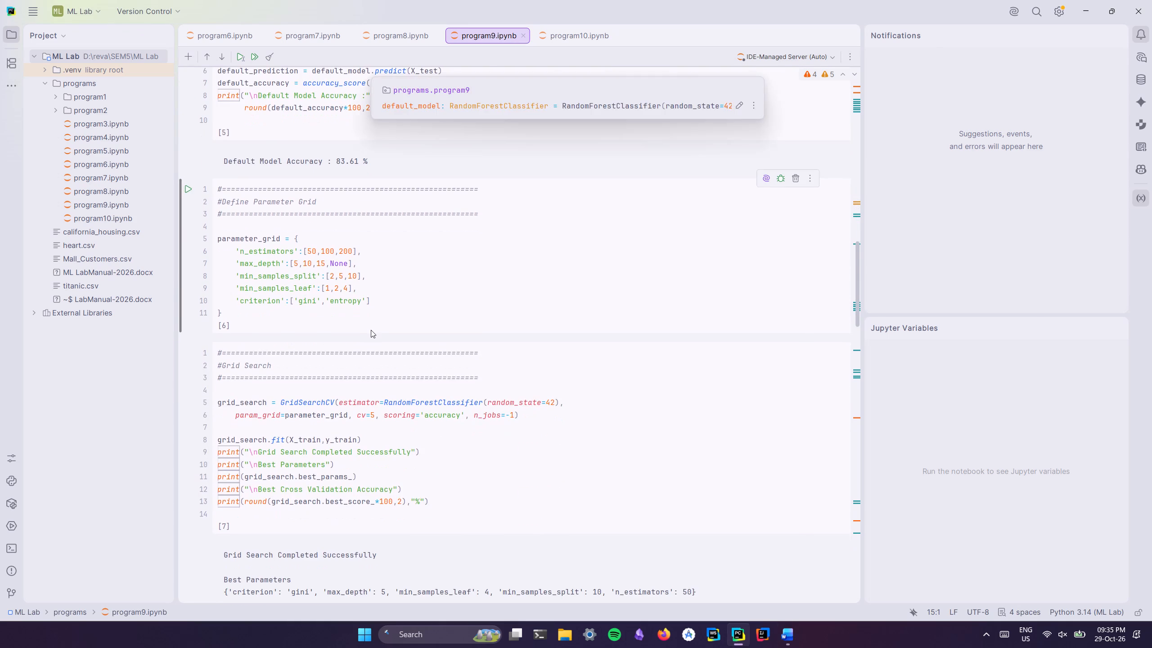
{"action": "scroll", "coordinate": [371, 330], "scroll_direction": "down", "scroll_amount": 14}
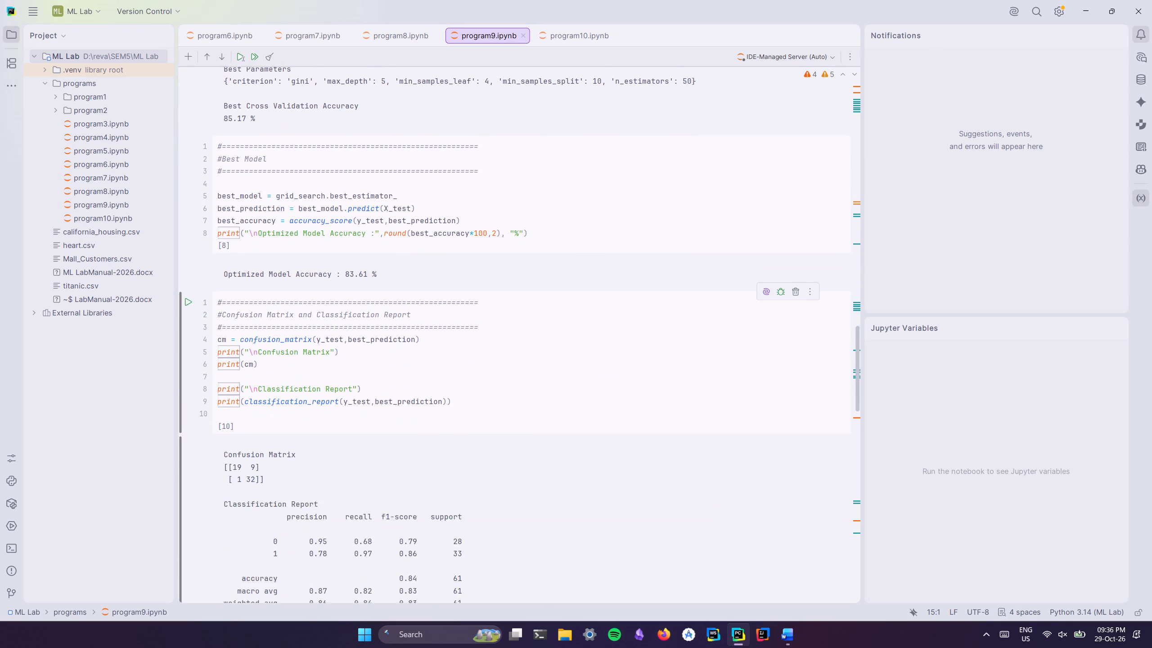
{"action": "scroll", "coordinate": [371, 330], "scroll_direction": "down", "scroll_amount": 10}
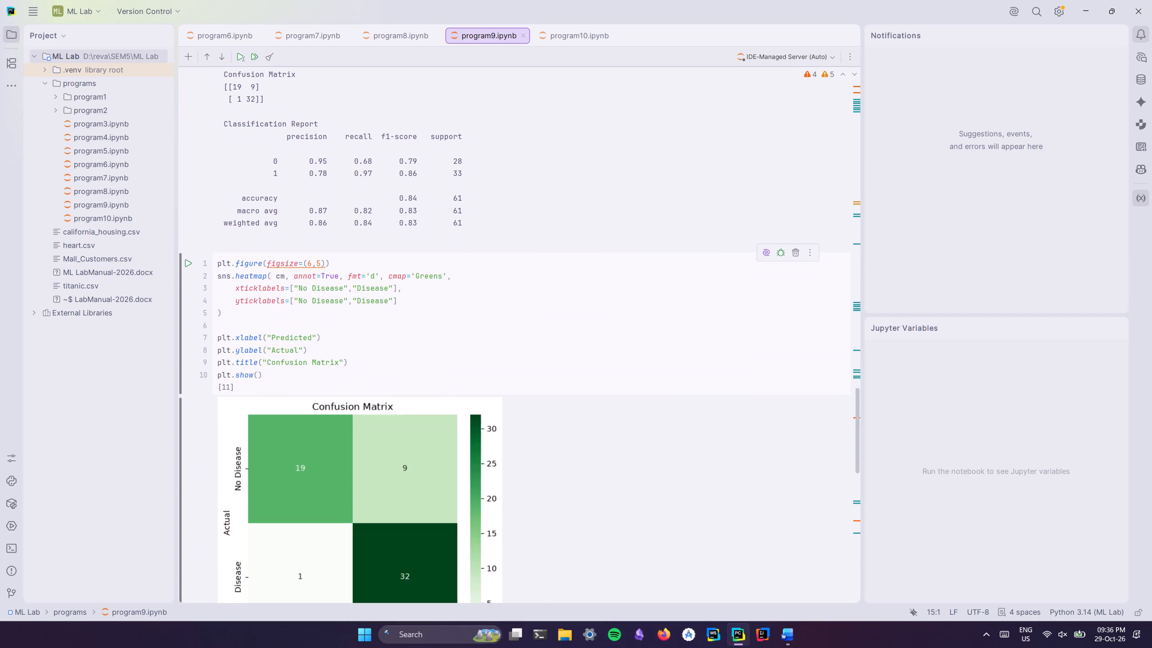
{"action": "scroll", "coordinate": [371, 330], "scroll_direction": "down", "scroll_amount": 14}
{"action": "scroll", "coordinate": [371, 330], "scroll_direction": "down", "scroll_amount": 7}
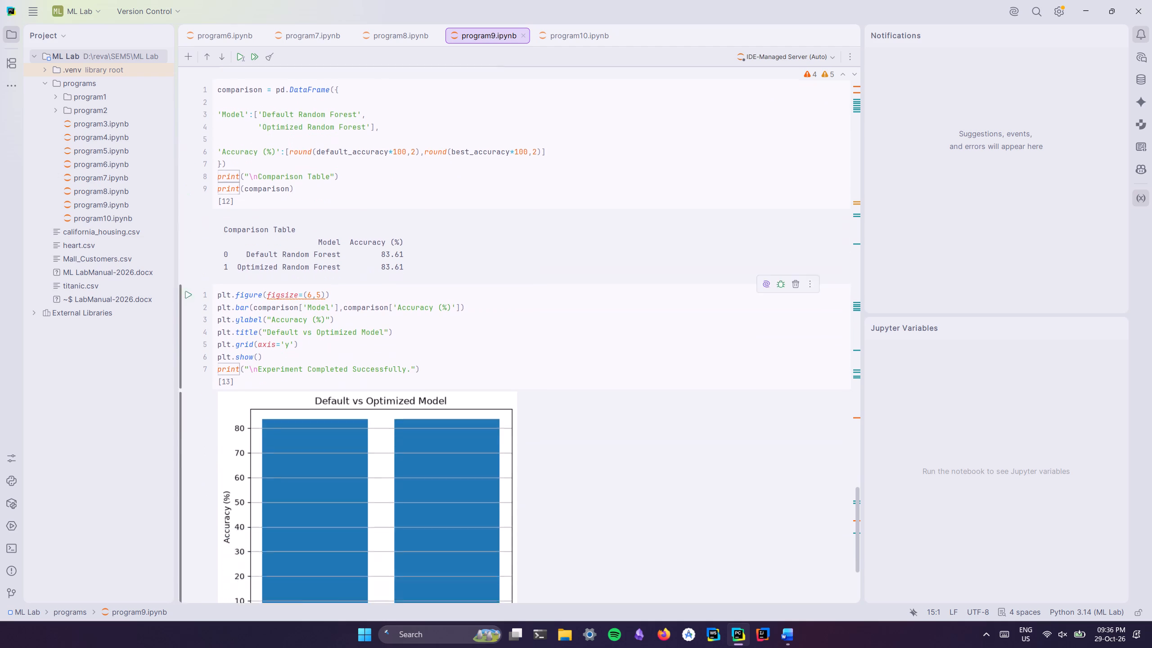
{"action": "scroll", "coordinate": [371, 330], "scroll_direction": "down", "scroll_amount": 5}
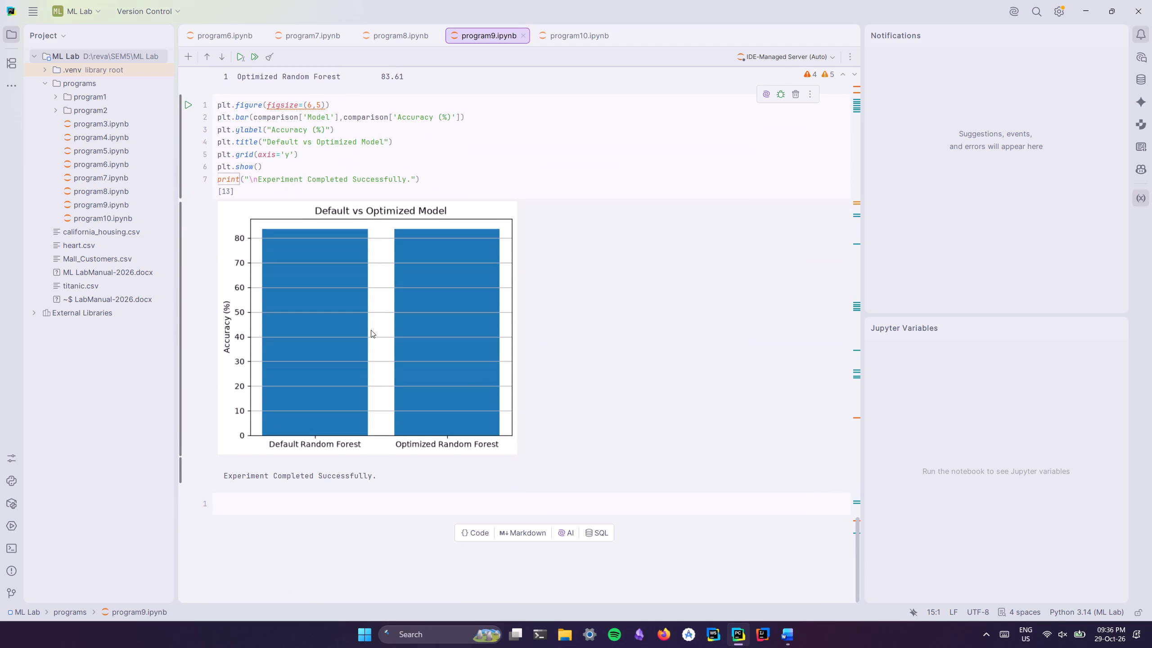
{"action": "scroll", "coordinate": [371, 330], "scroll_direction": "up", "scroll_amount": 2}
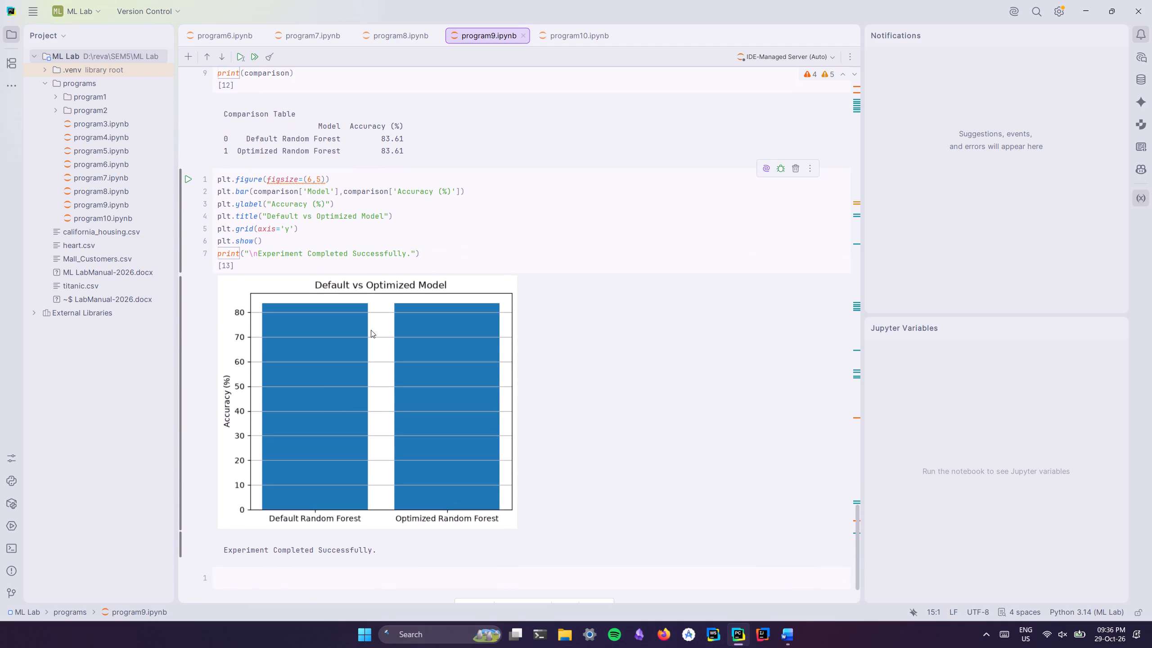
{"action": "scroll", "coordinate": [371, 330], "scroll_direction": "up", "scroll_amount": 14}
{"action": "scroll", "coordinate": [371, 330], "scroll_direction": "up", "scroll_amount": 11}
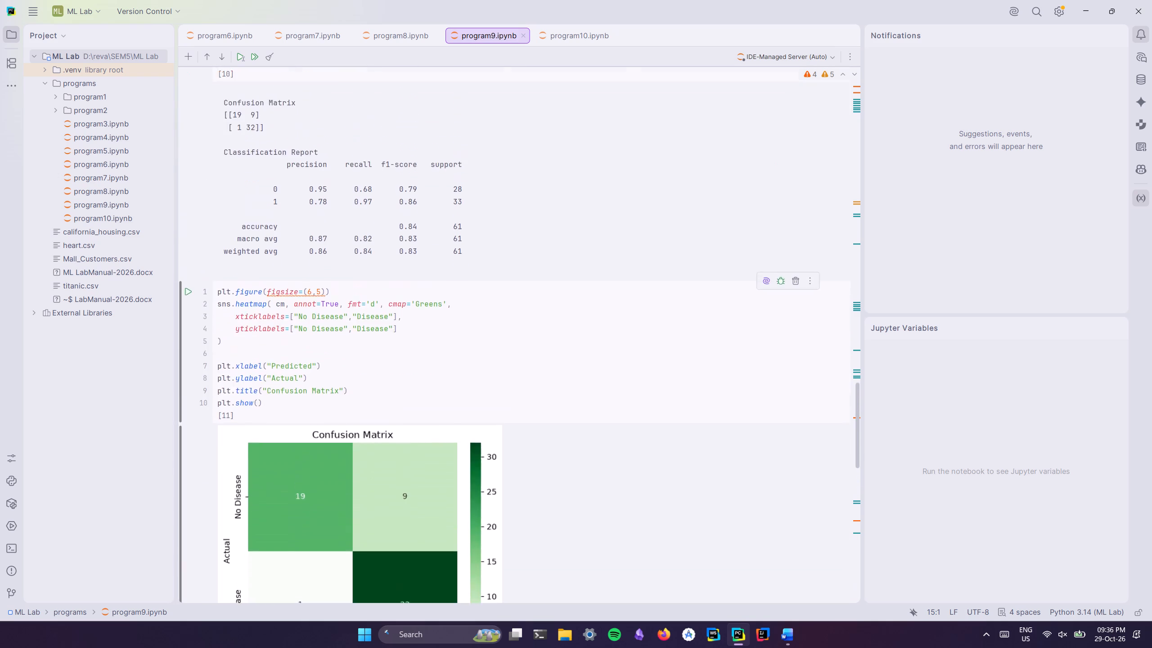
{"action": "scroll", "coordinate": [371, 330], "scroll_direction": "up", "scroll_amount": 6}
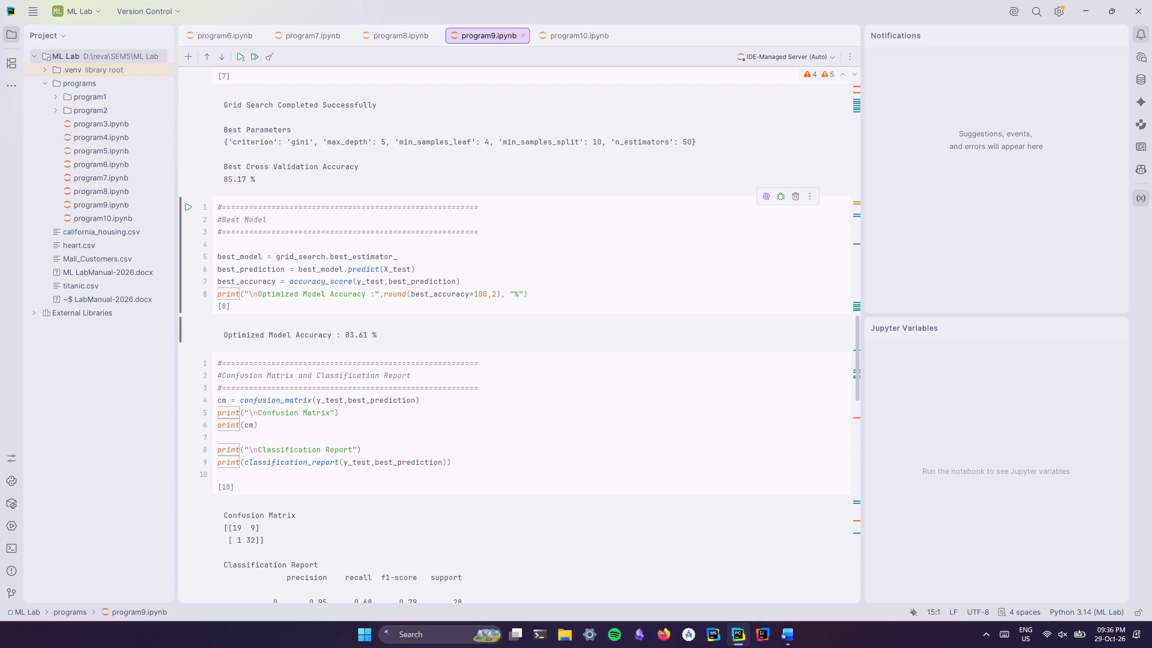
In Word's Doc1, delete the classification report, Model Performance, confusion matrix heatmap, Performance Summary and ROC Curve pictures.
{"action": "key", "text": "alt+Tab"}
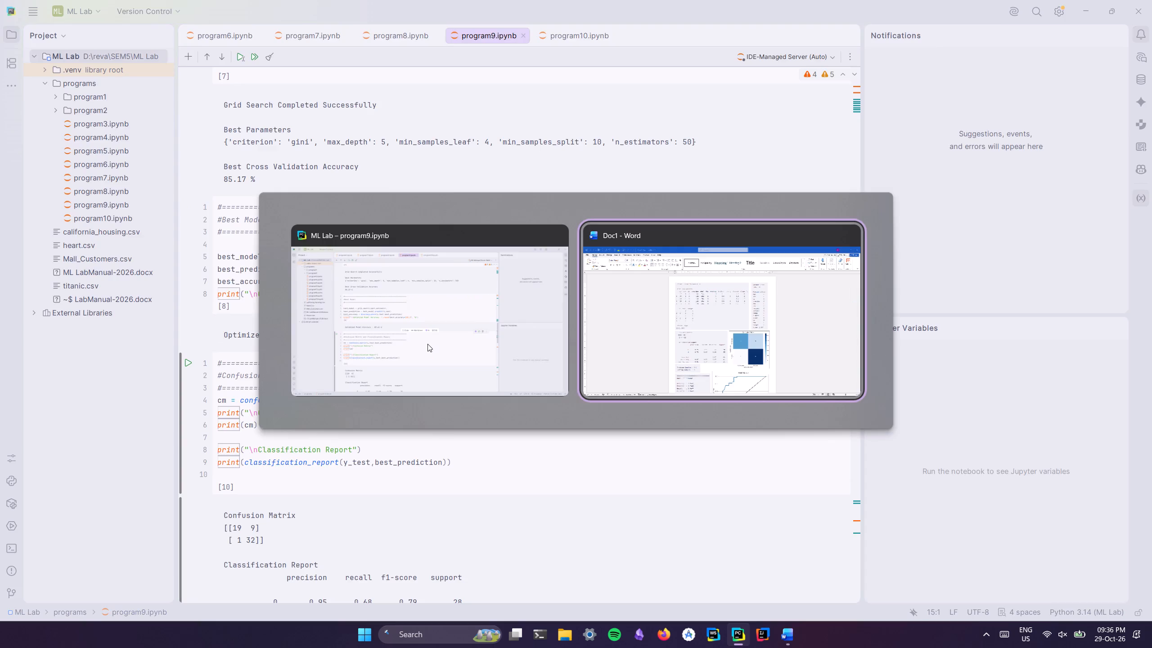
{"action": "left_click", "coordinate": [508, 450]}
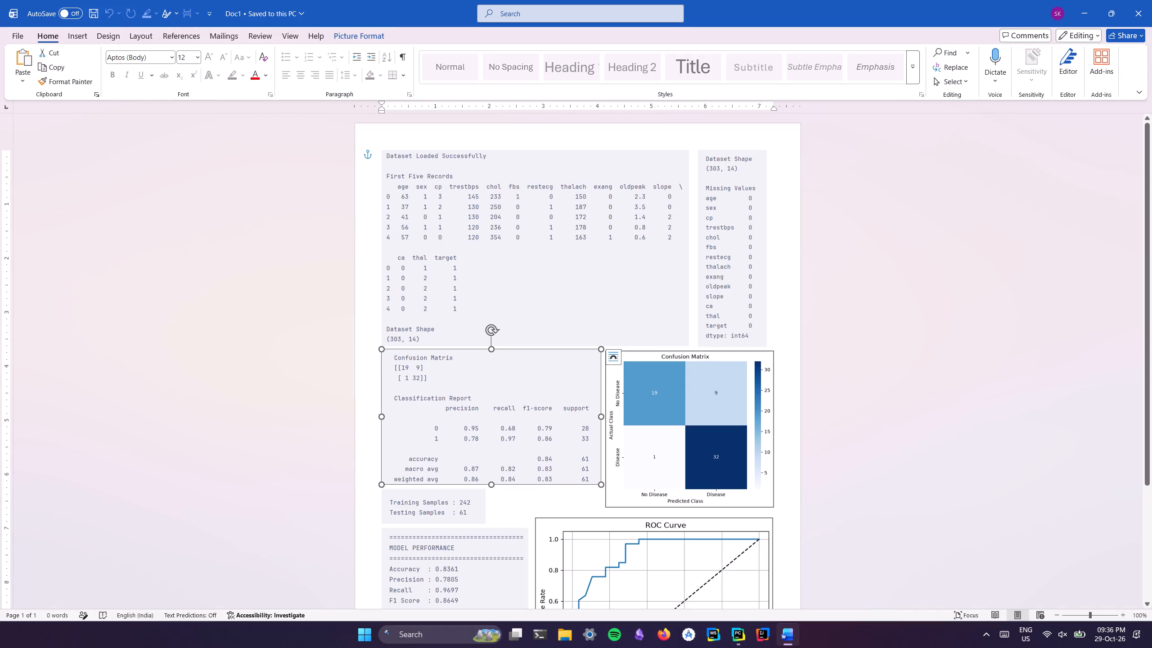
{"action": "key", "text": "Delete"}
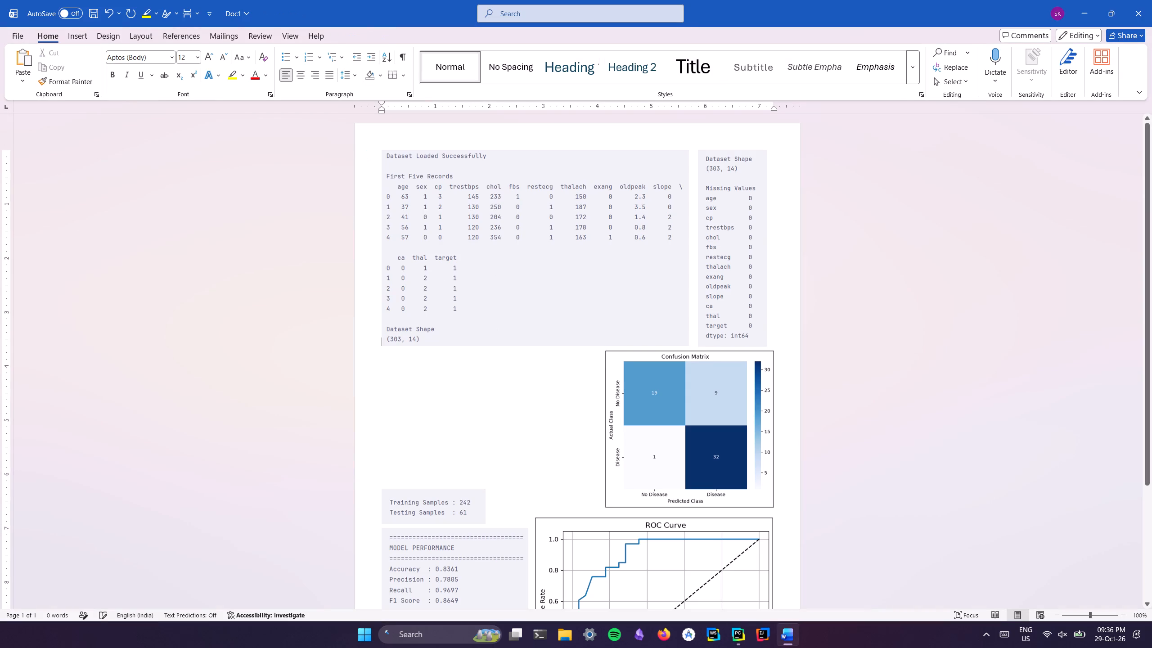
{"action": "left_click", "coordinate": [469, 561]}
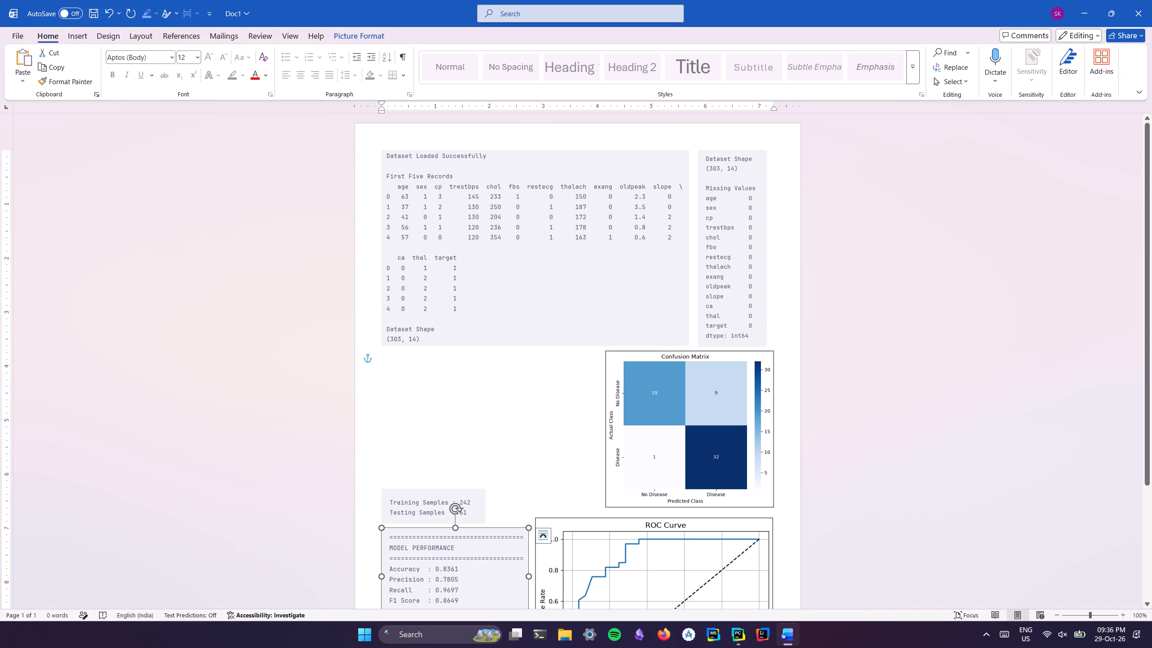
{"action": "key", "text": "Delete"}
{"action": "left_click", "coordinate": [653, 455]}
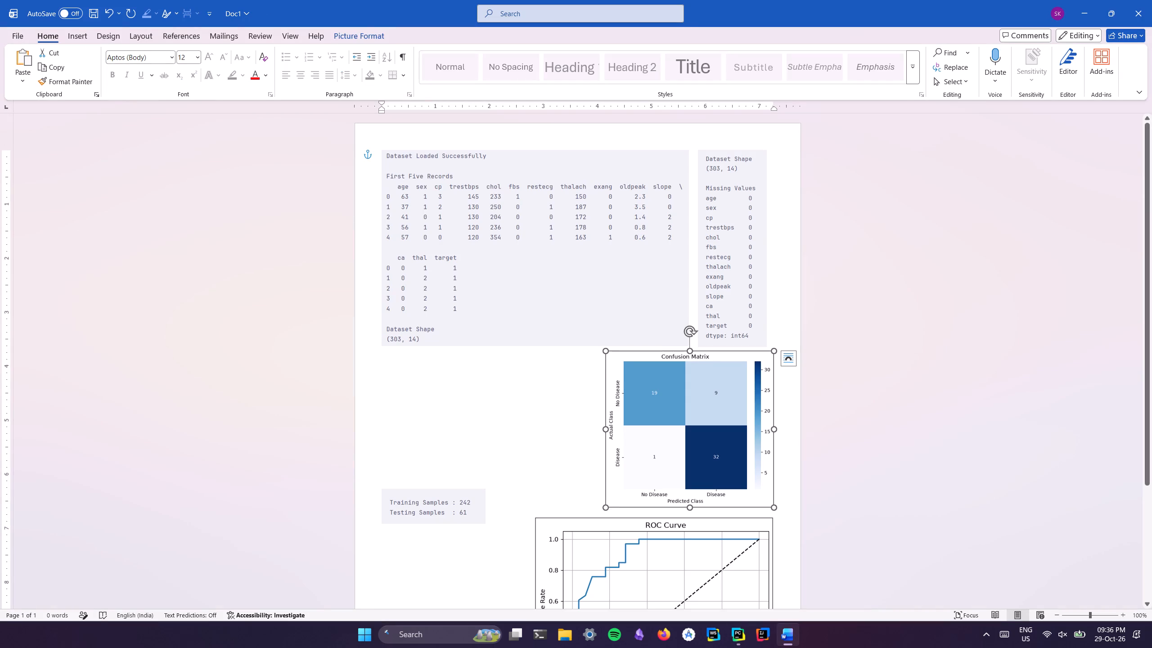
{"action": "key", "text": "Delete"}
{"action": "scroll", "coordinate": [653, 455], "scroll_direction": "down", "scroll_amount": 5}
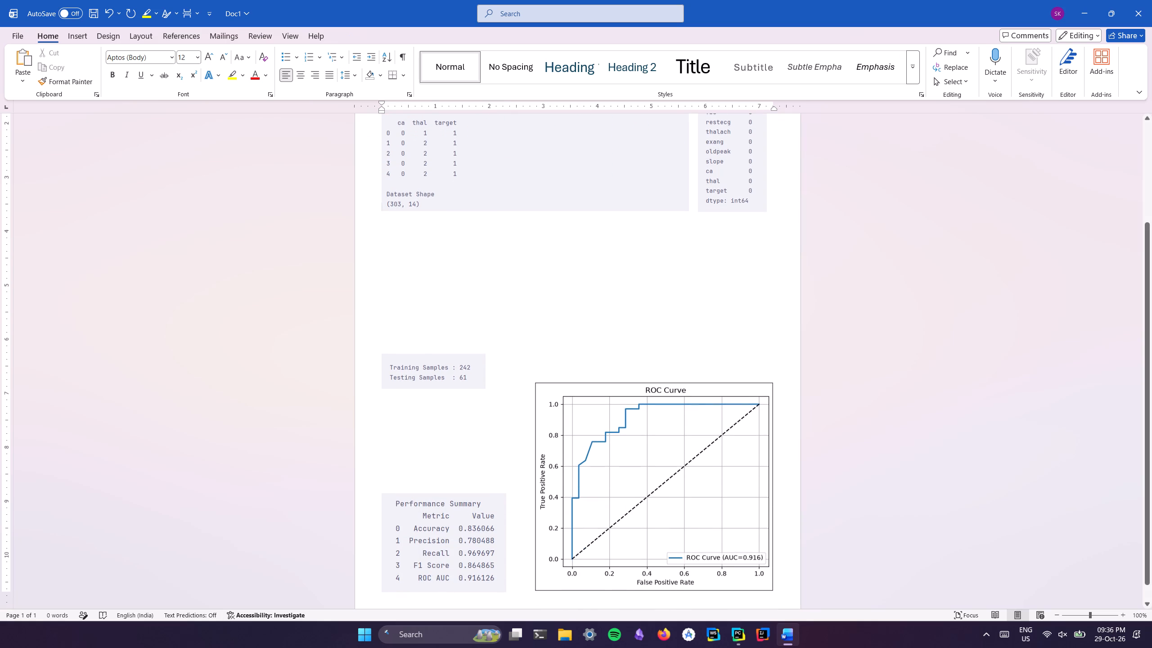
{"action": "left_click", "coordinate": [482, 528]}
{"action": "left_click", "coordinate": [674, 518], "text": "shift"}
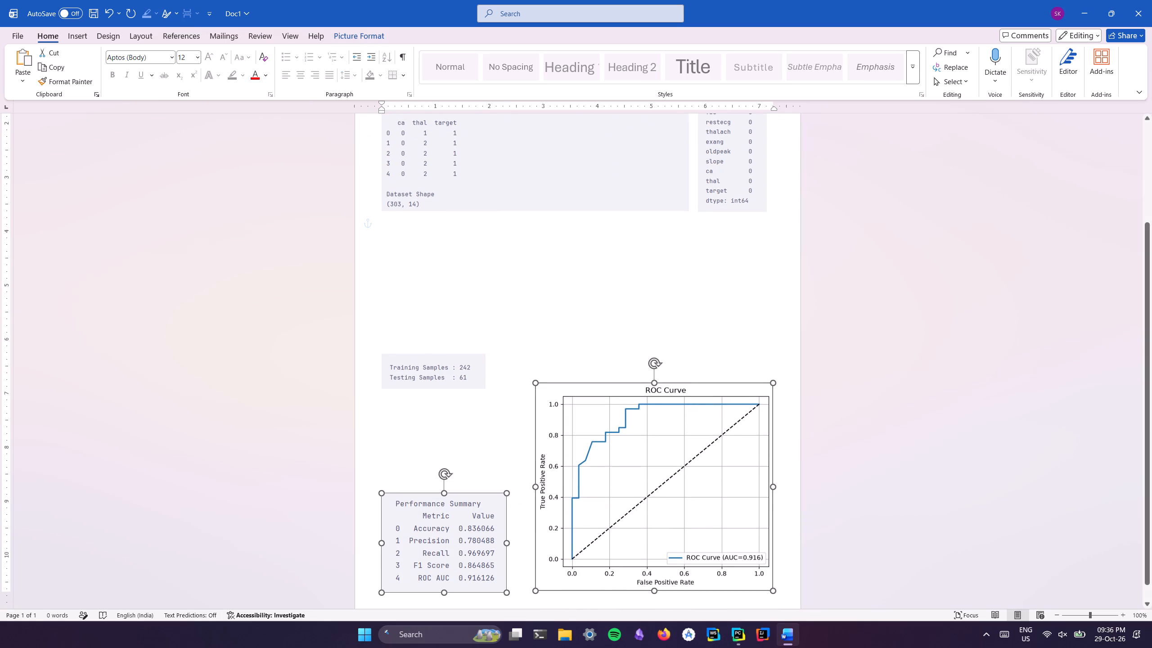
{"action": "key", "text": "Delete"}
Crop the First Five Records picture from below to remove its Dataset Shape (303, 14) lines.
{"action": "scroll", "coordinate": [674, 518], "scroll_direction": "up", "scroll_amount": 5}
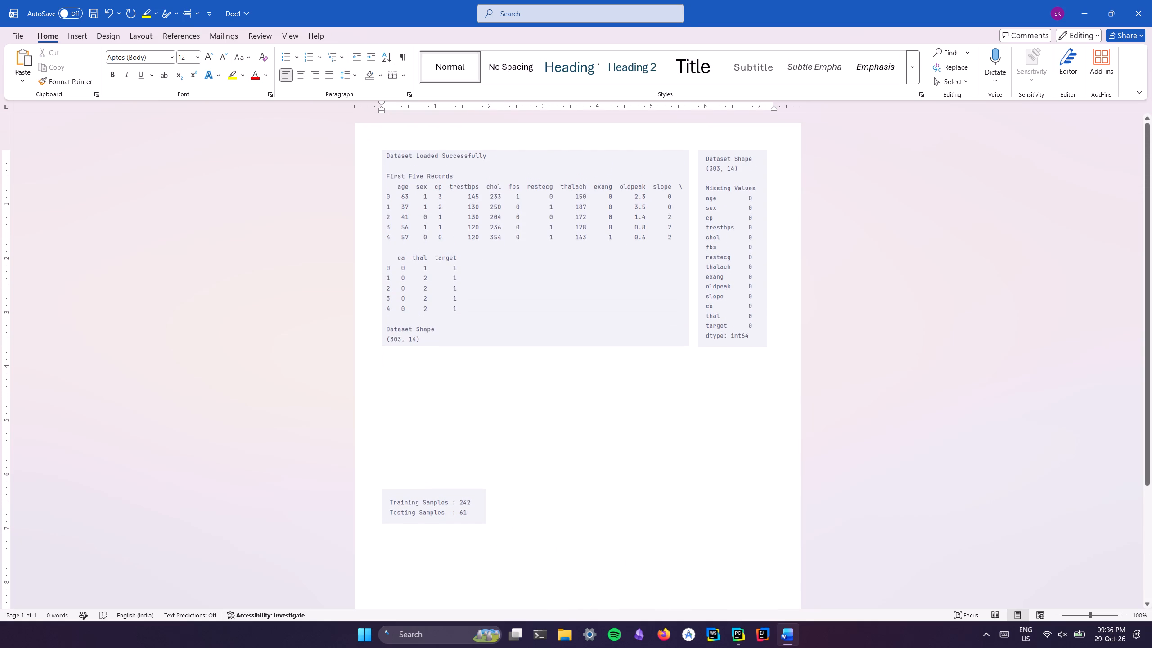
{"action": "left_click", "coordinate": [509, 322]}
{"action": "left_click", "coordinate": [634, 9]}
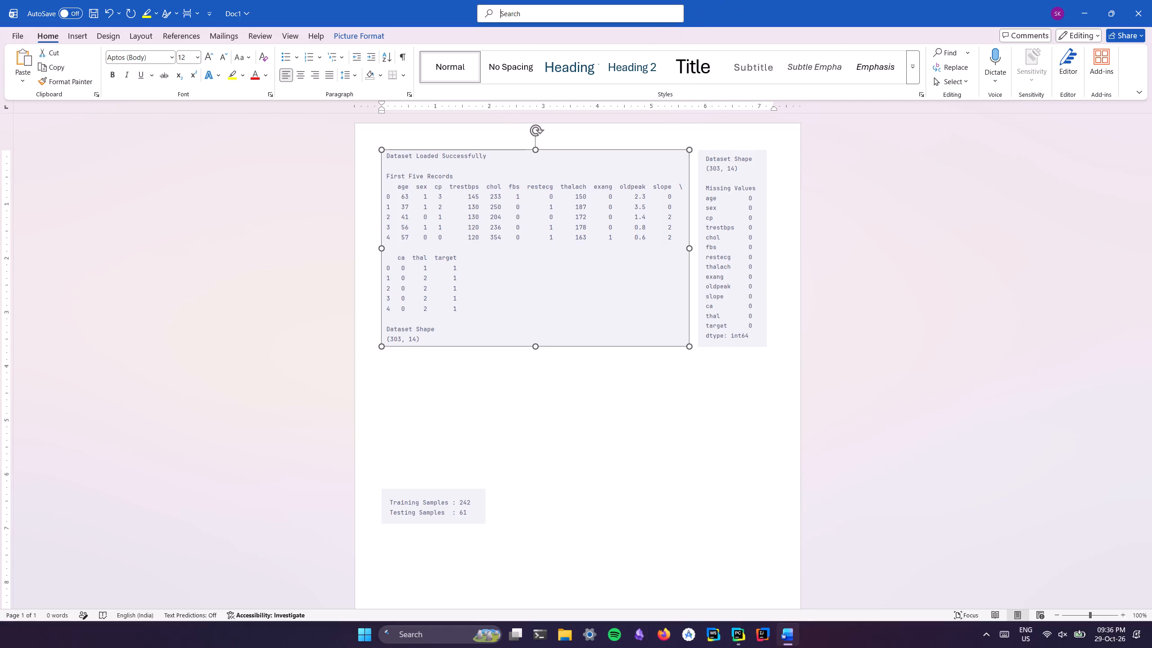
{"action": "type", "text": "cr"}
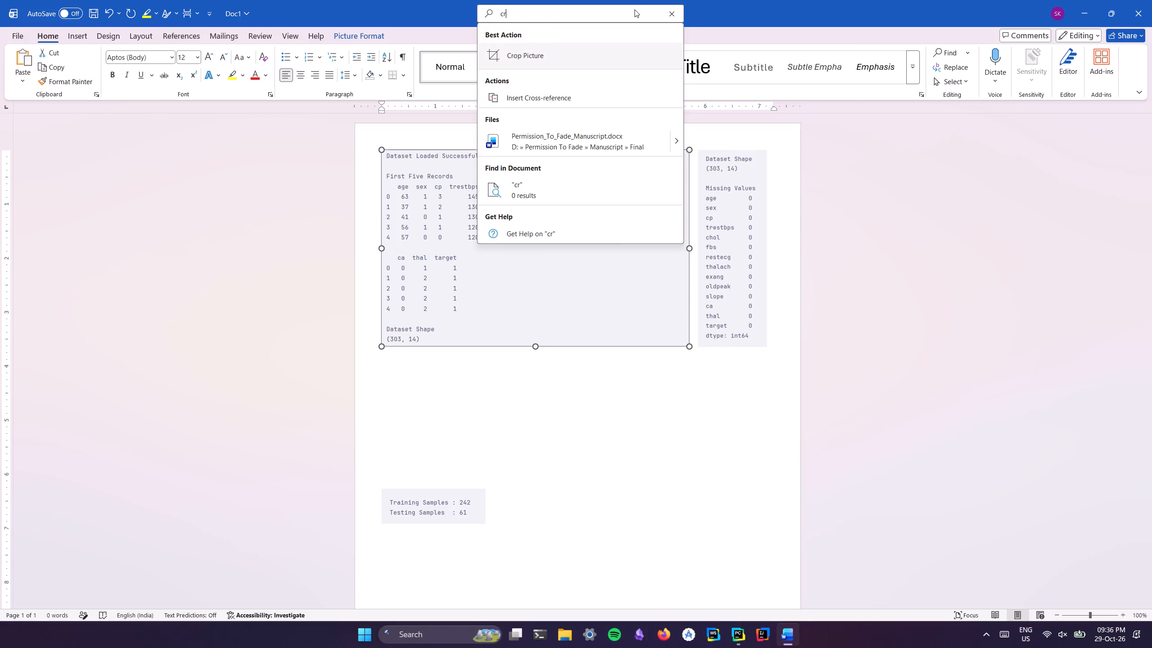
{"action": "key", "text": "Return"}
{"action": "left_click", "coordinate": [600, 66]}
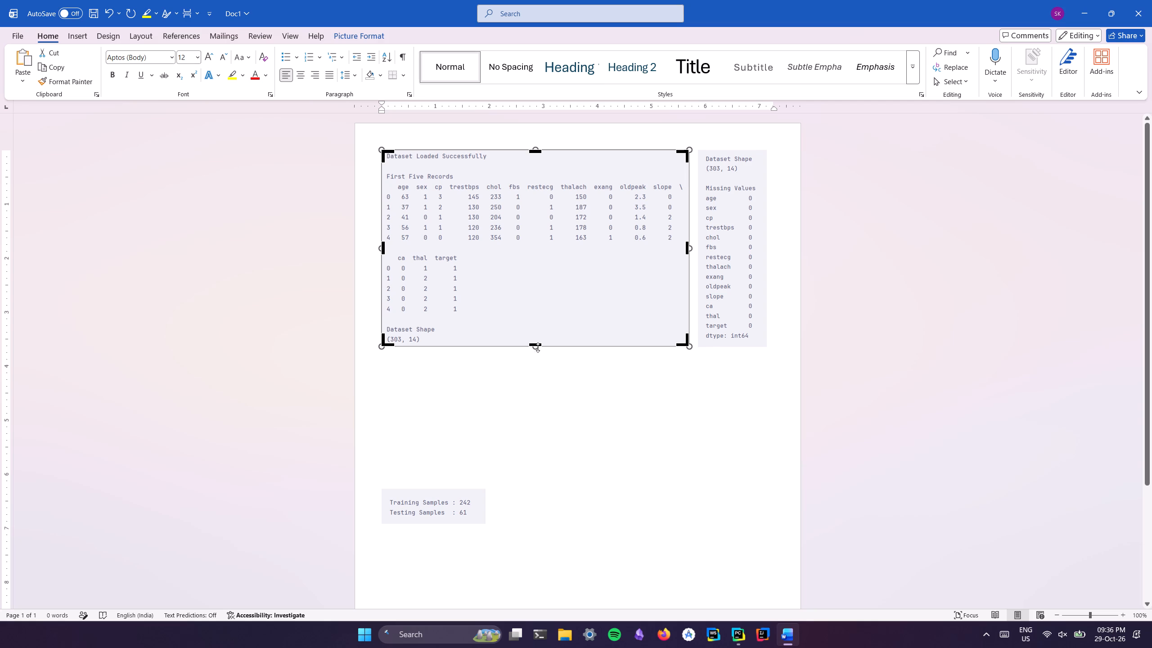
{"action": "left_click_drag", "start_coordinate": [536, 342], "coordinate": [529, 317]}
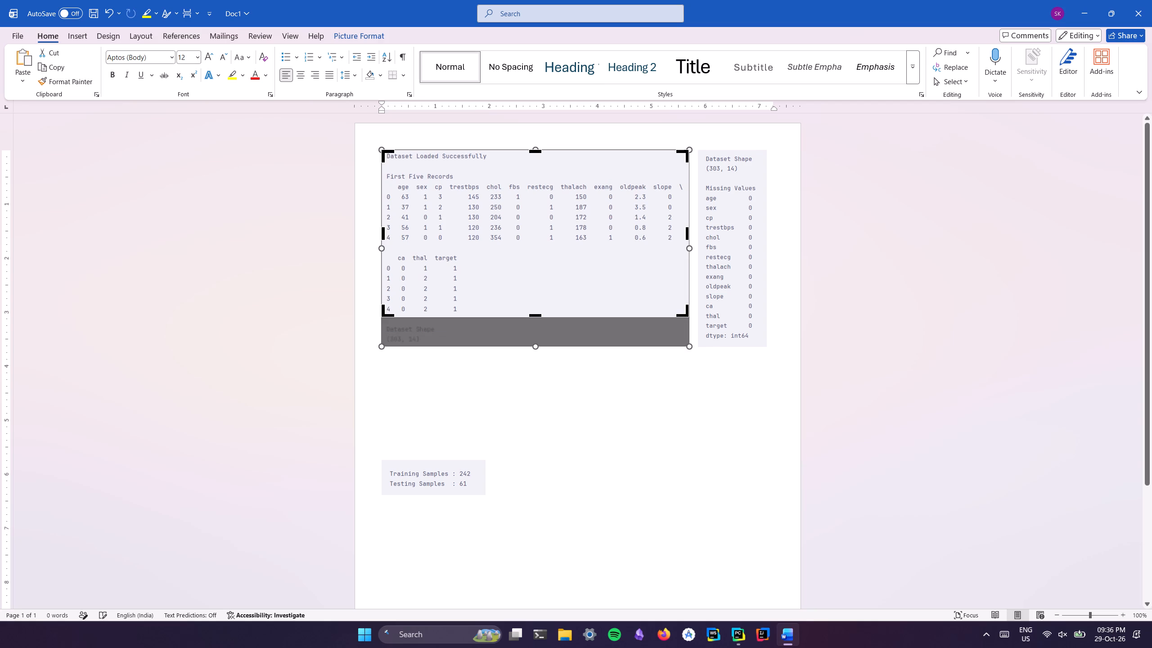
{"action": "left_click", "coordinate": [516, 403]}
Move the Training/Testing Samples picture up to sit just beneath the First Five Records picture, flush with the page's left margin.
{"action": "left_click", "coordinate": [450, 484]}
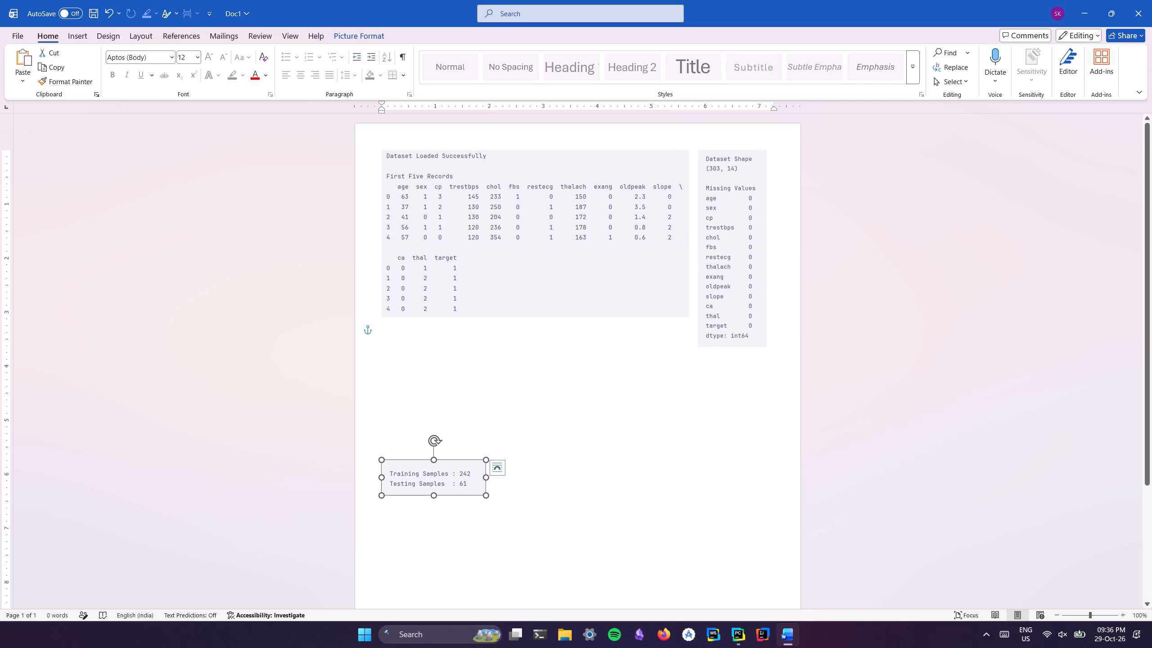
{"action": "left_click_drag", "start_coordinate": [444, 481], "coordinate": [445, 343]}
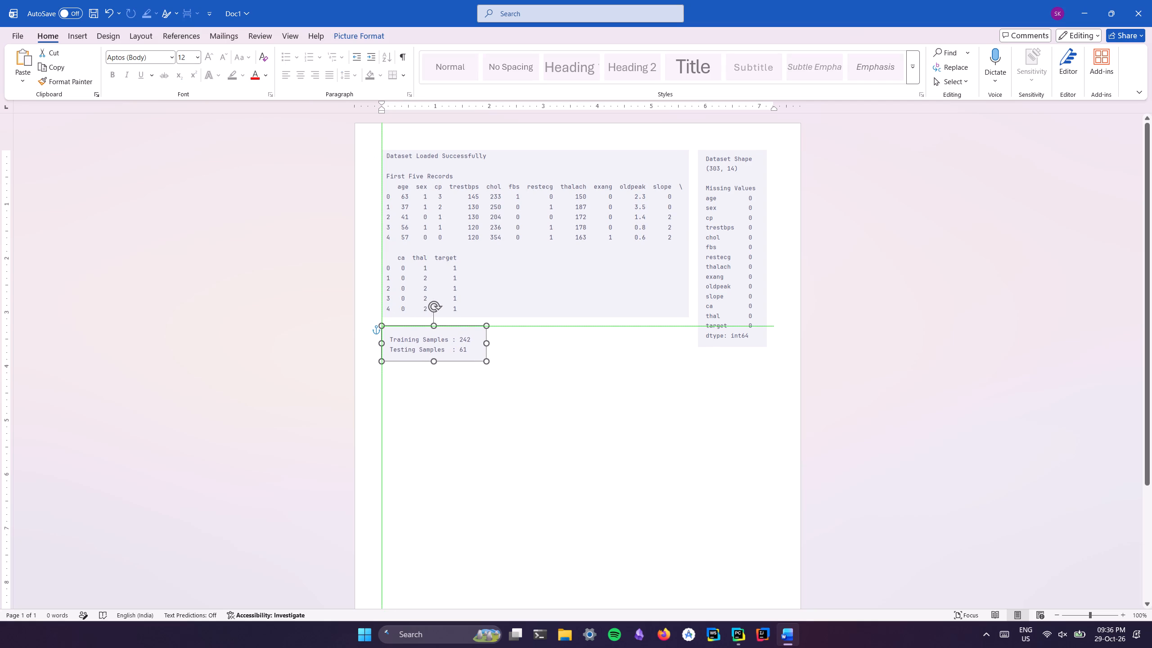
{"action": "left_click_drag", "start_coordinate": [445, 343], "coordinate": [448, 340]}
{"action": "key", "text": "Up"}
{"action": "key", "text": "Up"}
{"action": "key", "text": "Up"}
{"action": "key", "text": "Up"}
{"action": "key", "text": "Up"}
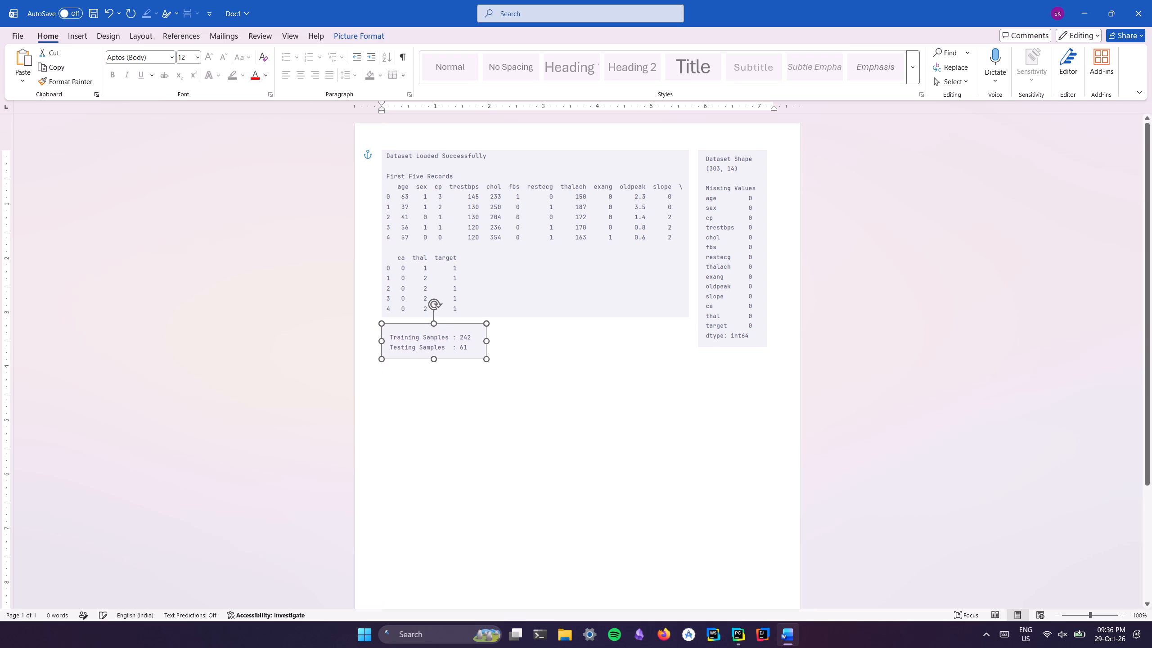
{"action": "key", "text": "Up"}
{"action": "key", "text": "Up"}
{"action": "key", "text": "Up"}
{"action": "key", "text": "Up"}
{"action": "key", "text": "Up"}
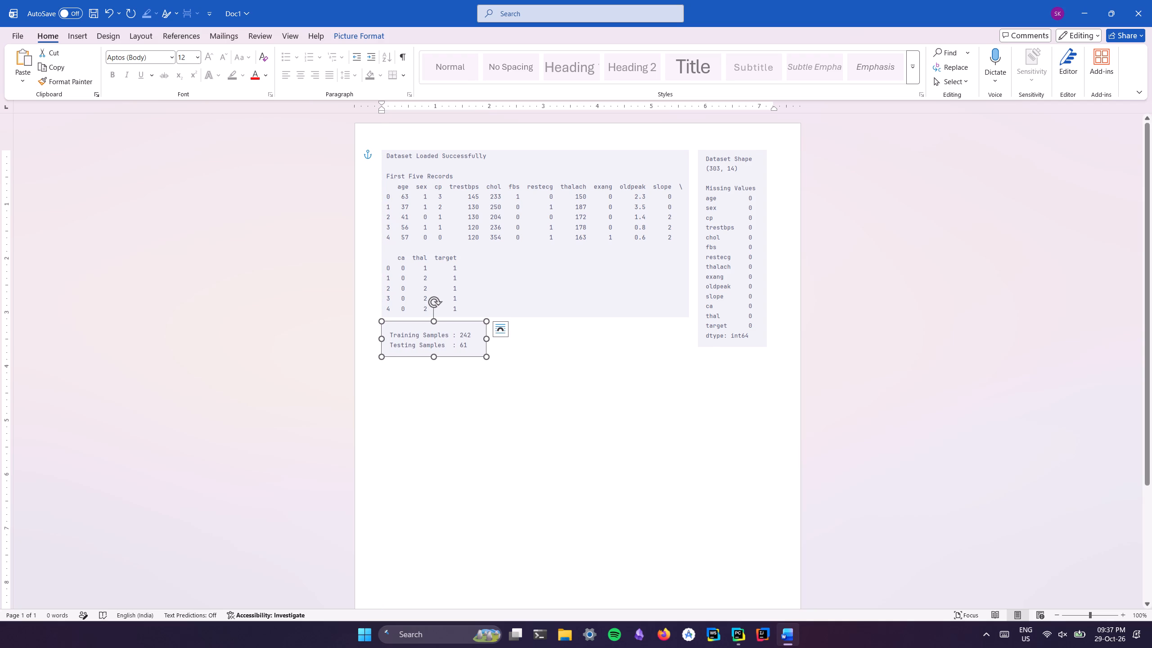
{"action": "left_click", "coordinate": [545, 346]}
{"action": "left_click", "coordinate": [494, 399]}
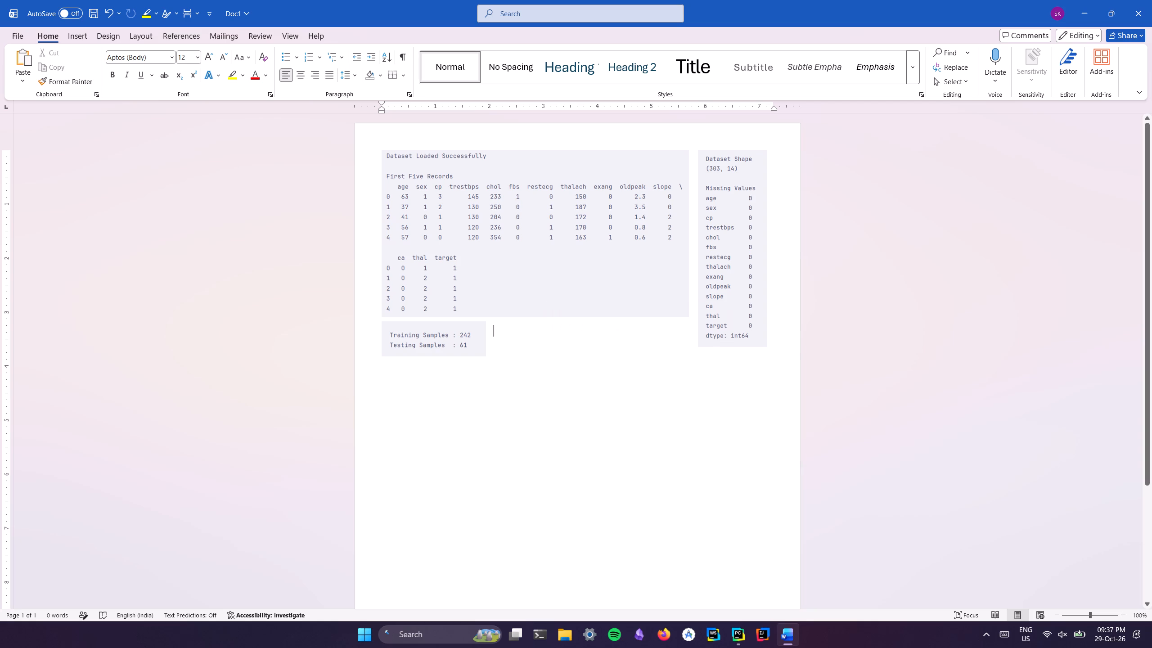
Switch to PyCharm and snip the Default Model Accuracy output under the Train Default Random Forest Model cell of program9.ipynb.
{"action": "key", "text": "alt+Tab"}
{"action": "scroll", "coordinate": [519, 353], "scroll_direction": "up", "scroll_amount": 4}
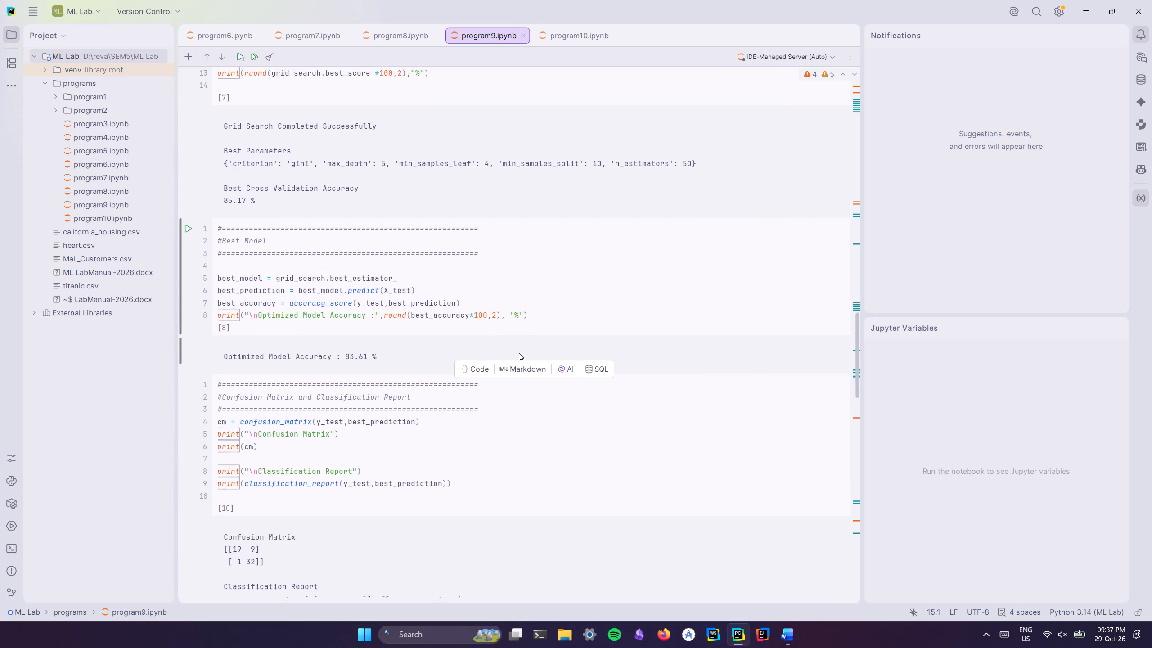
{"action": "scroll", "coordinate": [519, 353], "scroll_direction": "up", "scroll_amount": 20}
{"action": "scroll", "coordinate": [519, 353], "scroll_direction": "up", "scroll_amount": 12}
{"action": "scroll", "coordinate": [519, 353], "scroll_direction": "down", "scroll_amount": 7}
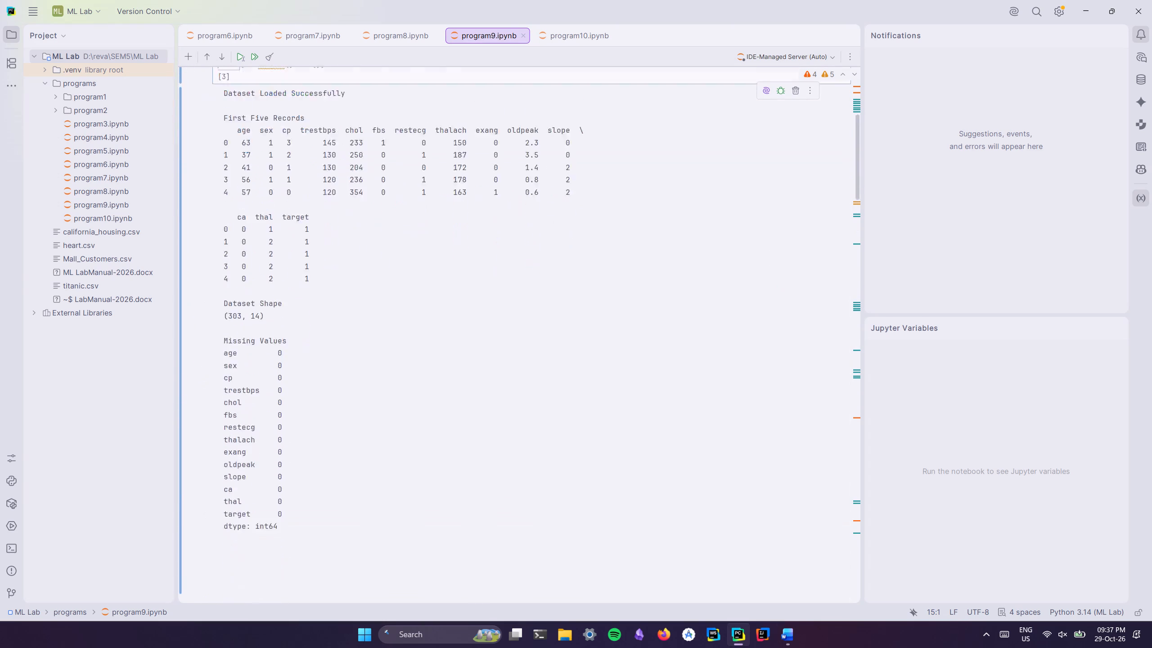
{"action": "scroll", "coordinate": [519, 353], "scroll_direction": "down", "scroll_amount": 8}
{"action": "scroll", "coordinate": [379, 423], "scroll_direction": "down", "scroll_amount": 3}
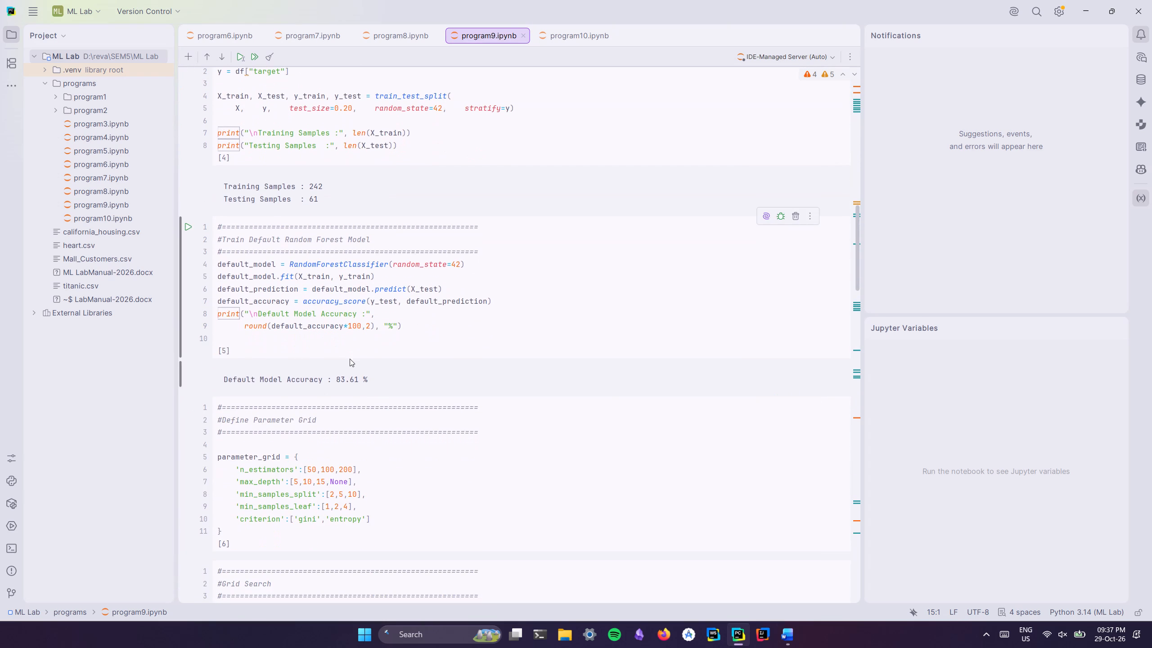
{"action": "scroll", "coordinate": [372, 375], "scroll_direction": "down", "scroll_amount": 2}
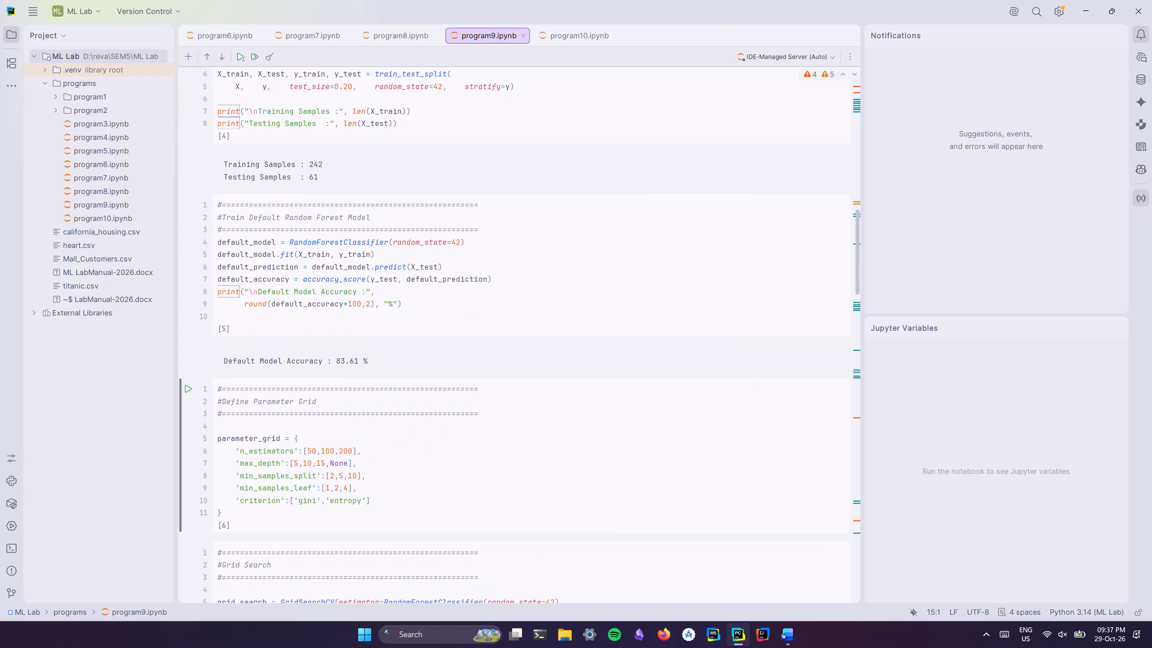
{"action": "scroll", "coordinate": [372, 375], "scroll_direction": "down", "scroll_amount": 2}
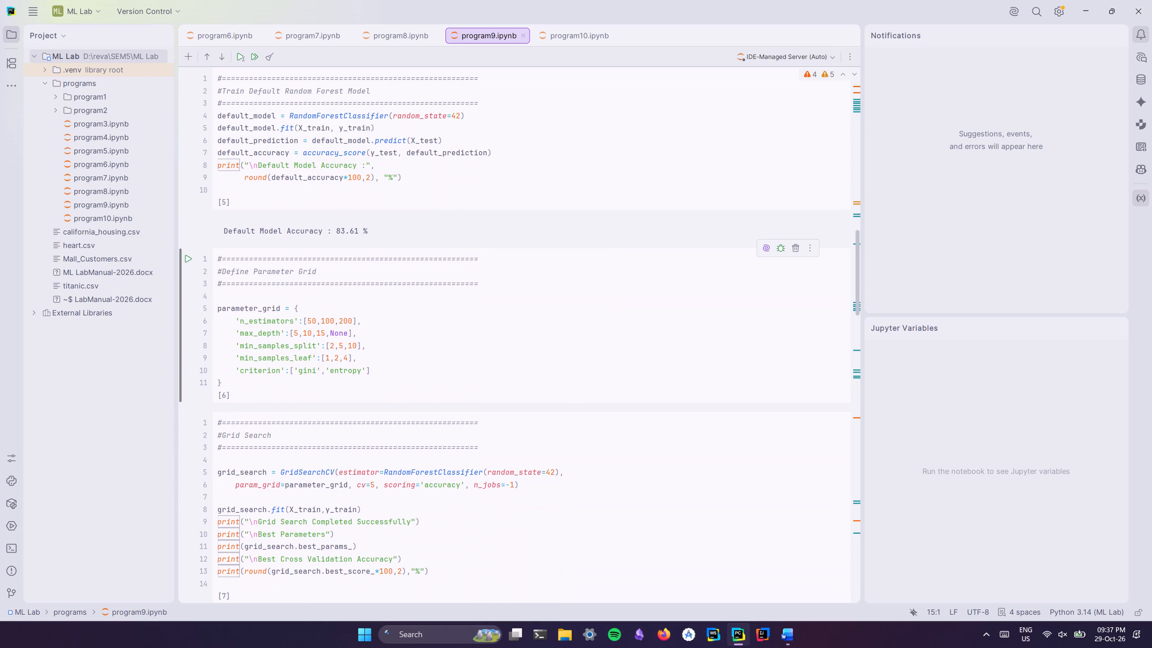
{"action": "scroll", "coordinate": [372, 375], "scroll_direction": "down", "scroll_amount": 4}
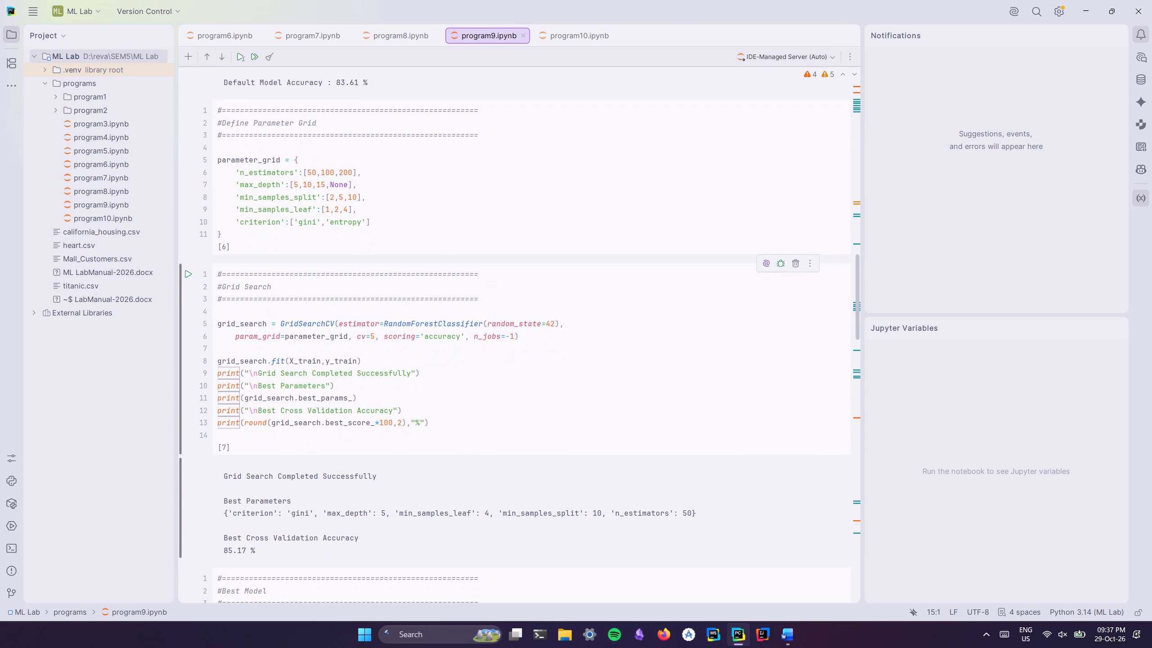
{"action": "scroll", "coordinate": [372, 375], "scroll_direction": "up", "scroll_amount": 5}
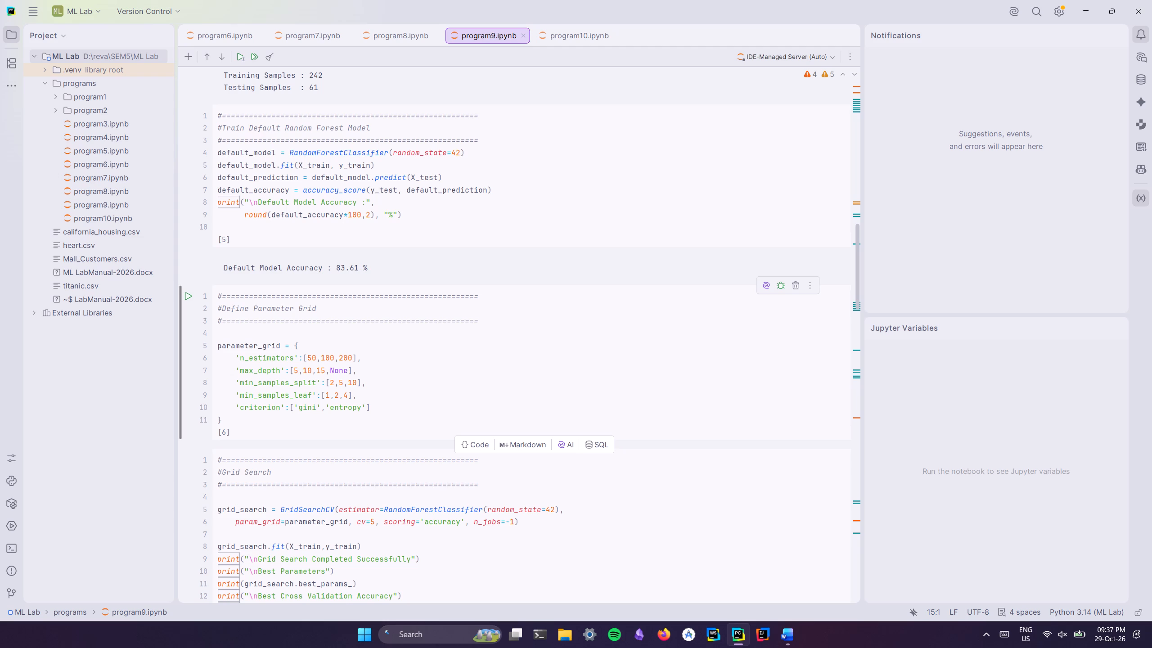
{"action": "key", "text": "shift+super+s"}
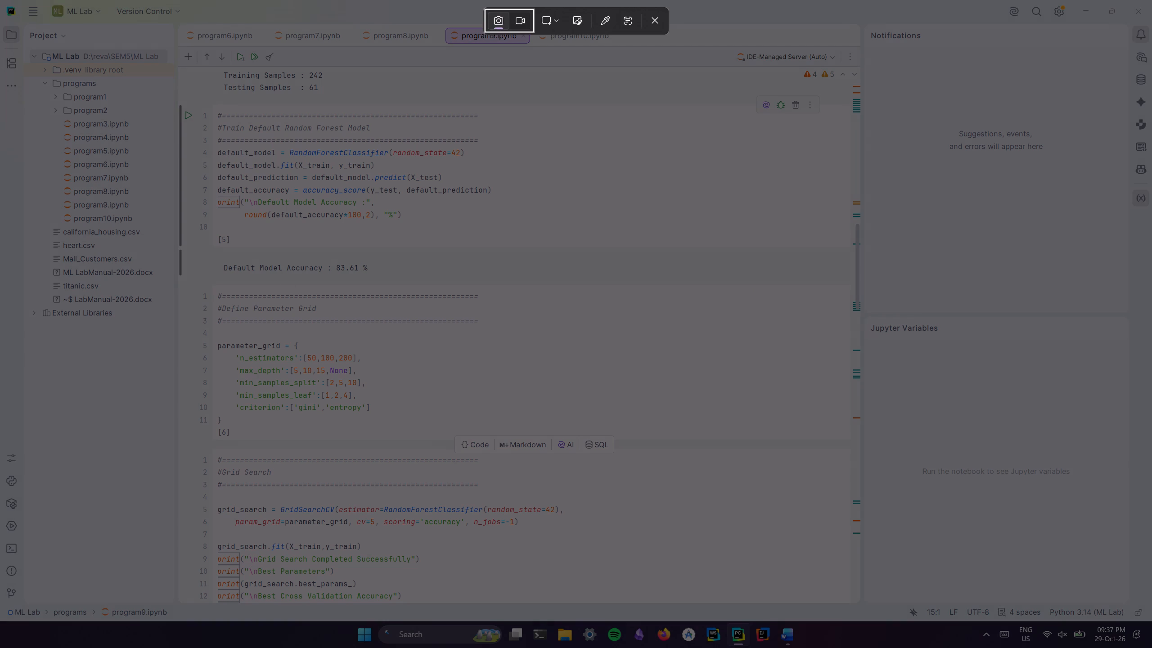
{"action": "left_click_drag", "start_coordinate": [217, 251], "coordinate": [412, 291]}
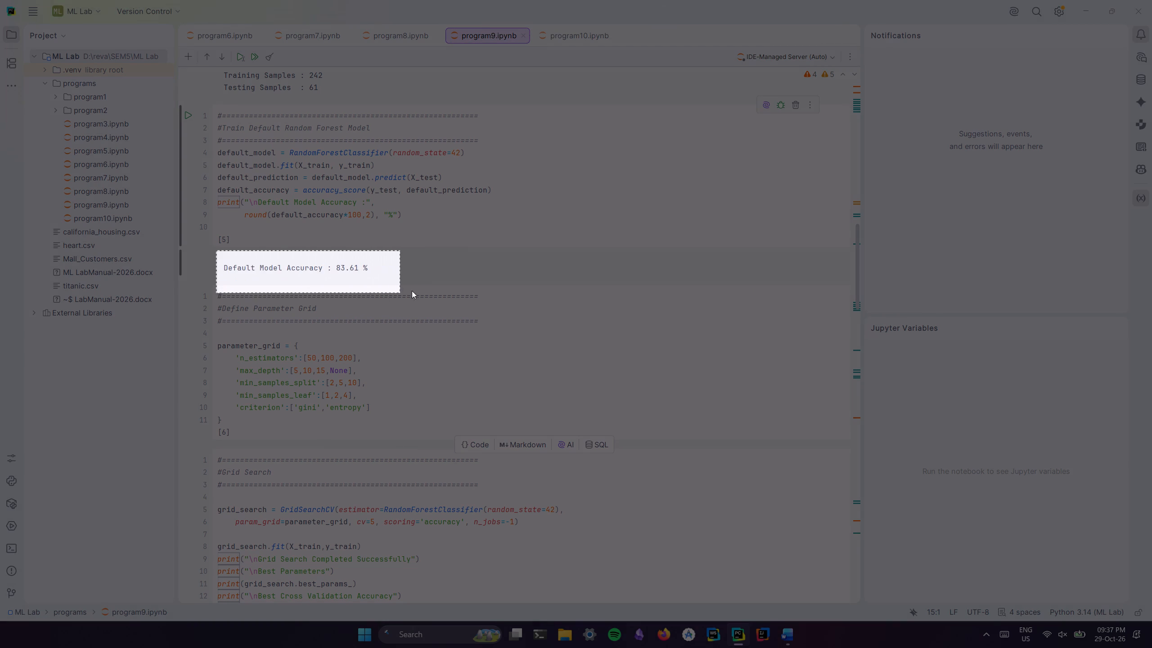
{"action": "left_click_drag", "start_coordinate": [412, 291], "coordinate": [373, 283]}
Switch to Word, paste the Default Model Accuracy snip into Doc1 and change its layout from inline to text wrapping.
{"action": "key", "text": "alt+Tab"}
{"action": "key", "text": "ctrl+v"}
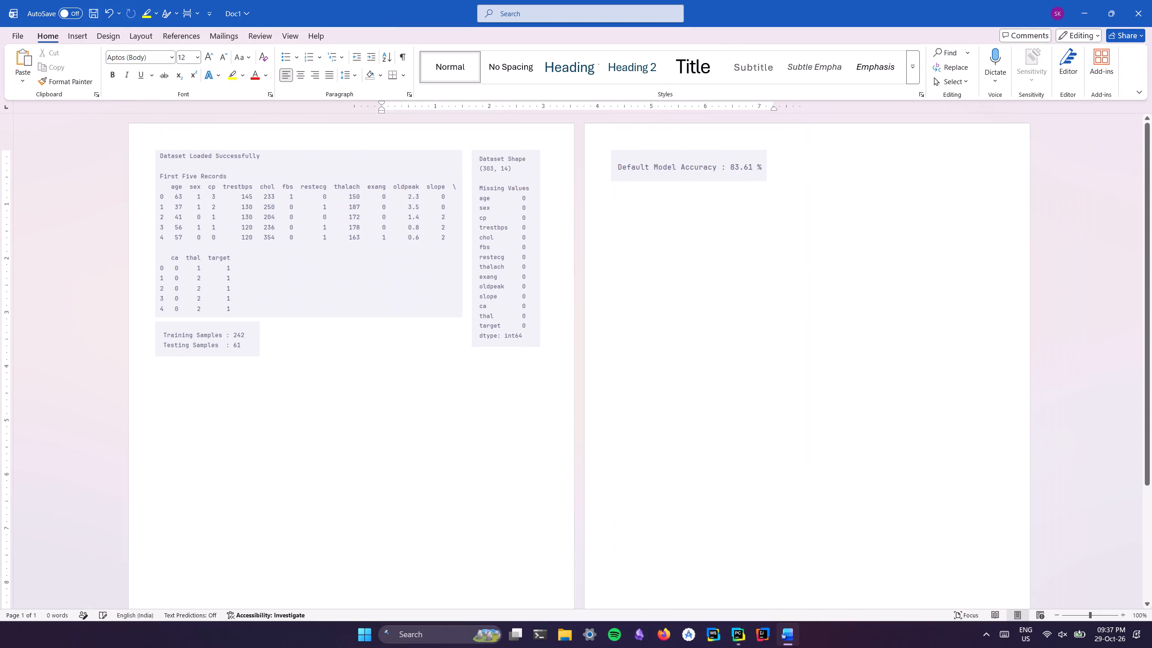
{"action": "left_click", "coordinate": [726, 163]}
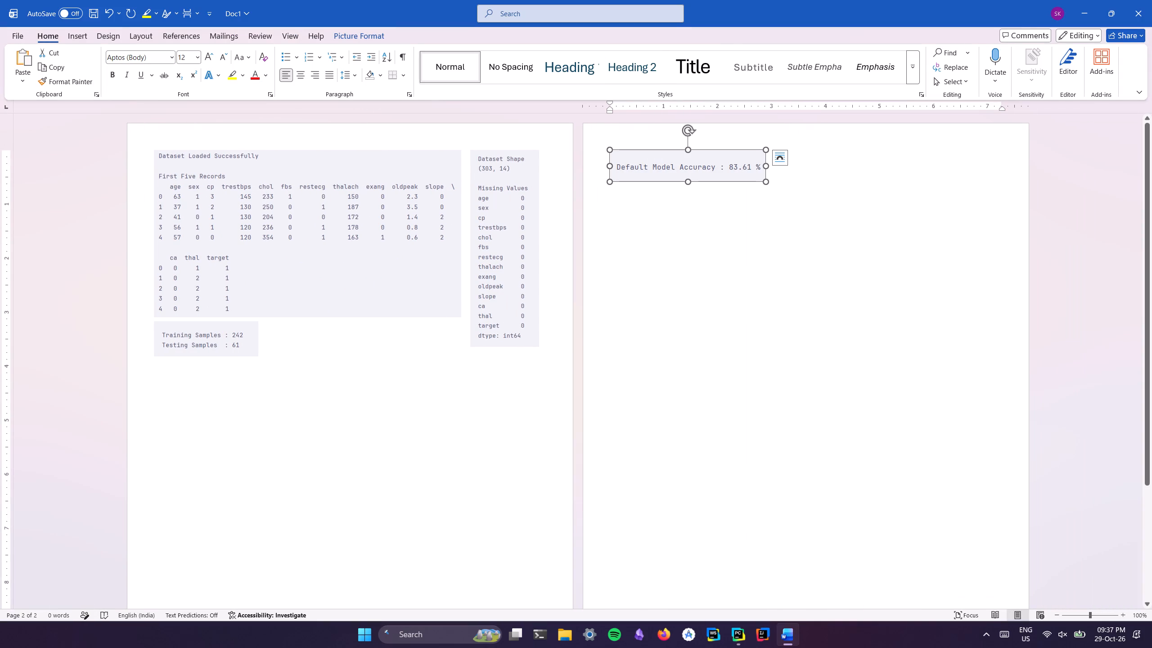
{"action": "left_click", "coordinate": [781, 157]}
{"action": "left_click", "coordinate": [814, 245]}
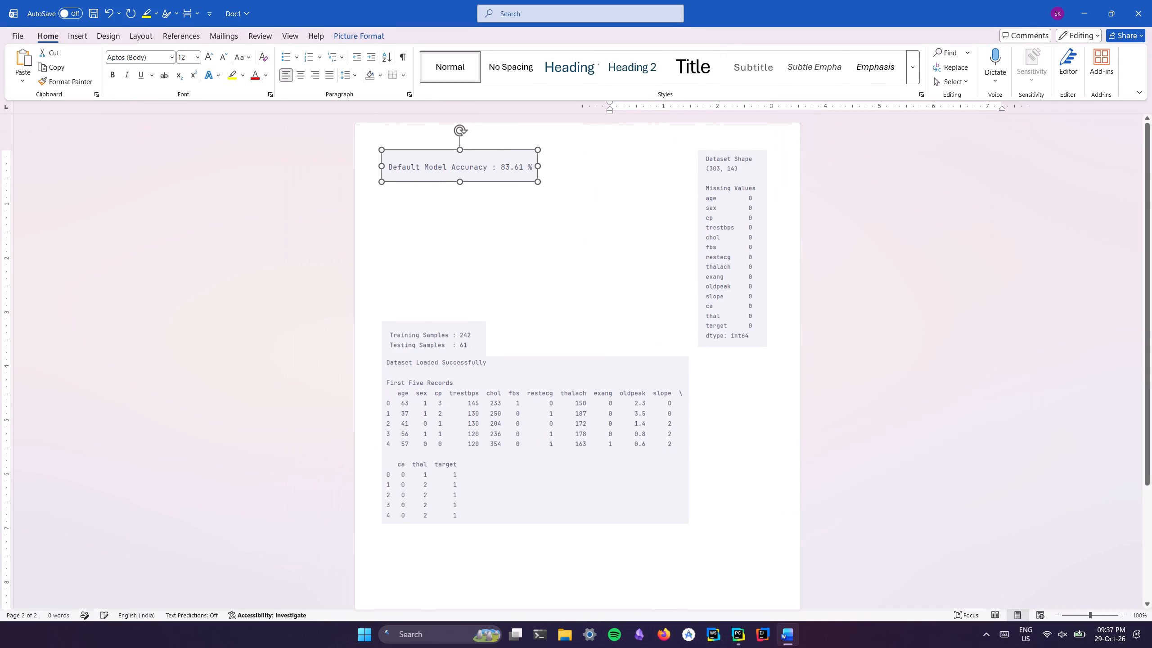
Move the Default Model Accuracy picture beside the Training/Testing Samples picture, leaving a narrow gap between them.
{"action": "left_click_drag", "start_coordinate": [430, 164], "coordinate": [444, 405]}
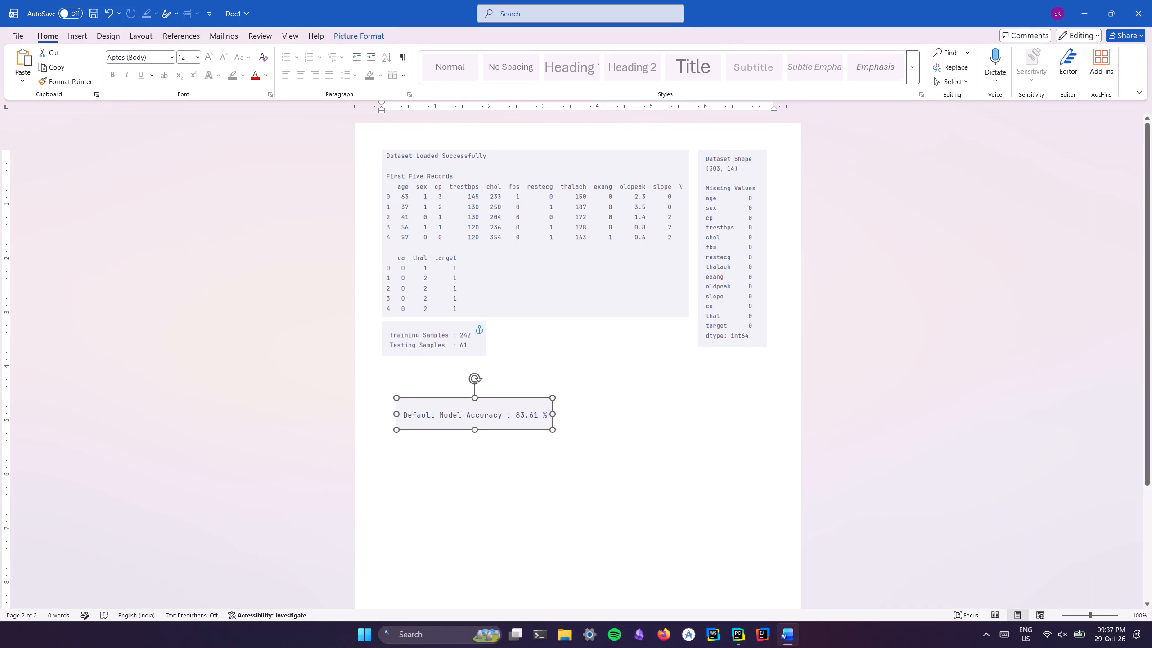
{"action": "left_click_drag", "start_coordinate": [444, 405], "coordinate": [431, 378]}
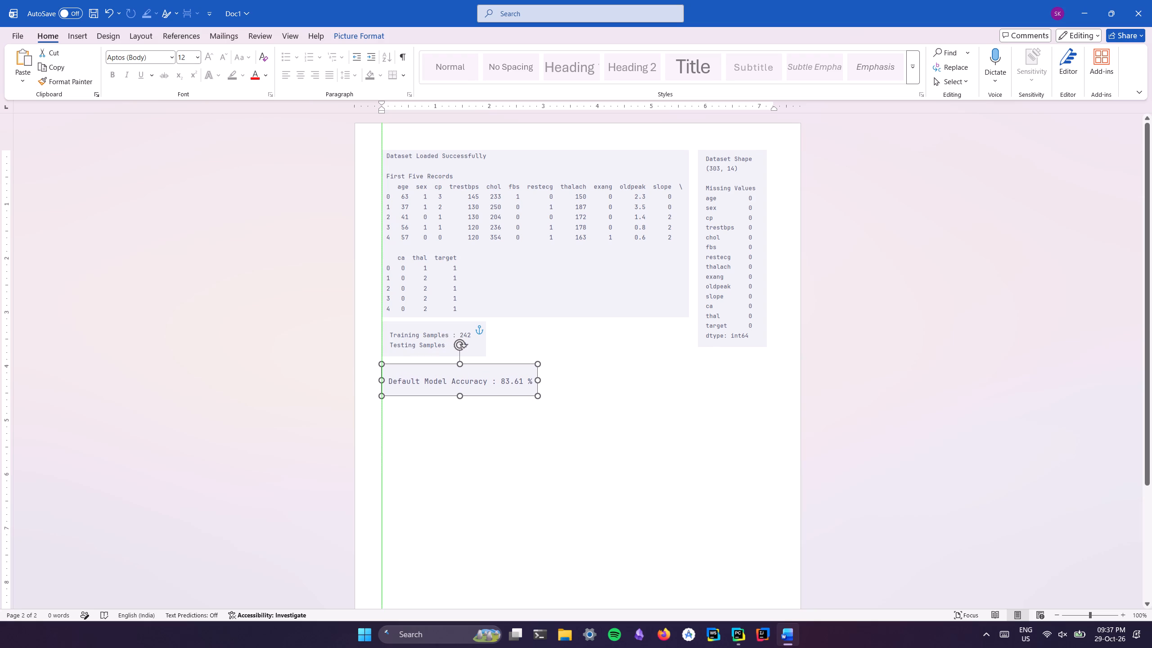
{"action": "left_click_drag", "start_coordinate": [431, 378], "coordinate": [553, 339]}
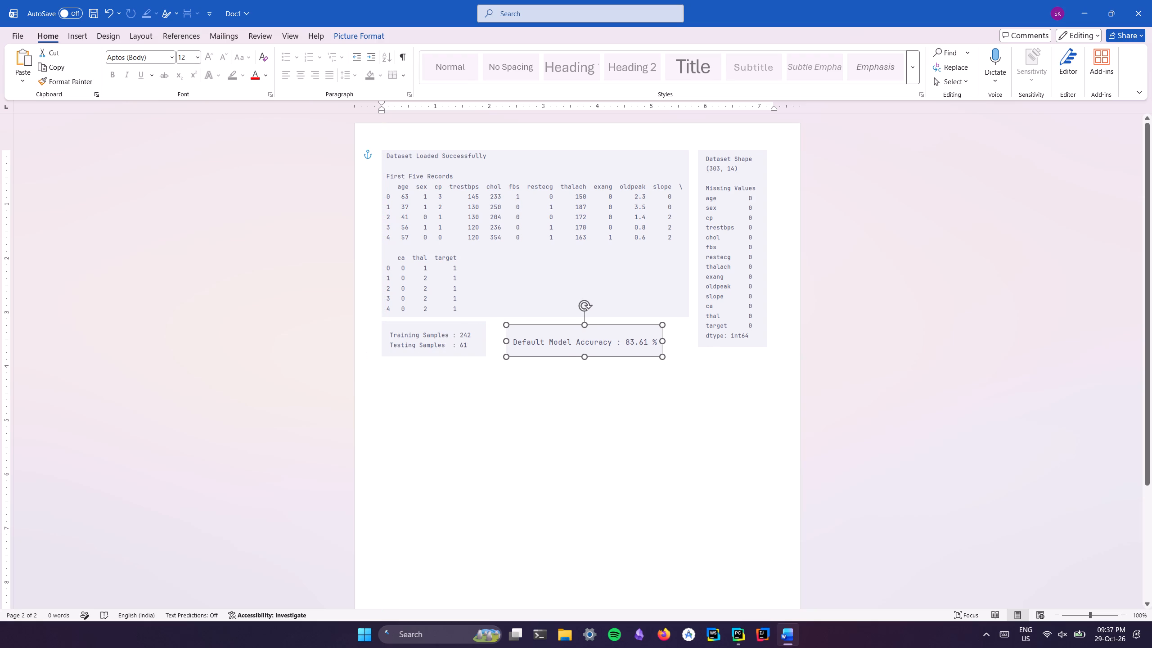
{"action": "left_click_drag", "start_coordinate": [553, 339], "coordinate": [531, 337]}
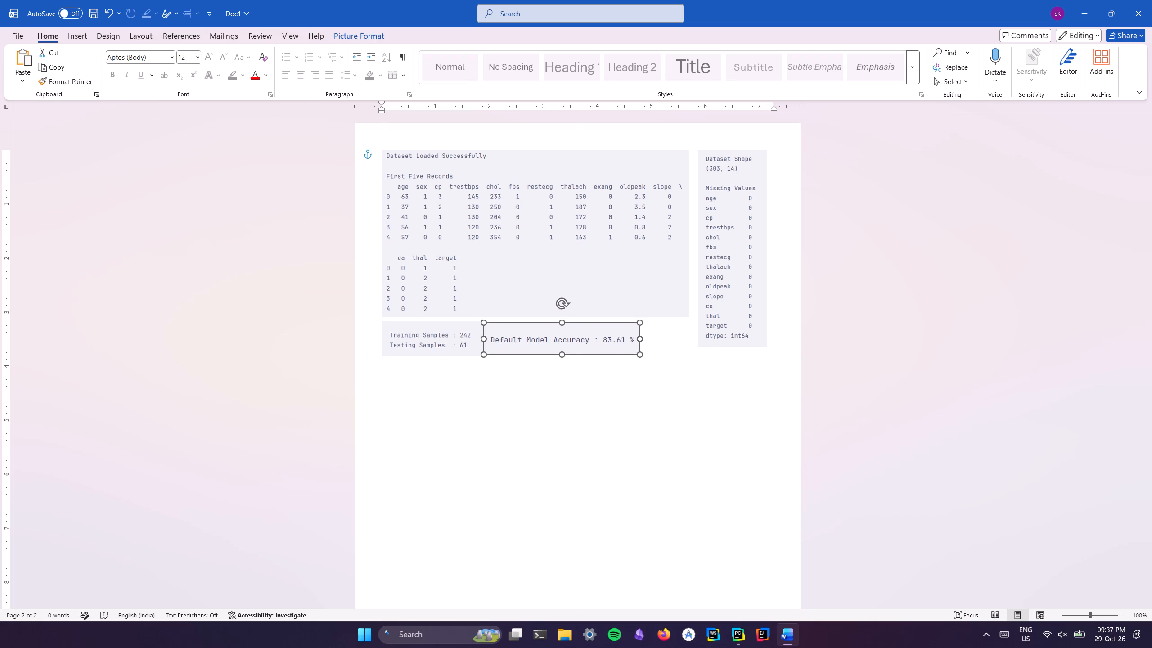
{"action": "left_click_drag", "start_coordinate": [531, 337], "coordinate": [540, 337]}
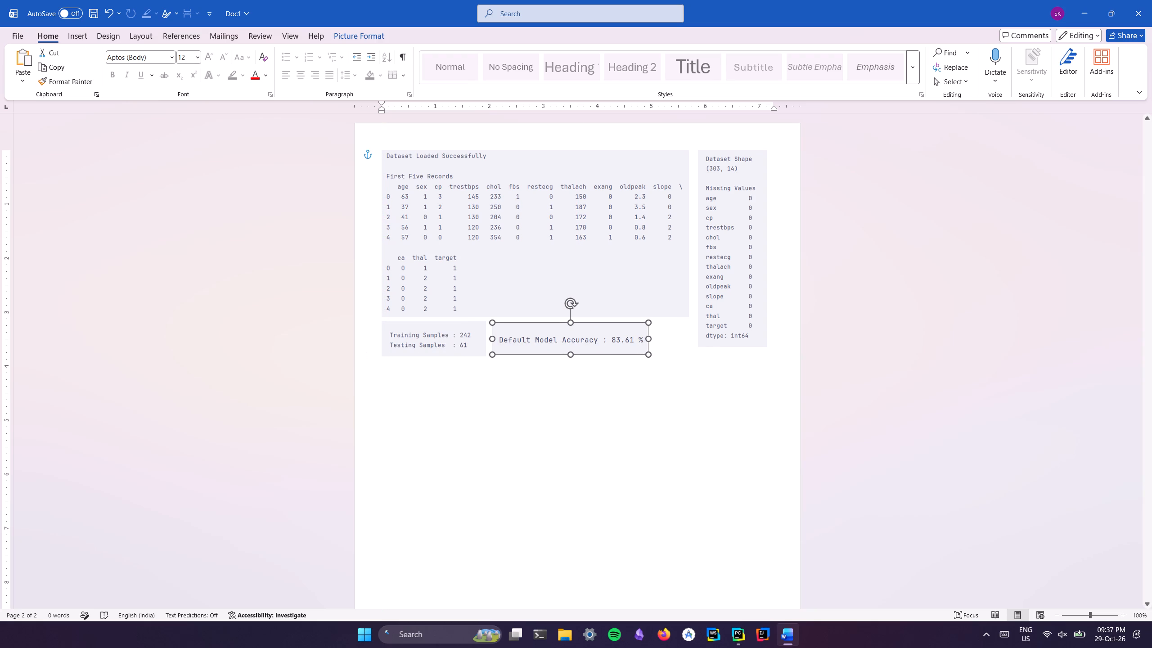
{"action": "left_click", "coordinate": [542, 440]}
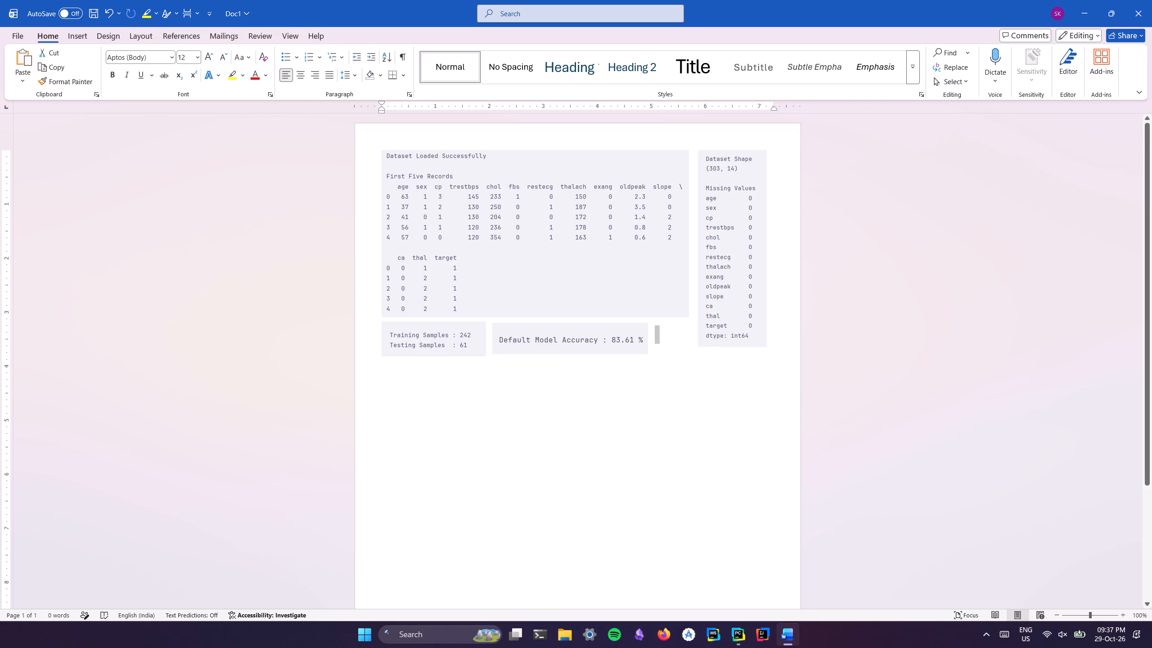
Enlarge the Default Model Accuracy picture slightly and fine-tune its vertical position beside the Training/Testing Samples picture.
{"action": "left_click", "coordinate": [558, 335]}
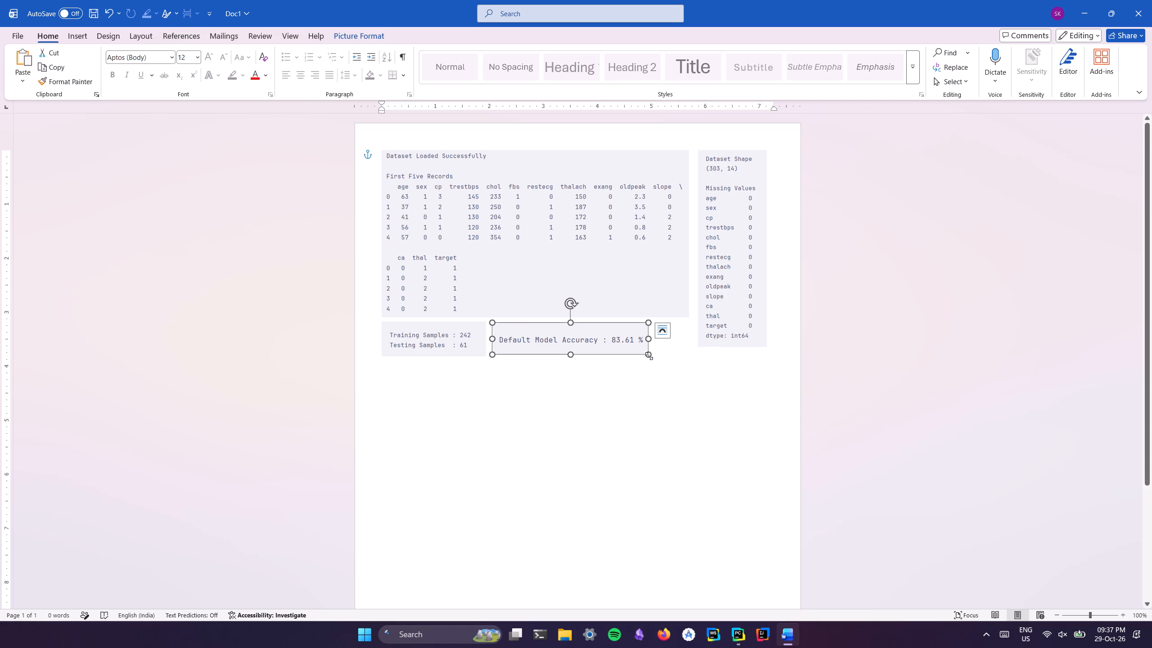
{"action": "left_click", "coordinate": [649, 356]}
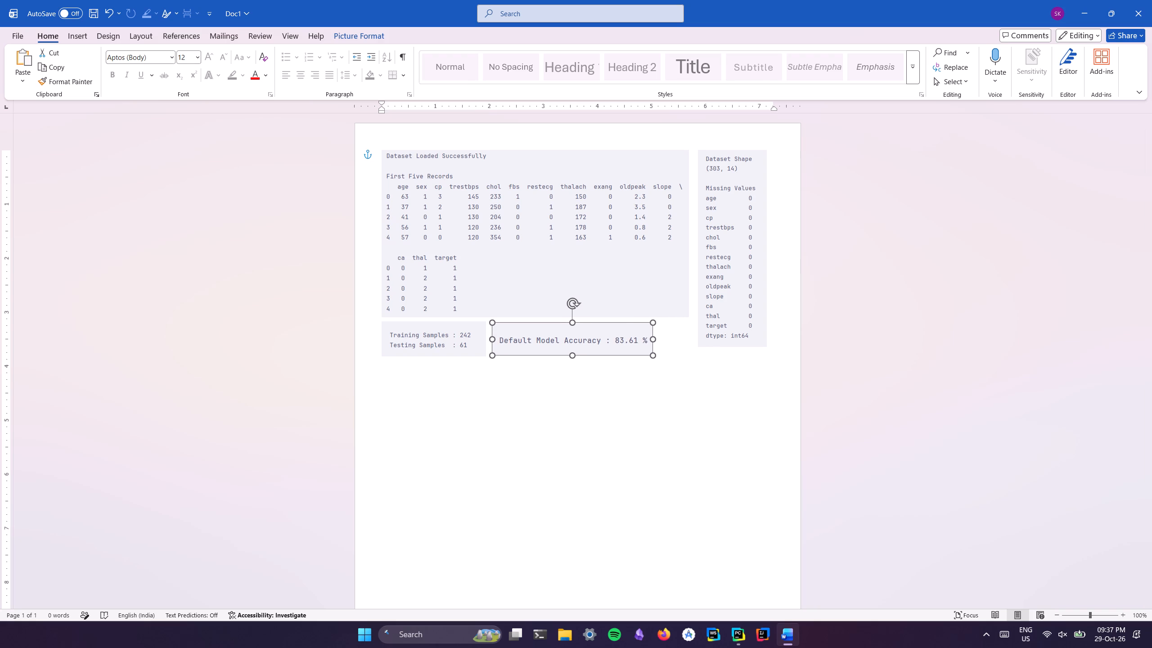
{"action": "left_click", "coordinate": [641, 387]}
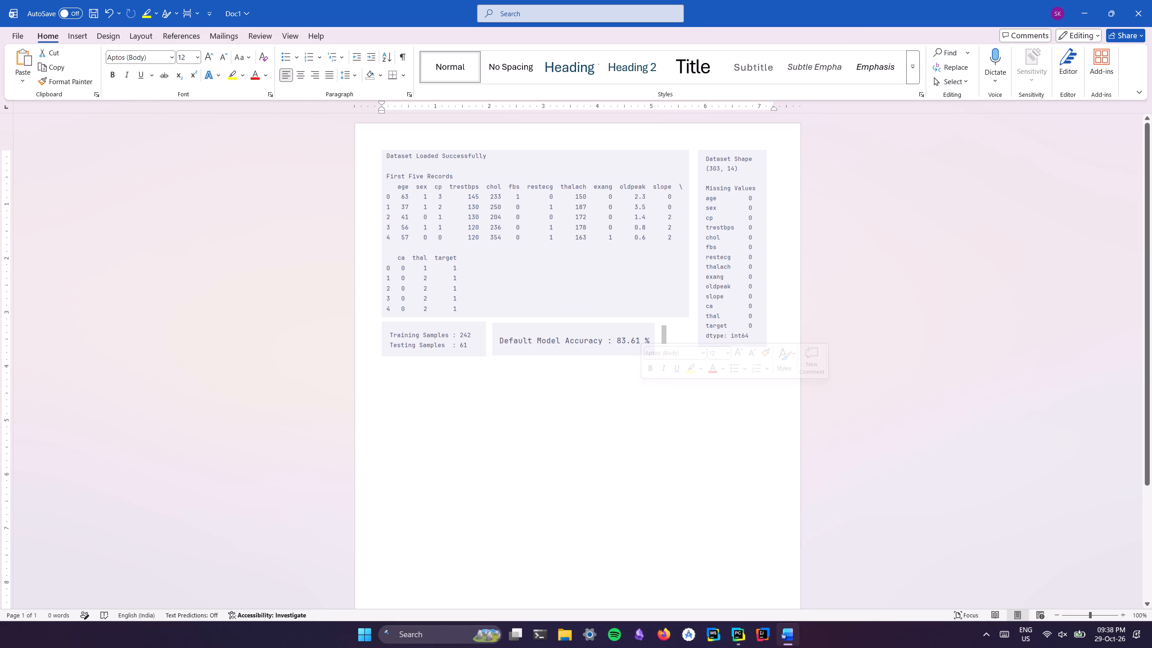
{"action": "left_click", "coordinate": [601, 337]}
{"action": "key", "text": "Up"}
{"action": "key", "text": "Up"}
{"action": "key", "text": "Up"}
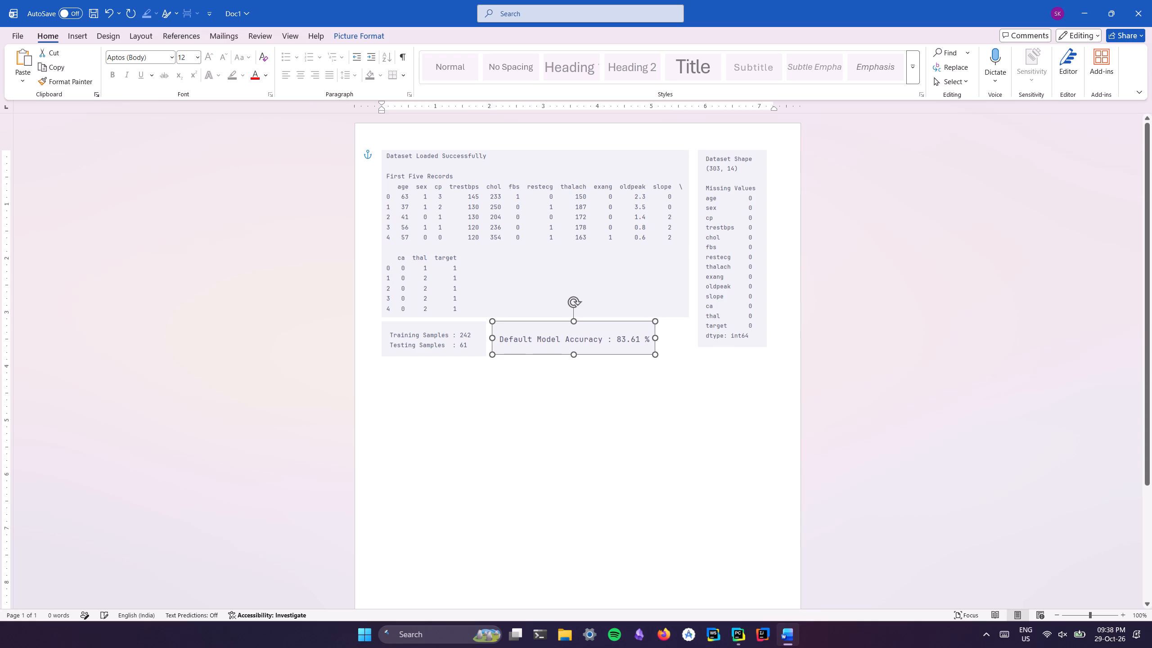
{"action": "key", "text": "Down"}
{"action": "key", "text": "Down"}
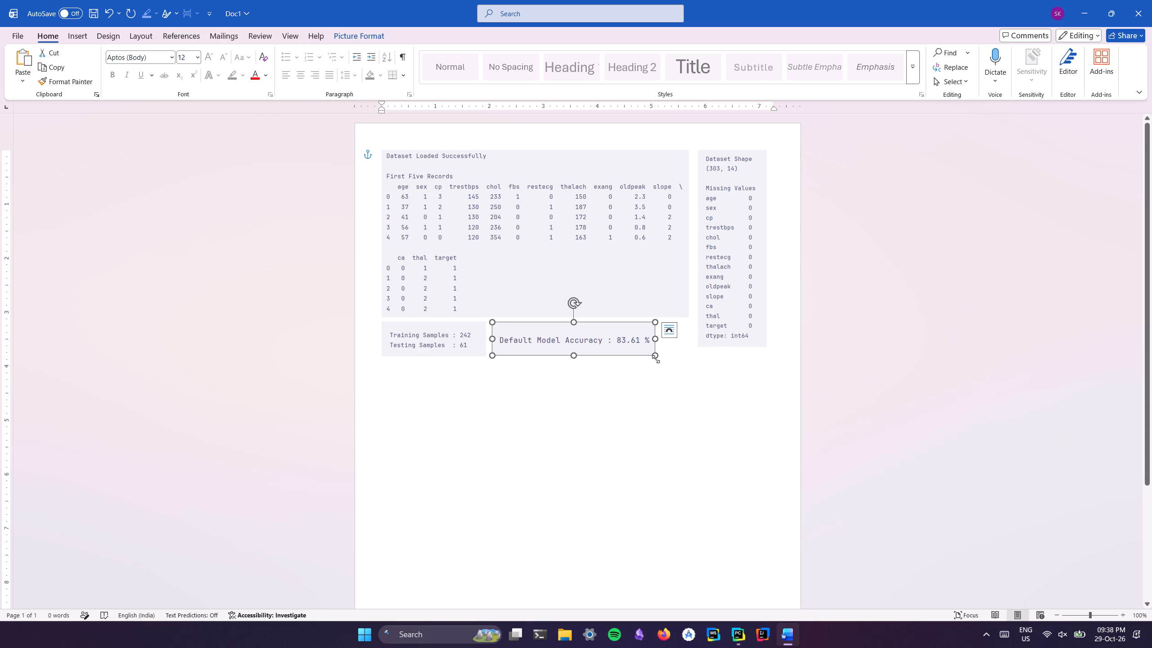
Enlarge the Default Model Accuracy picture a little more and nudge it up level with the Training/Testing Samples picture.
{"action": "left_click", "coordinate": [657, 355]}
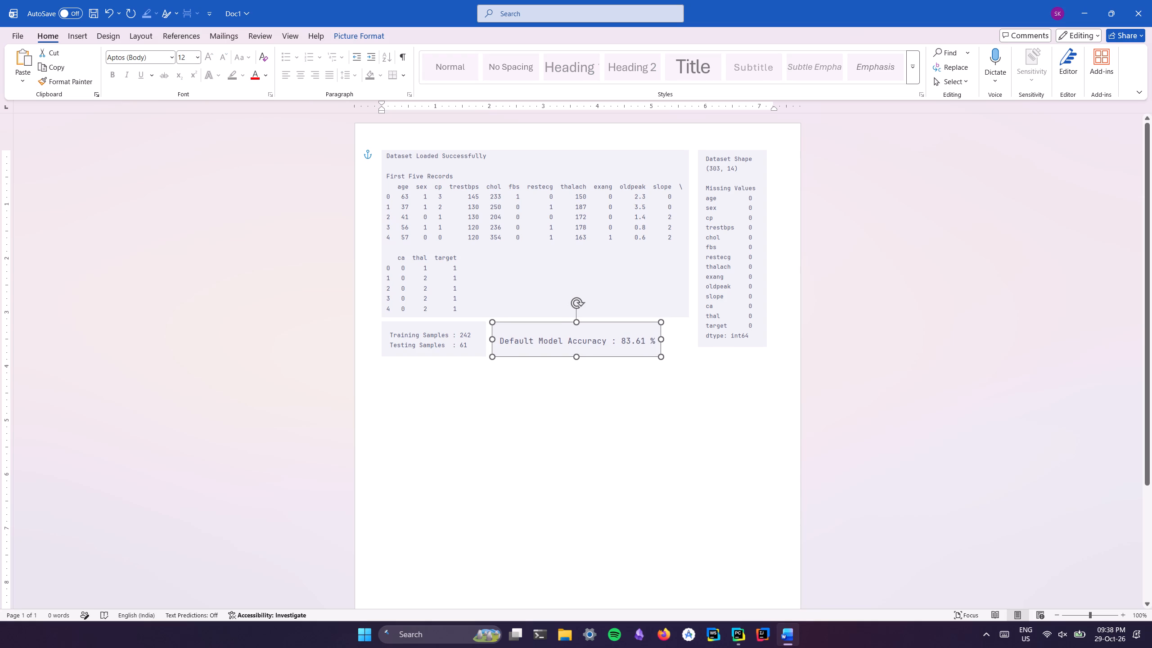
{"action": "left_click", "coordinate": [652, 380]}
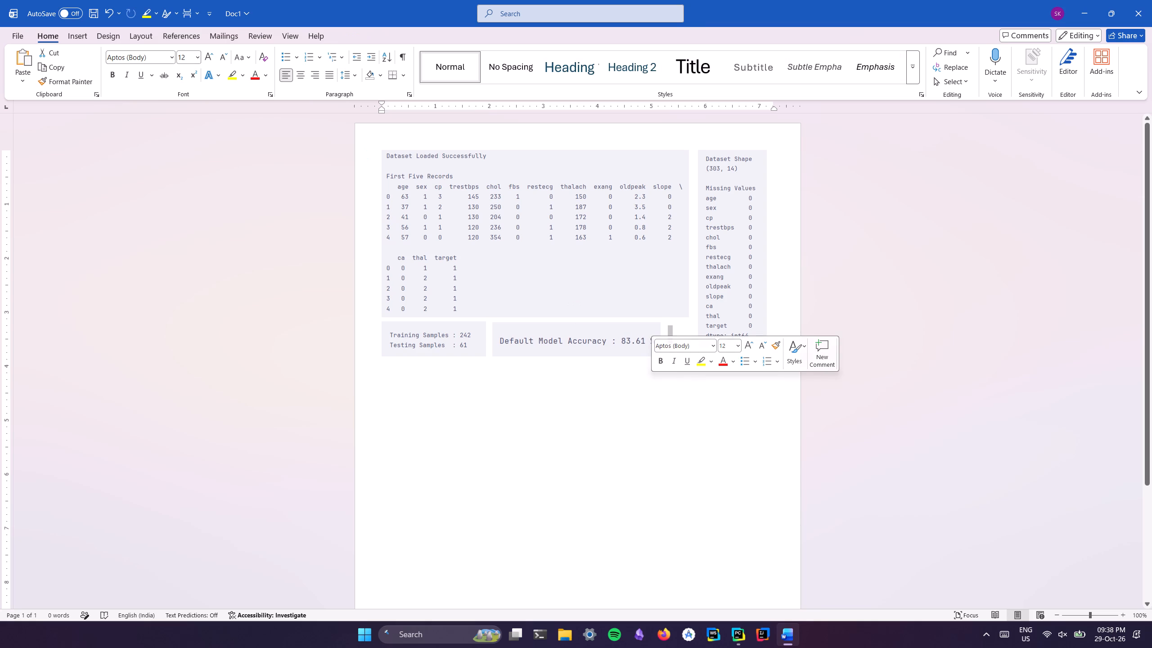
{"action": "left_click", "coordinate": [616, 349]}
{"action": "key", "text": "Up"}
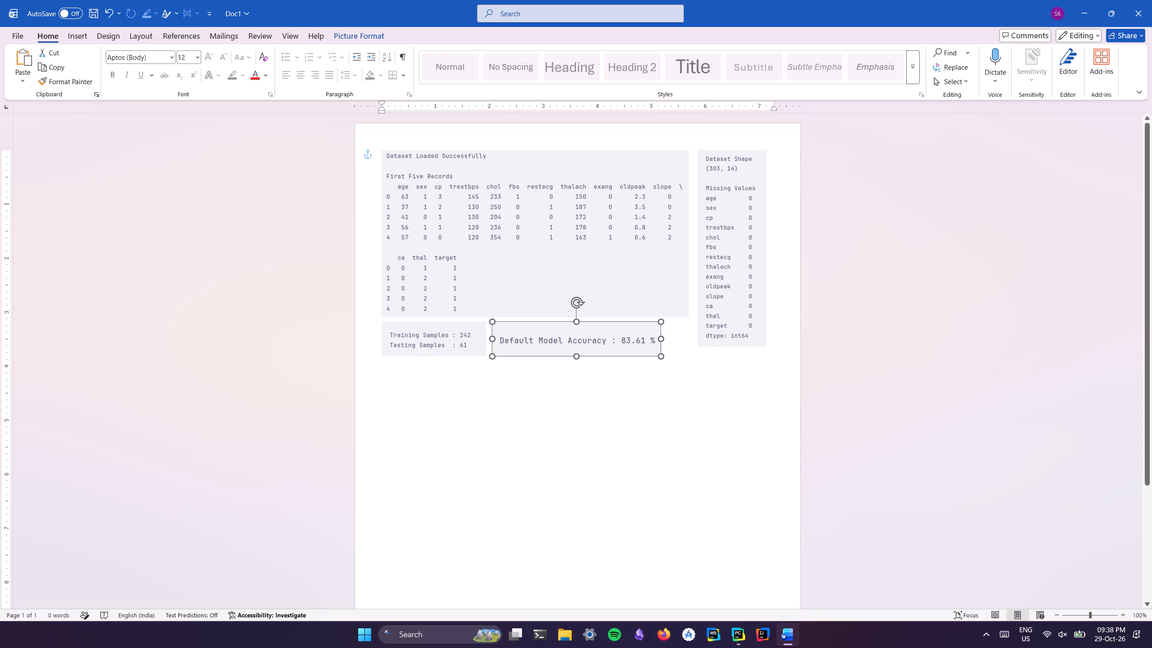
{"action": "key", "text": "Up"}
{"action": "left_click", "coordinate": [636, 390]}
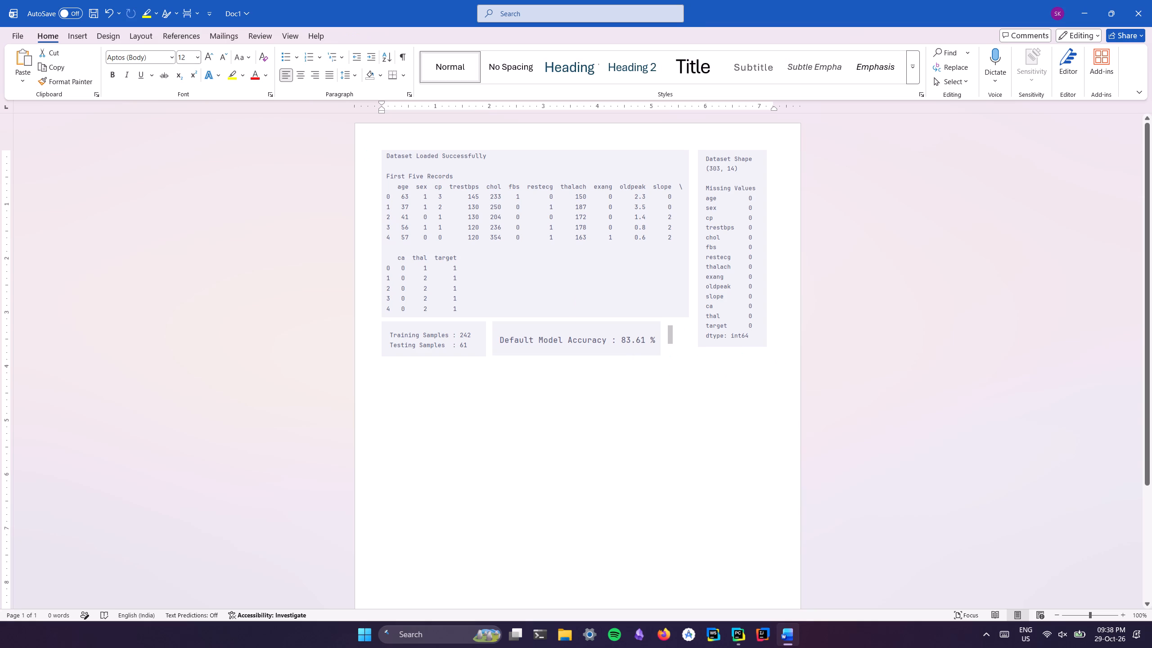
{"action": "left_click", "coordinate": [596, 349]}
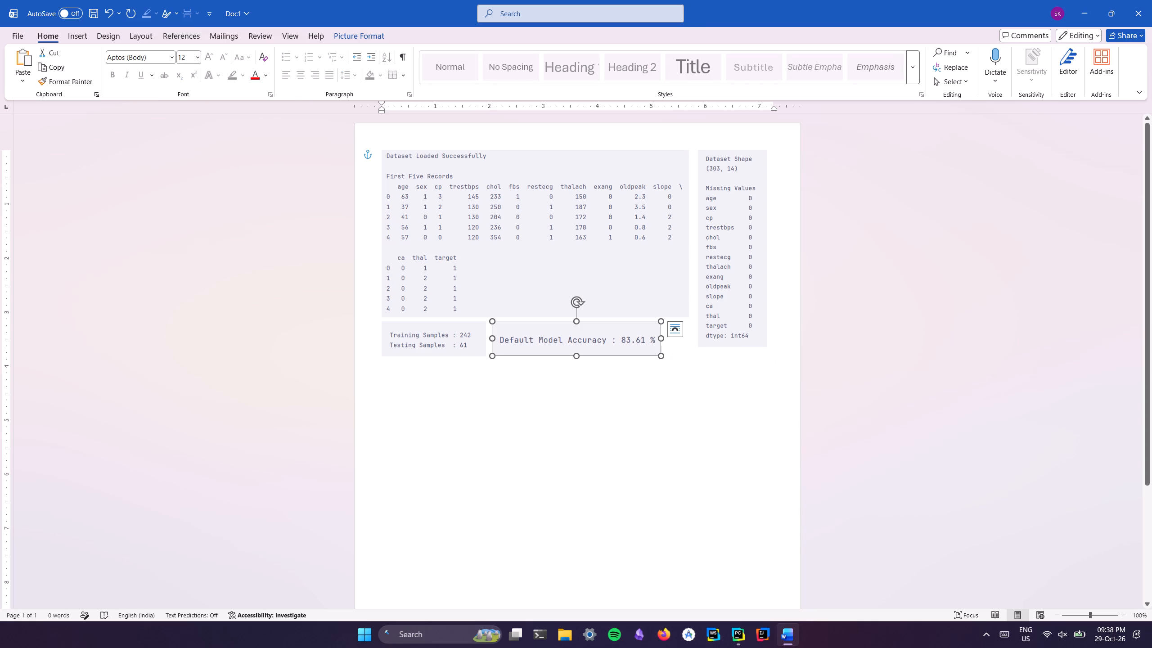
Switch to PyCharm and narrow the program9.ipynb editor so the Best Parameters line in the Grid Search output wraps onto two lines.
{"action": "key", "text": "alt+Tab"}
{"action": "scroll", "coordinate": [592, 384], "scroll_direction": "down", "scroll_amount": 2}
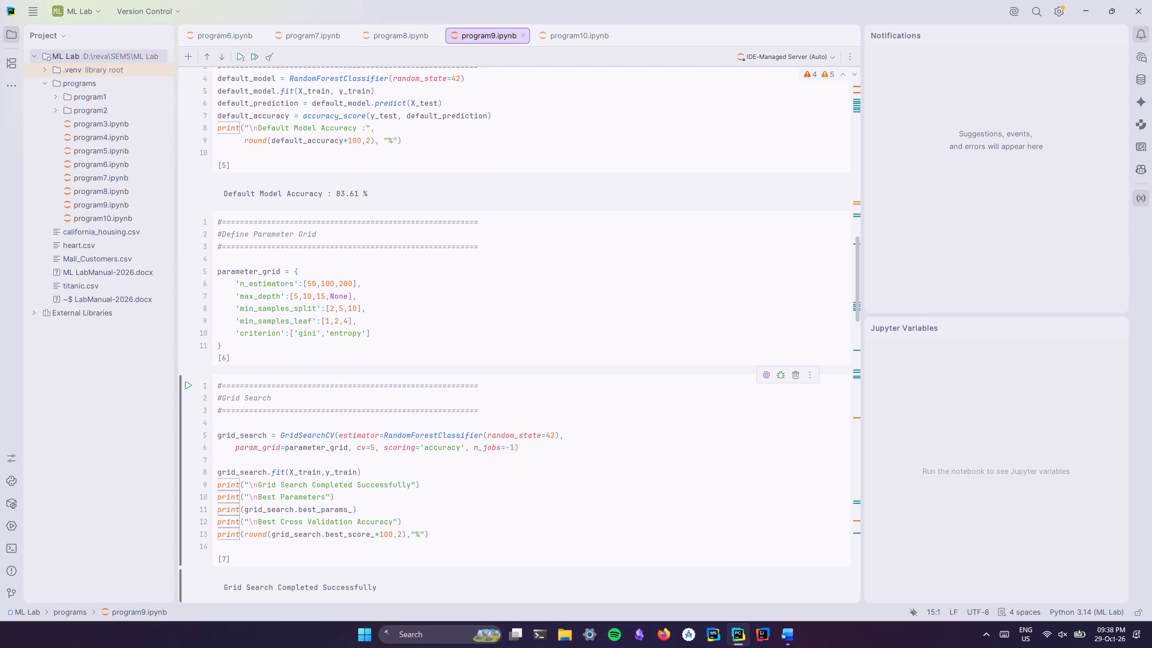
{"action": "scroll", "coordinate": [553, 385], "scroll_direction": "down", "scroll_amount": 6}
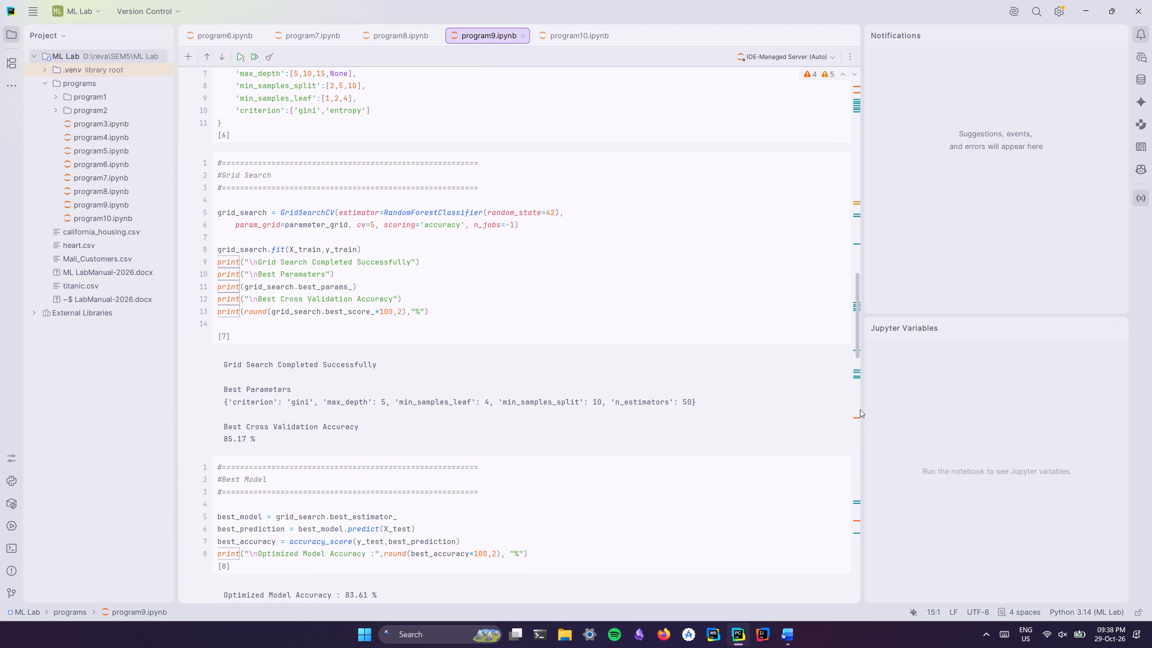
{"action": "left_click_drag", "start_coordinate": [862, 408], "coordinate": [502, 439]}
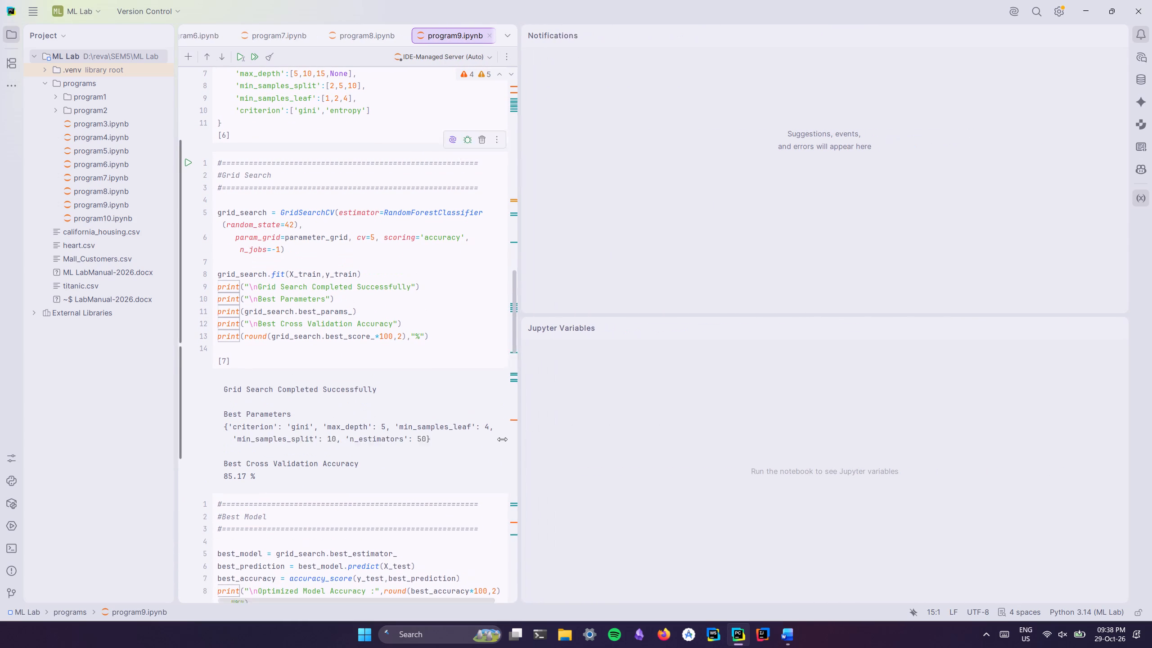
{"action": "left_click_drag", "start_coordinate": [502, 439], "coordinate": [510, 439]}
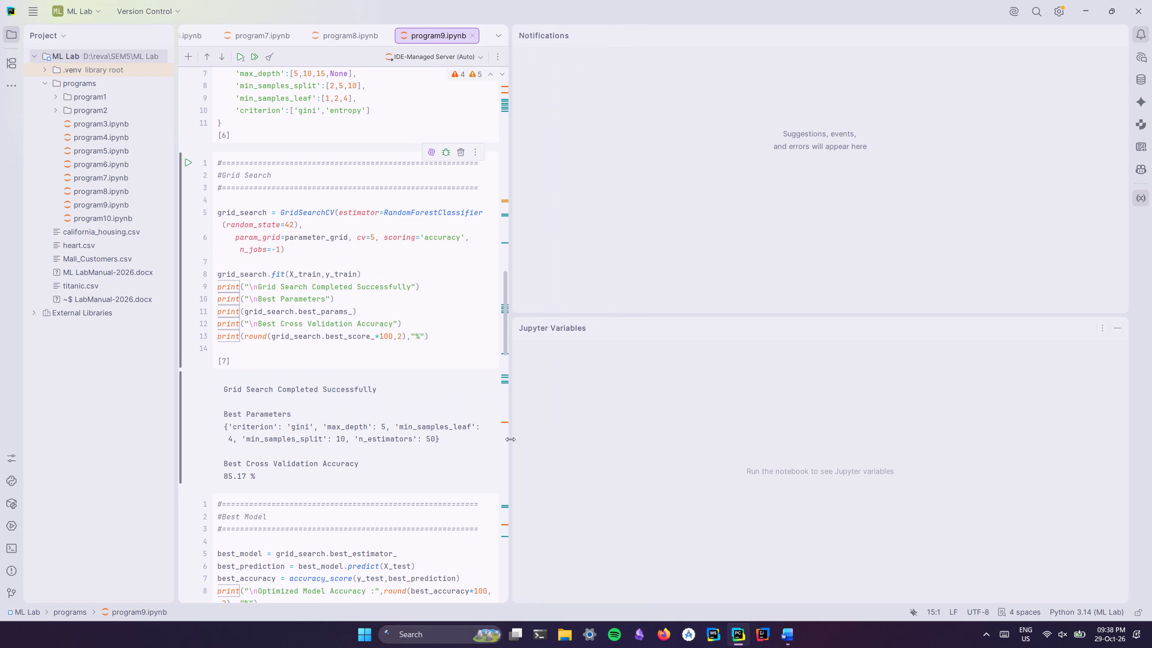
{"action": "left_click_drag", "start_coordinate": [510, 439], "coordinate": [521, 440]}
Snip the full Grid Search cell output, from the completion message through the Best Cross Validation Accuracy.
{"action": "key", "text": "shift+super+s"}
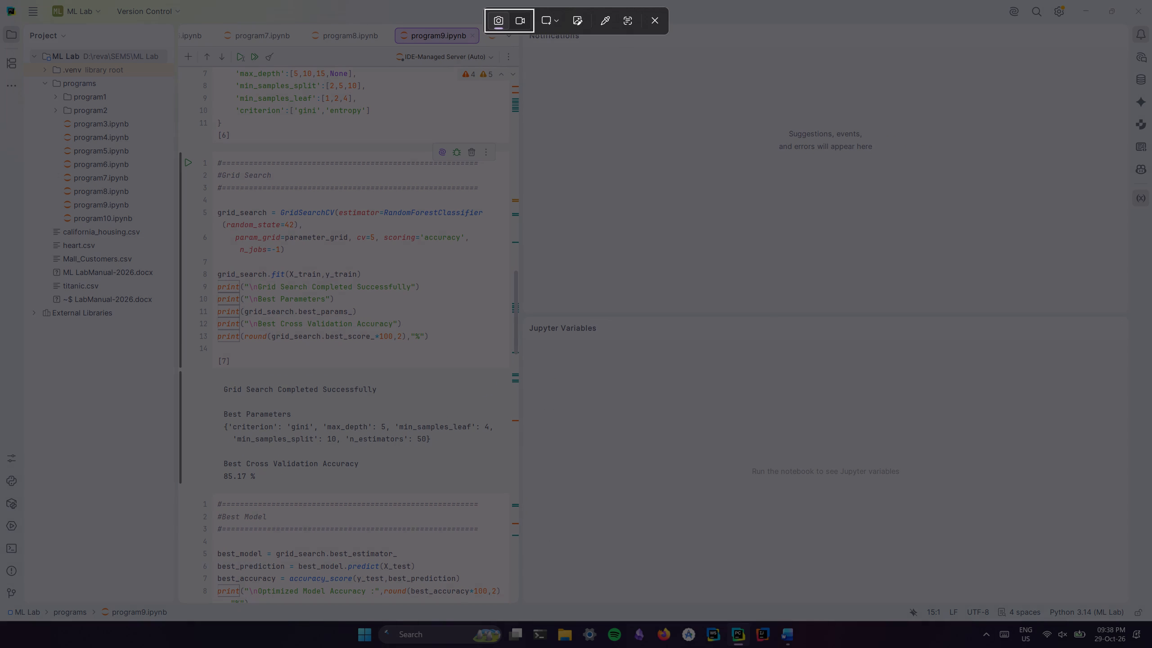
{"action": "left_click_drag", "start_coordinate": [216, 378], "coordinate": [485, 489]}
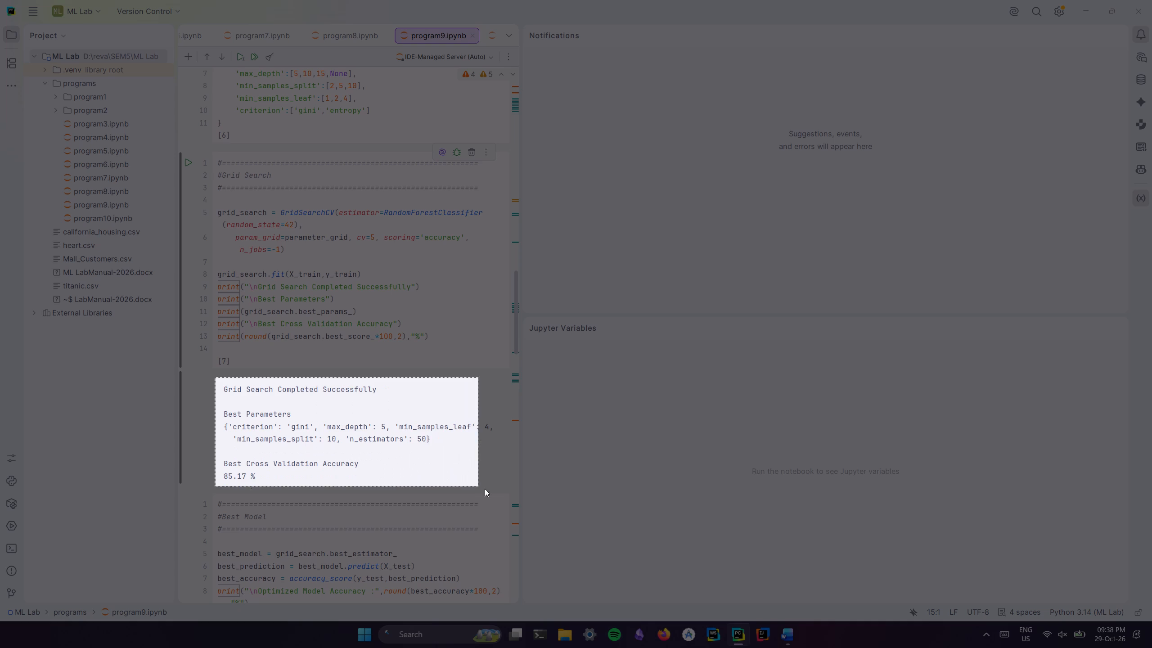
{"action": "left_click_drag", "start_coordinate": [485, 489], "coordinate": [501, 486]}
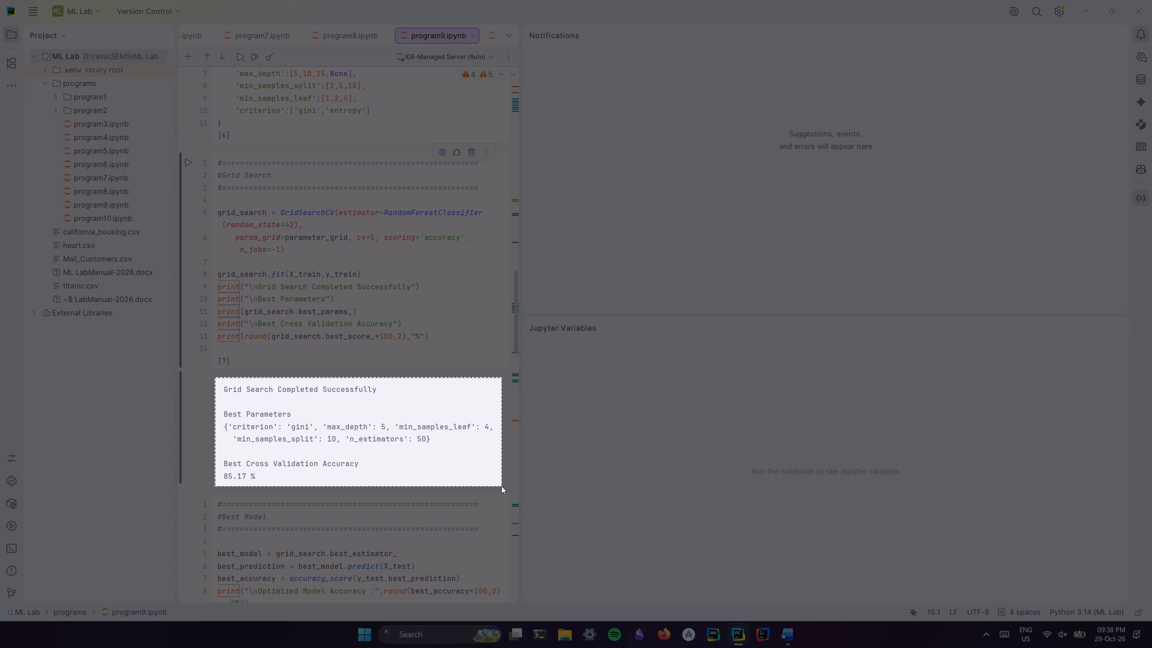
{"action": "left_click_drag", "start_coordinate": [501, 486], "coordinate": [501, 489]}
Switch to Word, paste the Grid Search snip into Doc1 and change its layout from inline to text wrapping.
{"action": "key", "text": "alt+Tab"}
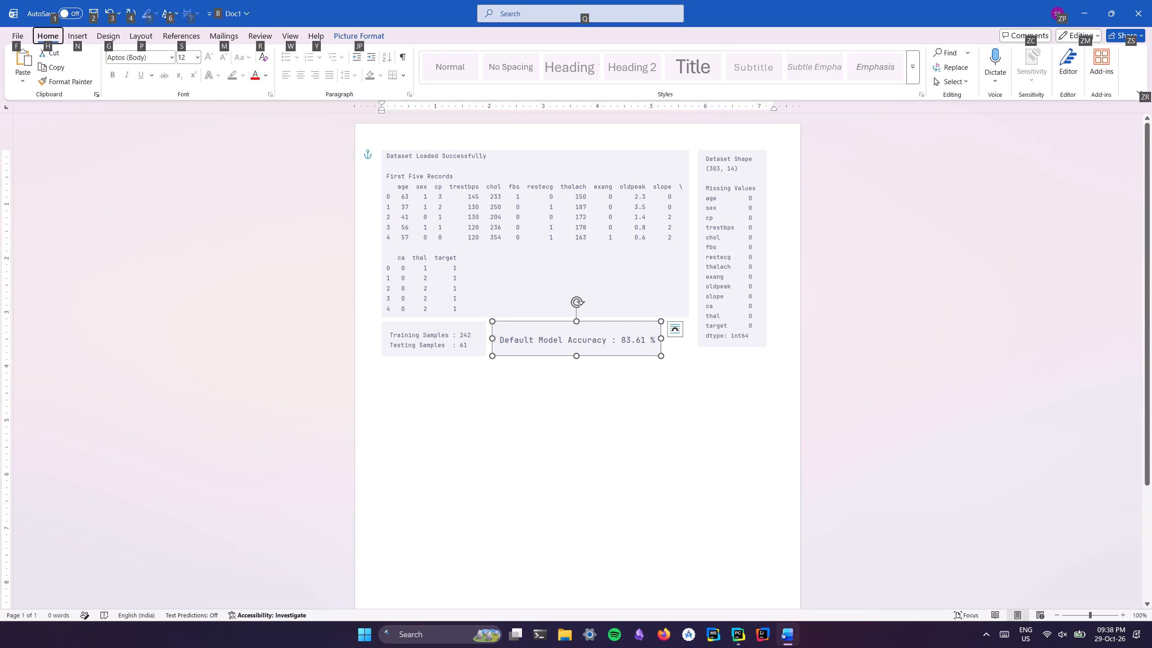
{"action": "left_click", "coordinate": [643, 452]}
{"action": "key", "text": "ctrl+v"}
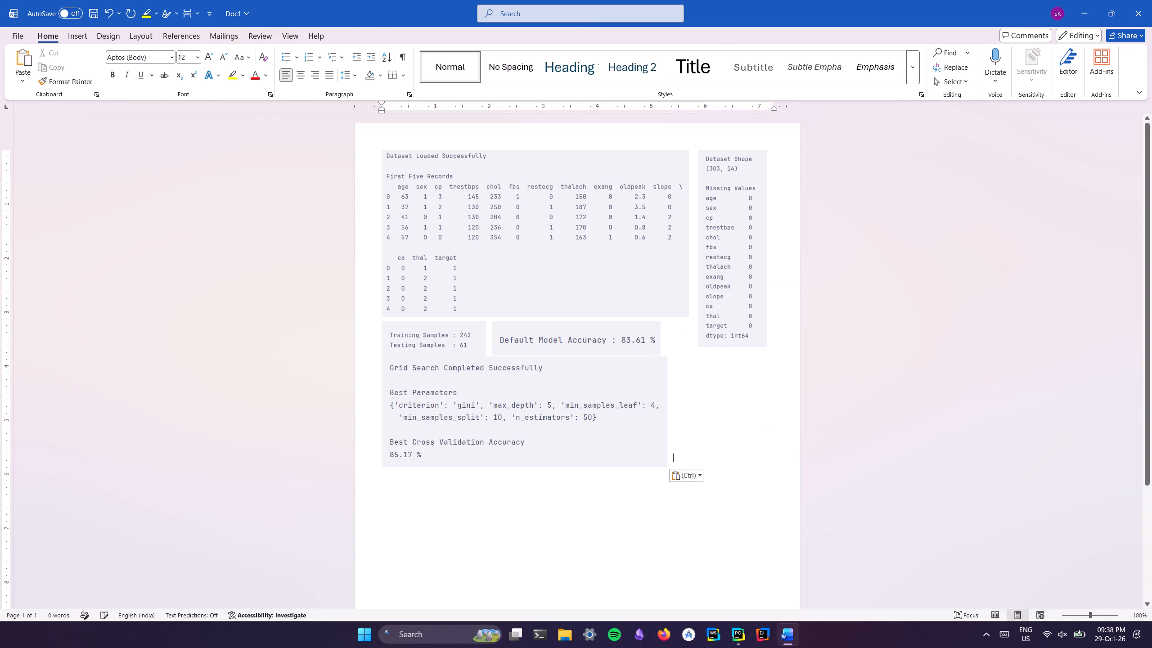
{"action": "left_click", "coordinate": [549, 427]}
{"action": "left_click", "coordinate": [688, 369]}
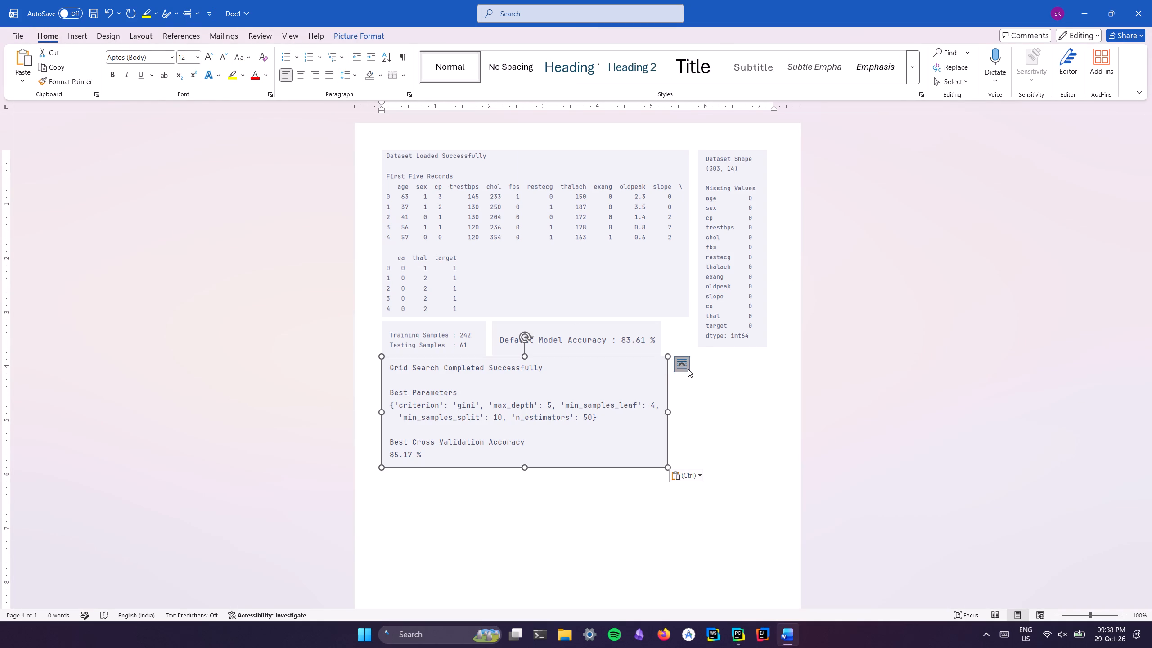
{"action": "left_click", "coordinate": [714, 445]}
Place the Grid Search picture just beneath the Training/Testing Samples and Default Model Accuracy pictures, flush with the page's left margin.
{"action": "left_click_drag", "start_coordinate": [547, 385], "coordinate": [543, 395]}
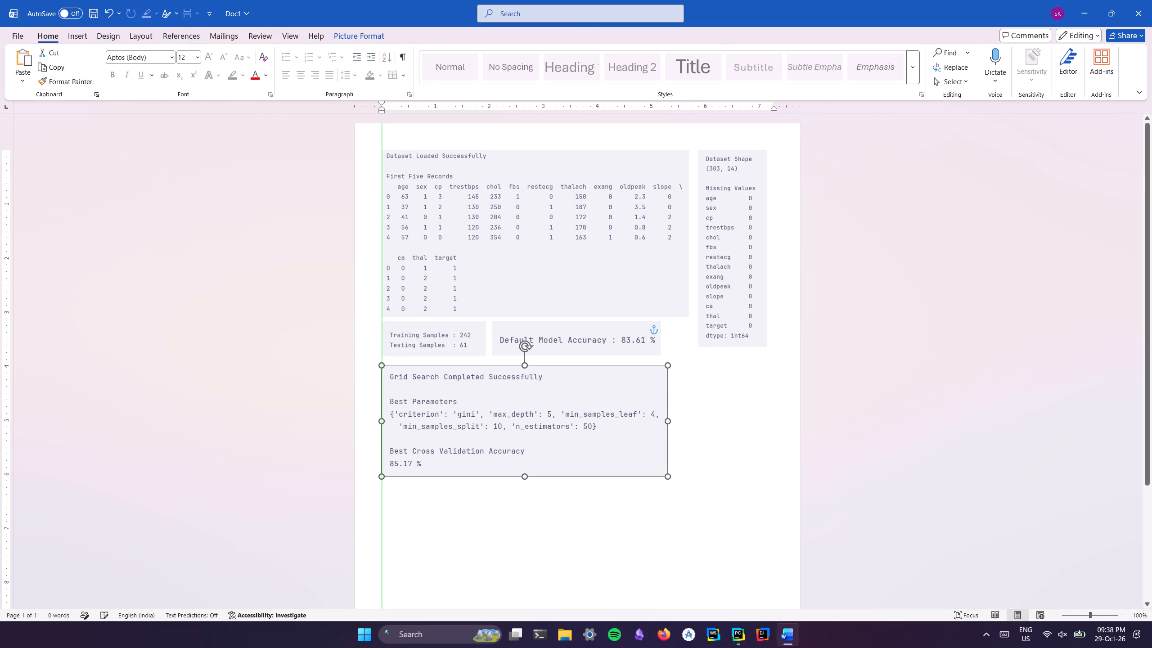
{"action": "left_click_drag", "start_coordinate": [543, 395], "coordinate": [542, 388]}
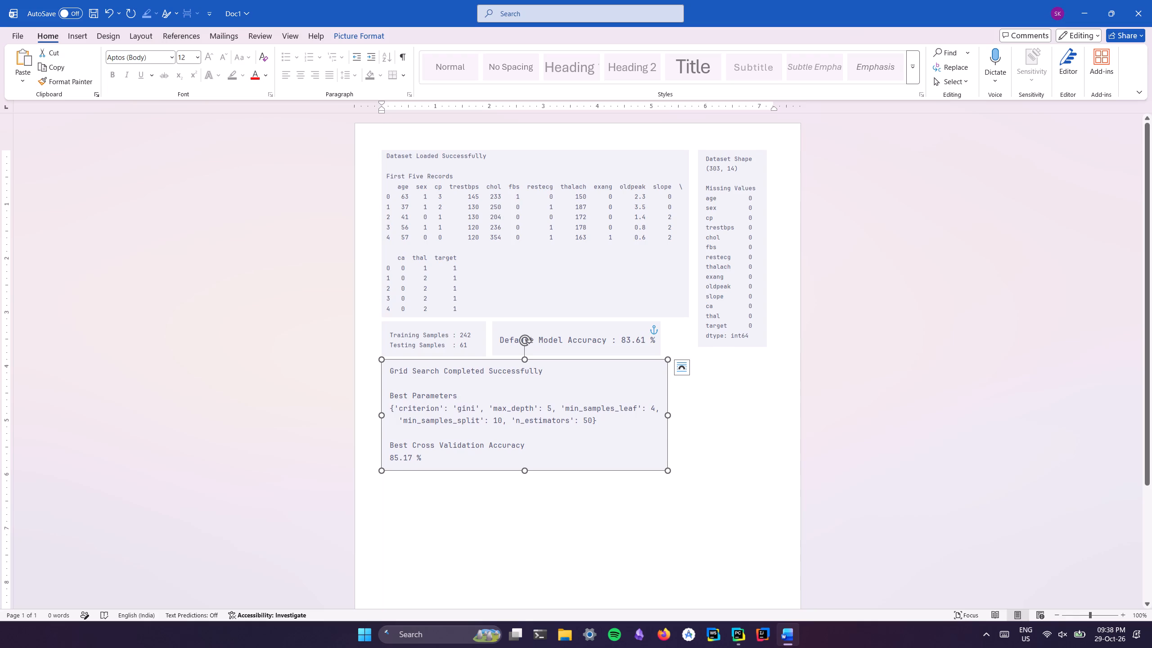
Switch to PyCharm and bring up the Optimized Model Accuracy output under the Best Model cell of program9.ipynb.
{"action": "key", "text": "alt+Tab"}
{"action": "scroll", "coordinate": [345, 426], "scroll_direction": "down", "scroll_amount": 7}
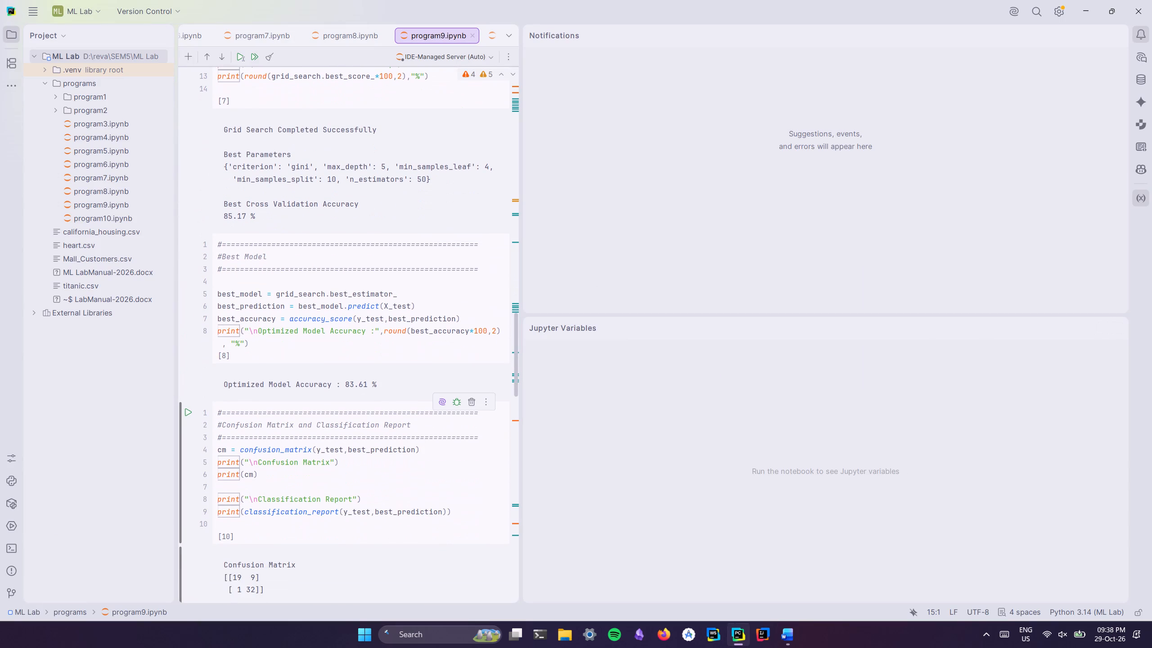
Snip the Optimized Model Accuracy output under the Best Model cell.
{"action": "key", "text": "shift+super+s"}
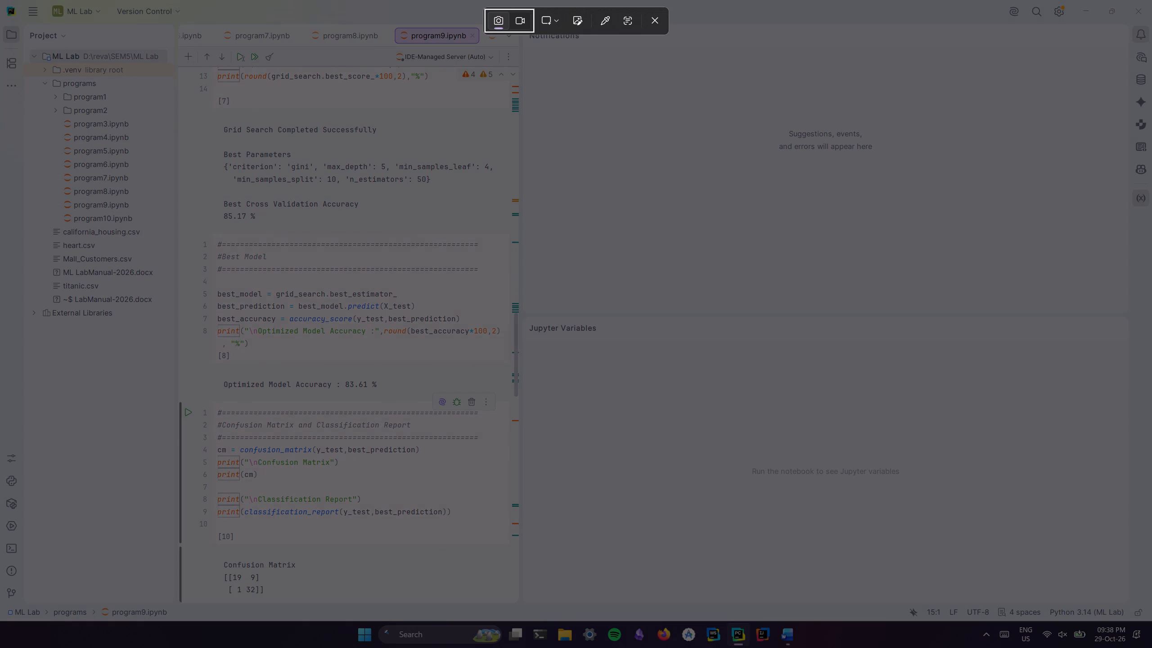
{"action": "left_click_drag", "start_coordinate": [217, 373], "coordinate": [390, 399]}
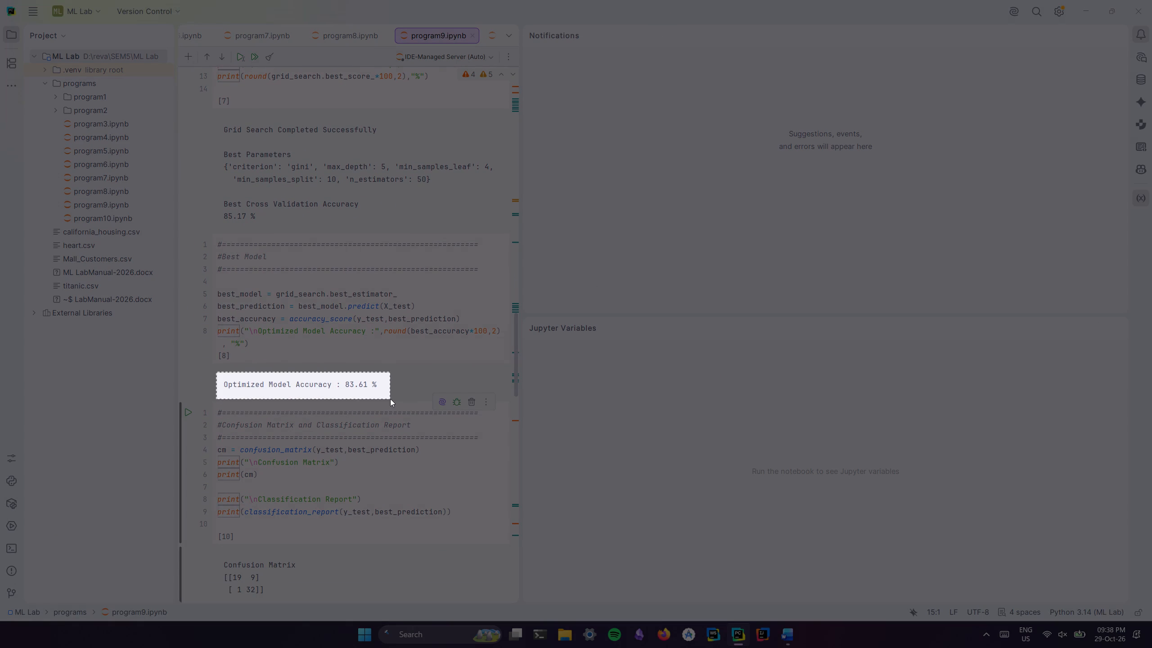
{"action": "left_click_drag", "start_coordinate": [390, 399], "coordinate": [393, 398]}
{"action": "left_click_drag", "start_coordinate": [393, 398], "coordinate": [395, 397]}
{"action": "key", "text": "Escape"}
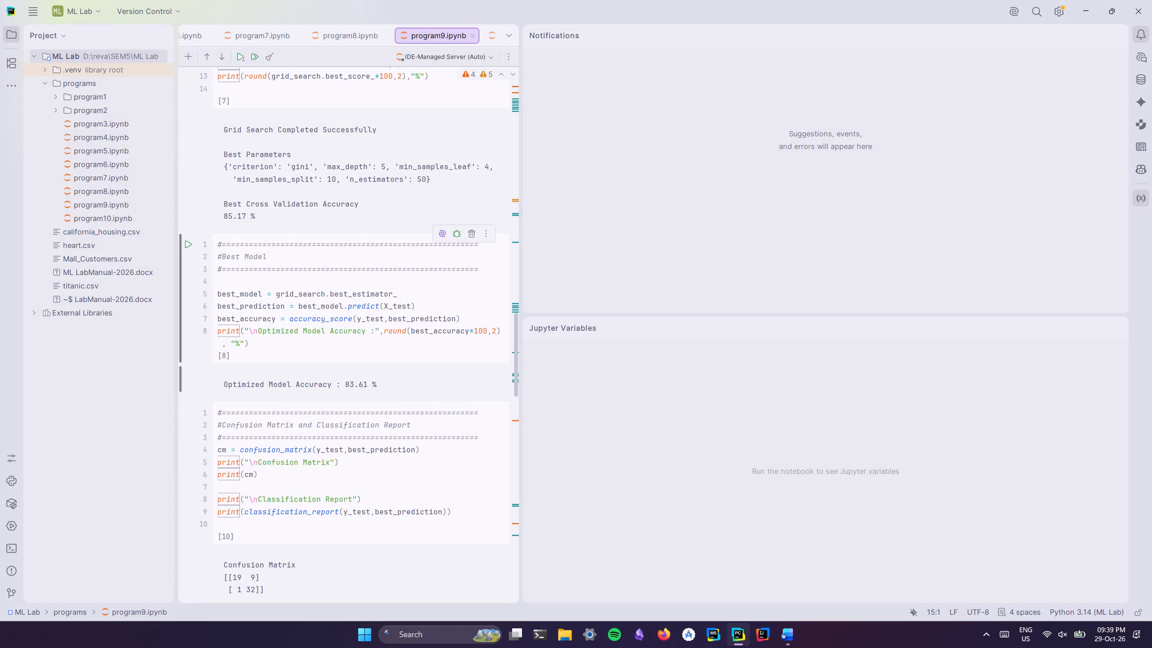
Retake the snip of the Optimized Model Accuracy output, cropping it closely around the text line.
{"action": "key", "text": "shift+super+s"}
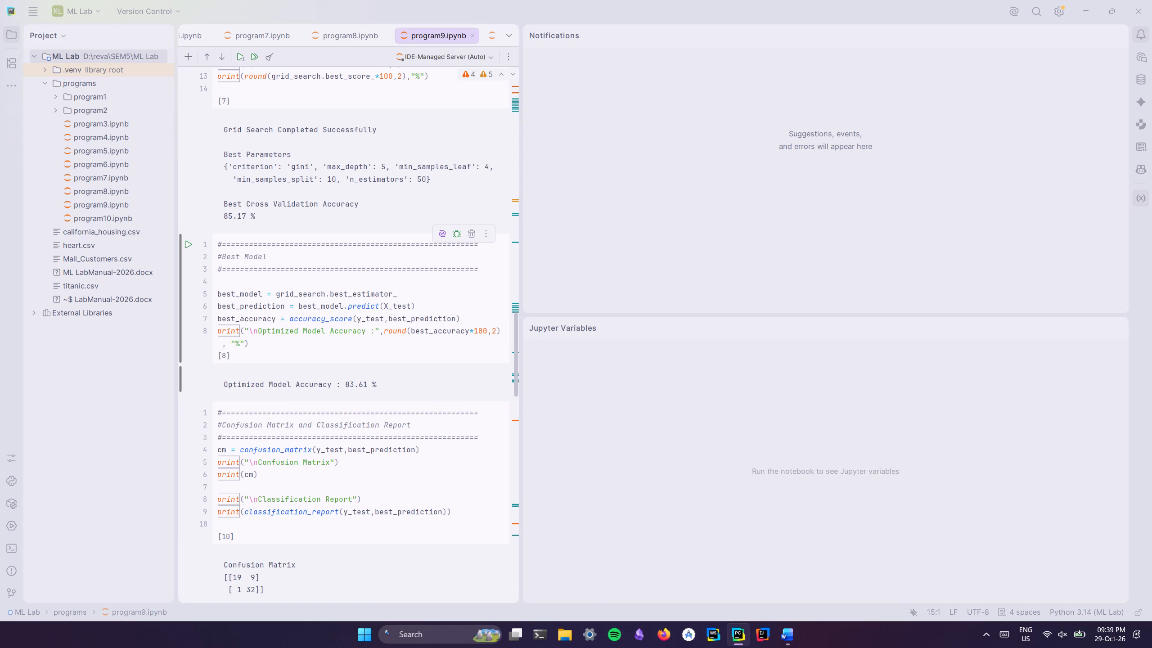
{"action": "left_click_drag", "start_coordinate": [216, 370], "coordinate": [396, 404]}
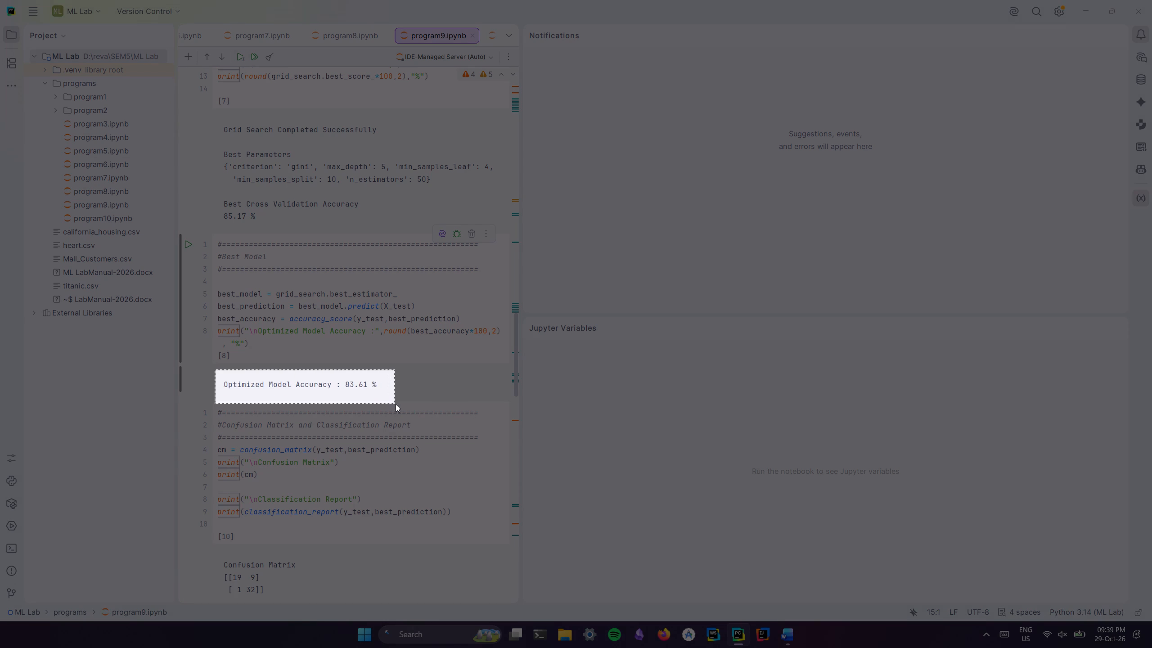
{"action": "left_click_drag", "start_coordinate": [396, 404], "coordinate": [391, 399]}
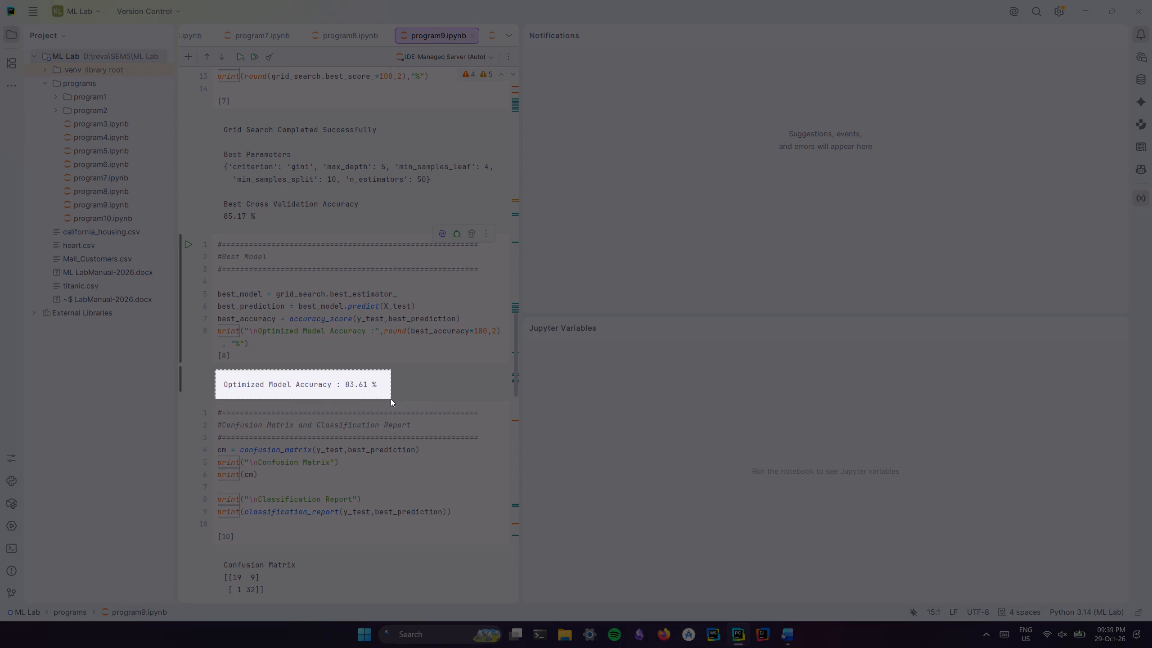
{"action": "left_click_drag", "start_coordinate": [391, 399], "coordinate": [384, 399]}
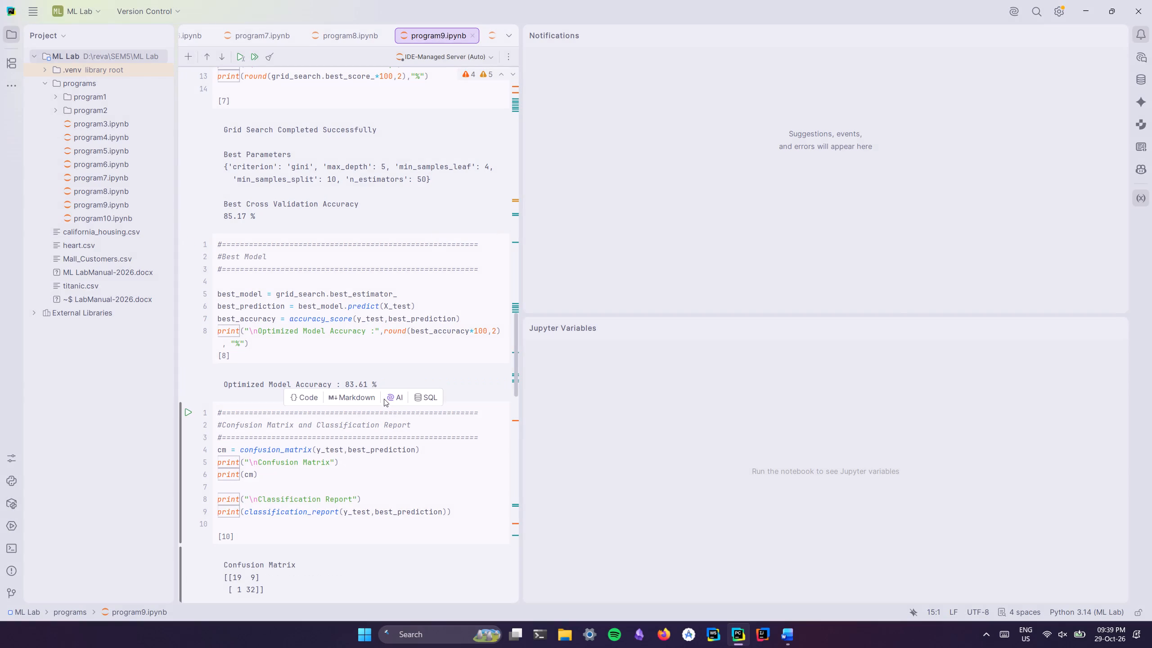
Switch to Word and paste the Optimized Model Accuracy snip with Square wrapping, placed just beneath the Grid Search picture at the left margin.
{"action": "key", "text": "alt+Tab"}
{"action": "left_click", "coordinate": [525, 506]}
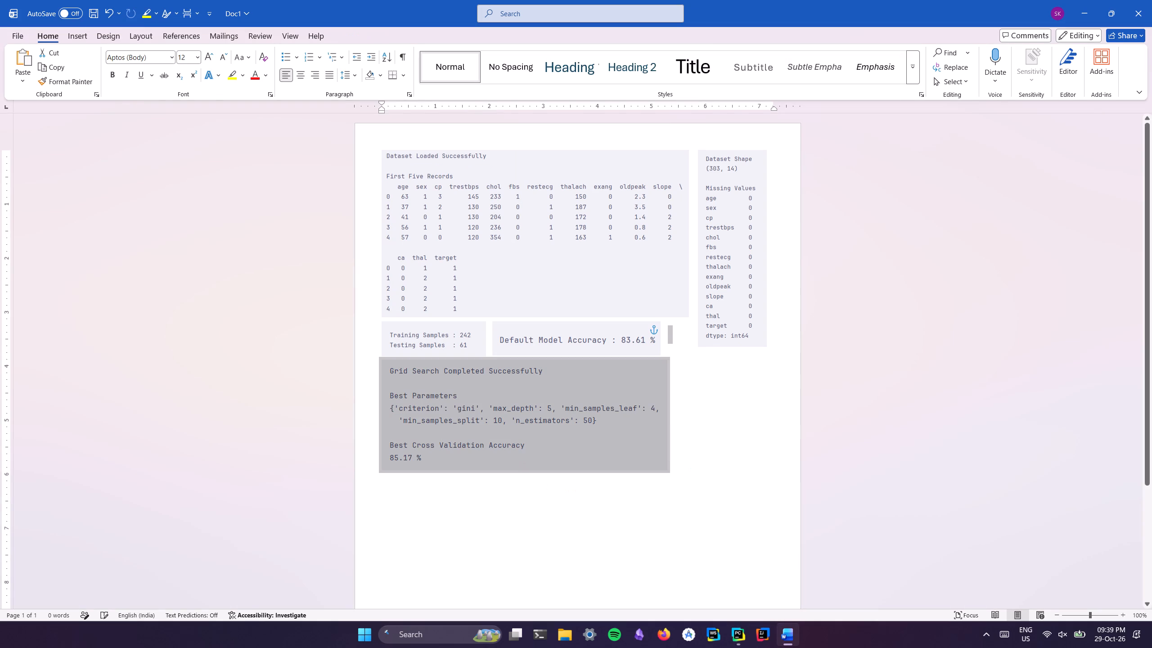
{"action": "left_click", "coordinate": [525, 506]}
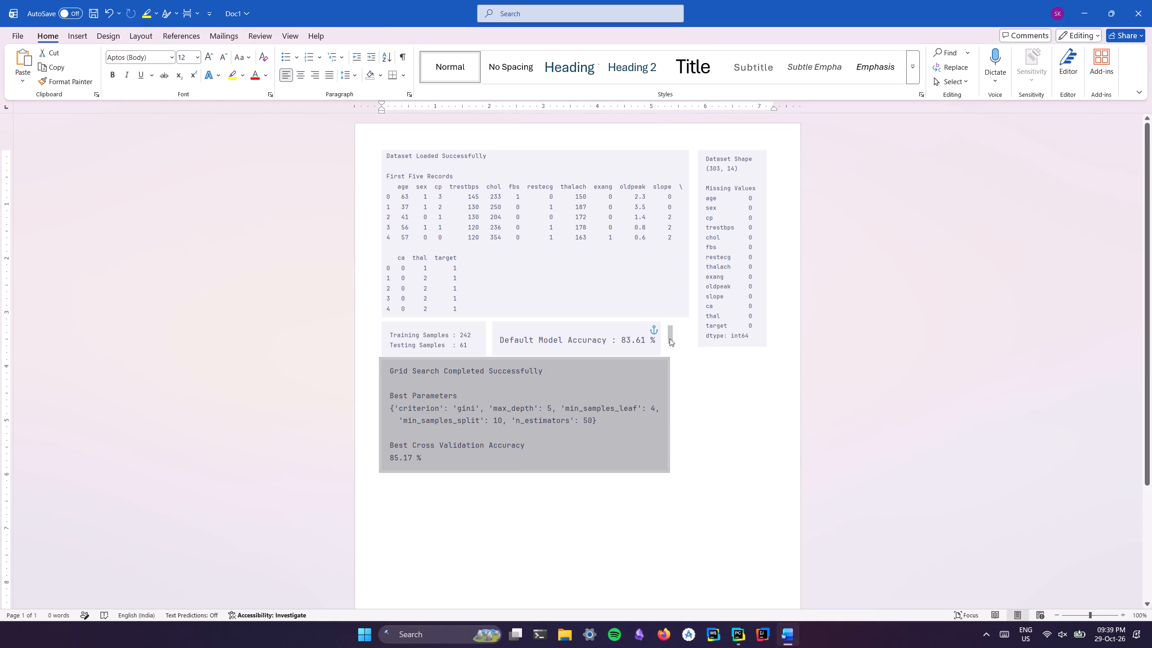
{"action": "left_click", "coordinate": [671, 338]}
{"action": "key", "text": "ctrl+v"}
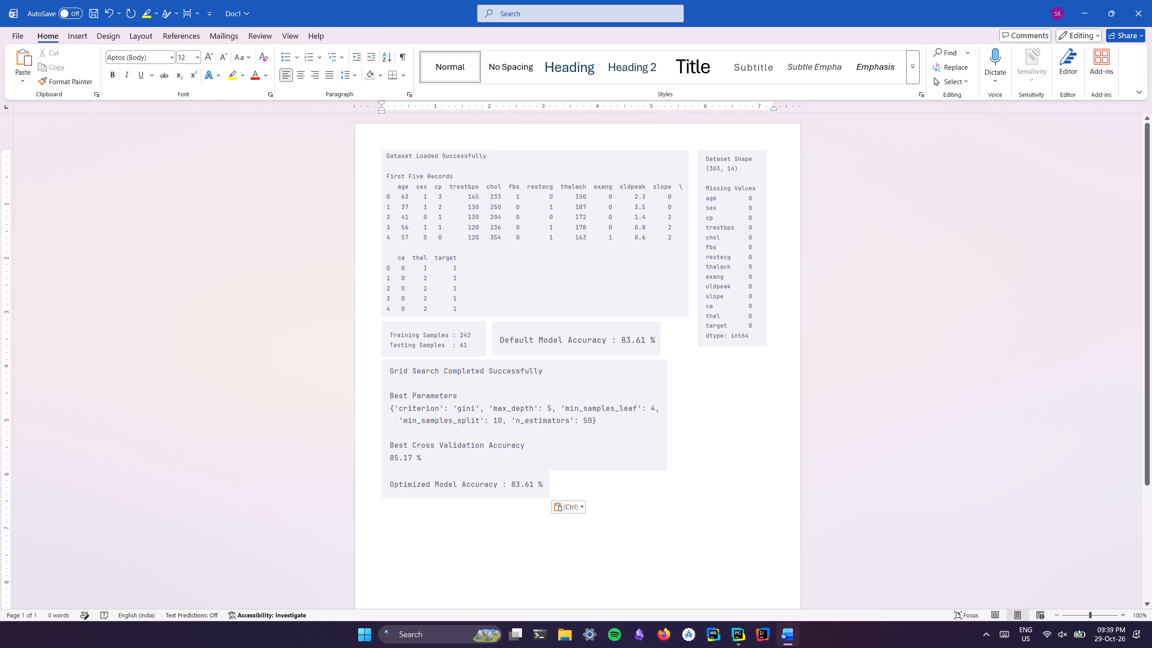
{"action": "left_click", "coordinate": [505, 486]}
{"action": "left_click", "coordinate": [562, 480]}
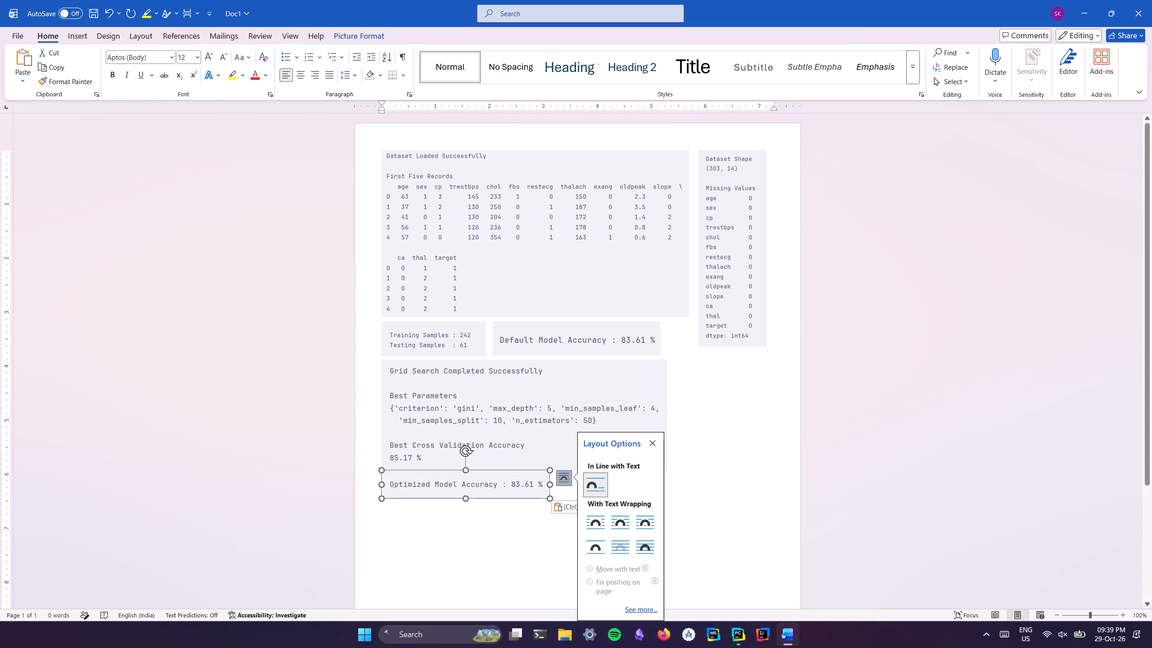
{"action": "left_click", "coordinate": [596, 525]}
{"action": "left_click_drag", "start_coordinate": [465, 477], "coordinate": [465, 486]}
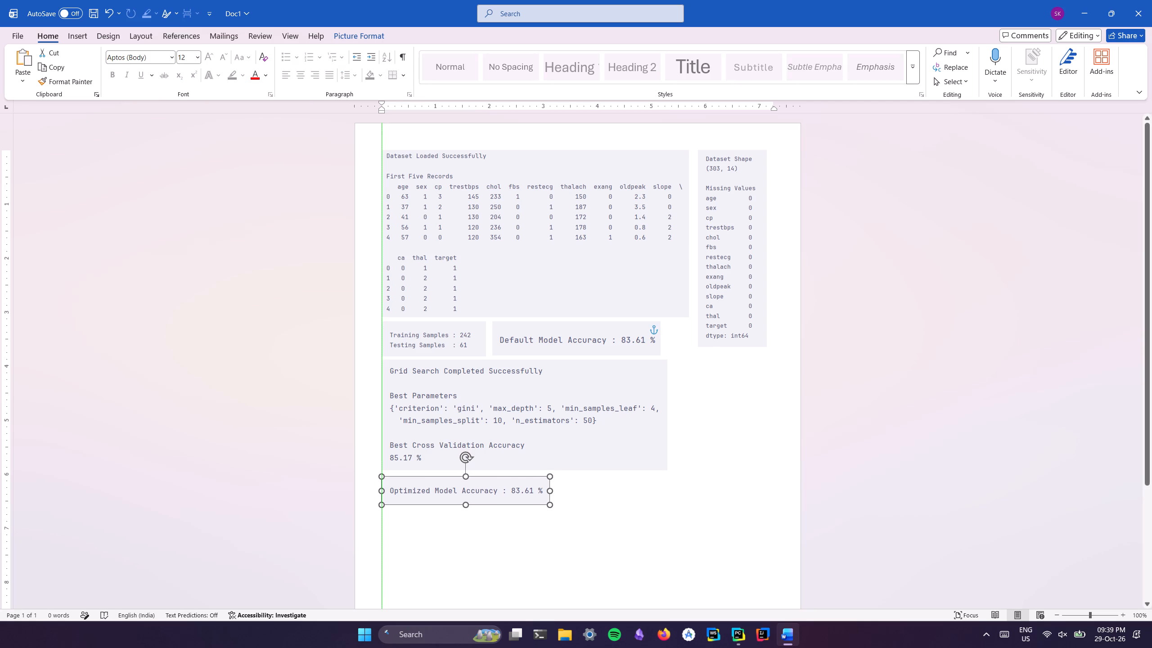
{"action": "left_click_drag", "start_coordinate": [465, 486], "coordinate": [465, 479]}
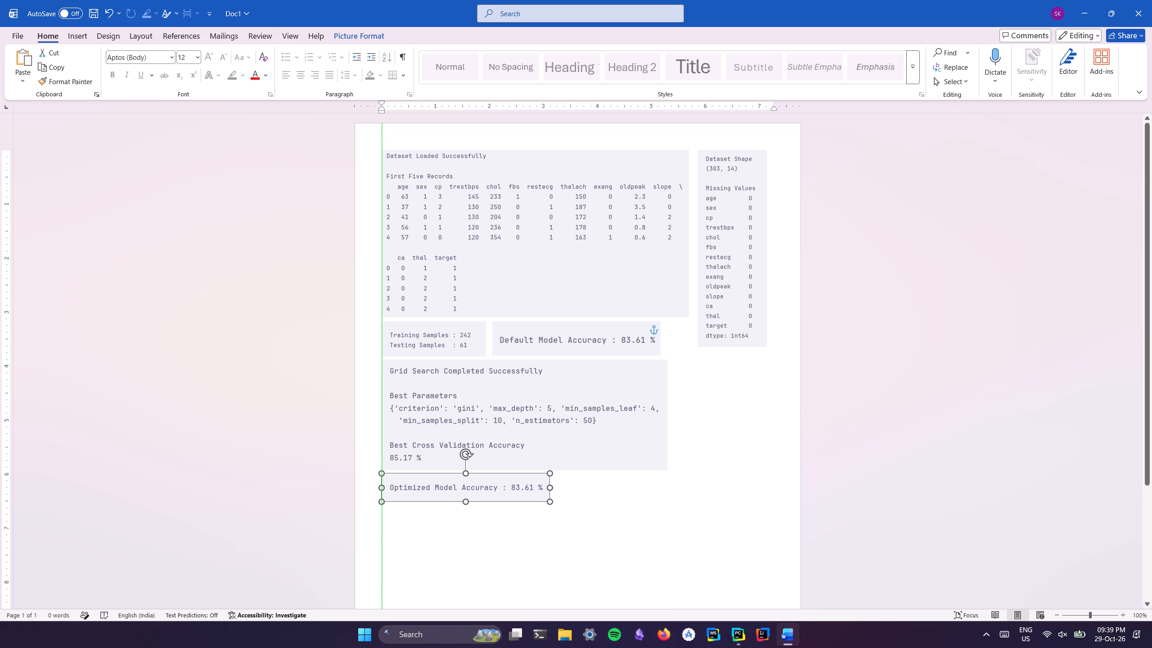
{"action": "left_click_drag", "start_coordinate": [465, 479], "coordinate": [465, 482]}
Switch to PyCharm and snip the Confusion Matrix and Classification Report text output of program9.ipynb, cropped closely around the text.
{"action": "key", "text": "alt+Tab"}
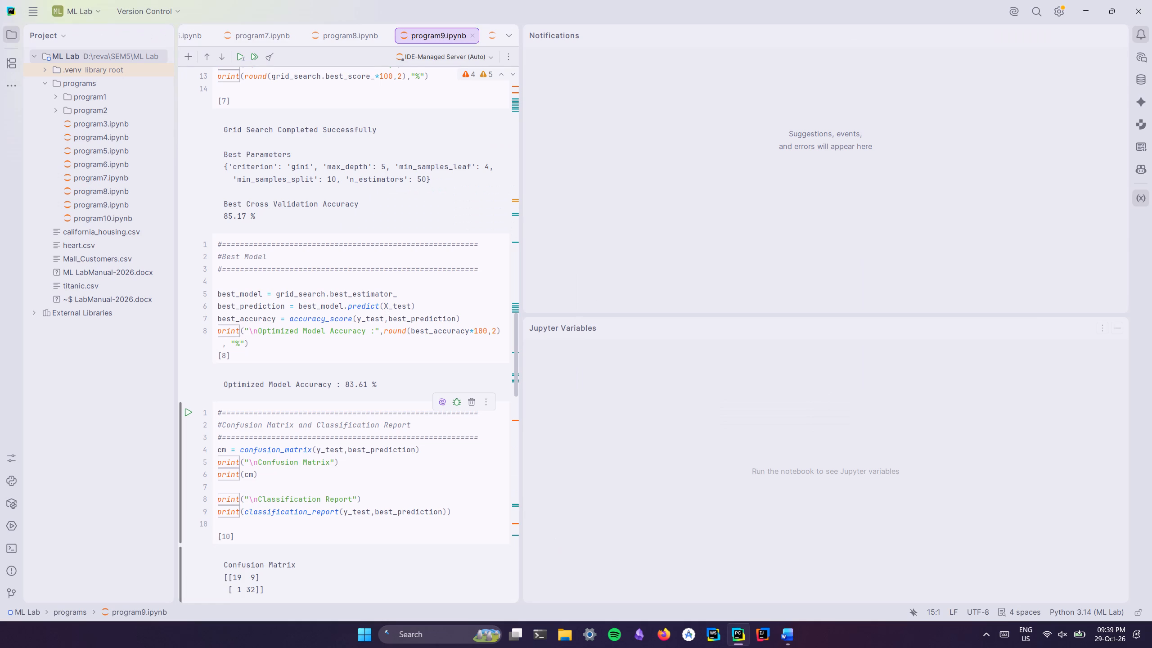
{"action": "scroll", "coordinate": [382, 448], "scroll_direction": "down", "scroll_amount": 8}
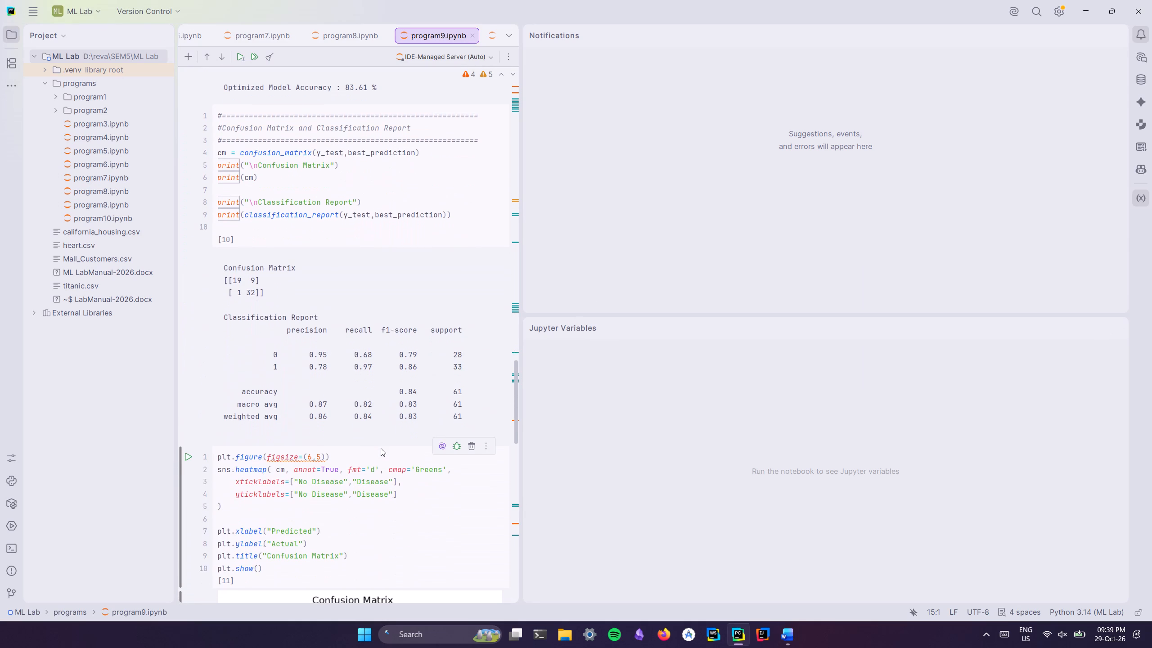
{"action": "key", "text": "shift+super+s"}
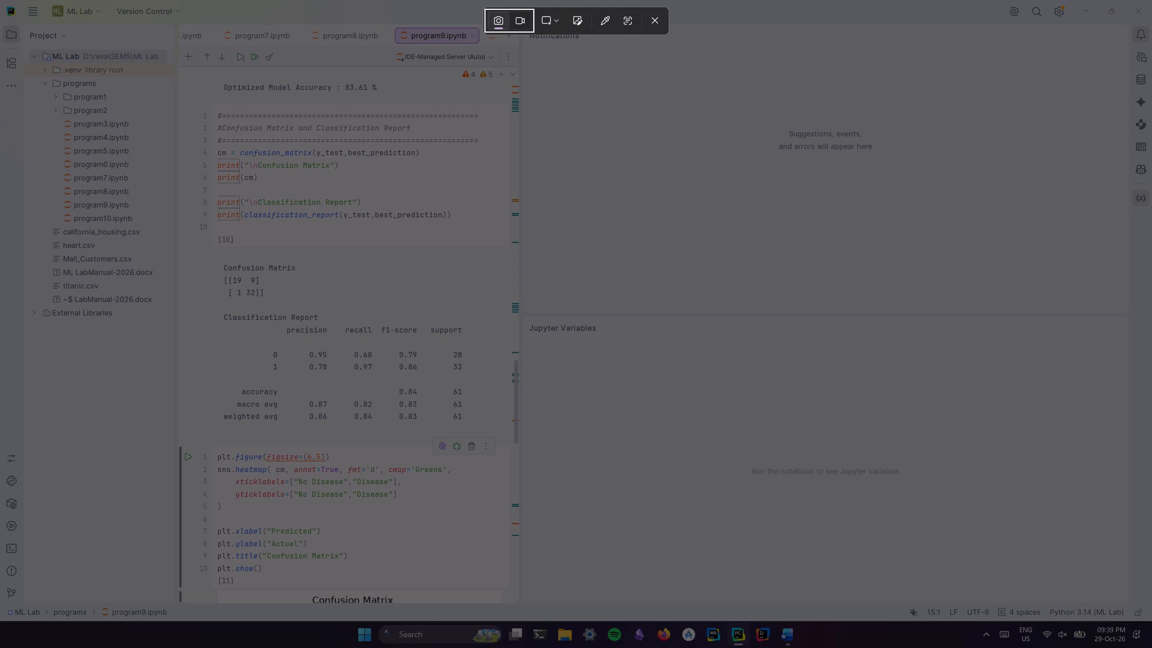
{"action": "left_click_drag", "start_coordinate": [214, 252], "coordinate": [479, 435]}
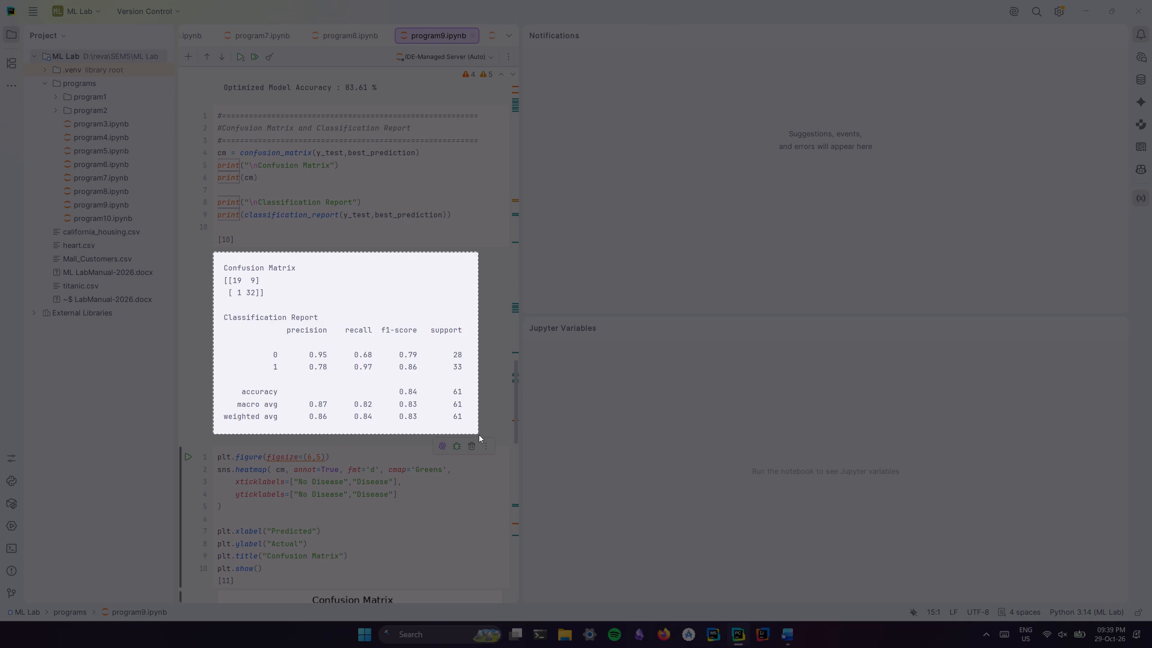
{"action": "left_click_drag", "start_coordinate": [479, 435], "coordinate": [468, 433]}
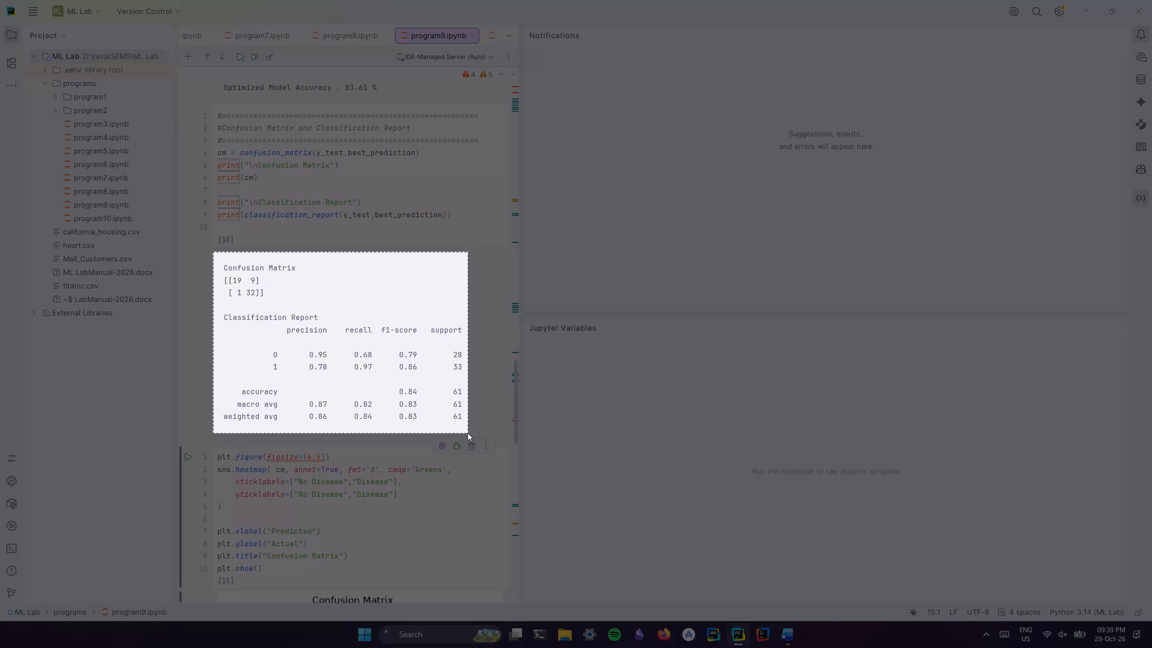
{"action": "left_click_drag", "start_coordinate": [468, 433], "coordinate": [468, 427]}
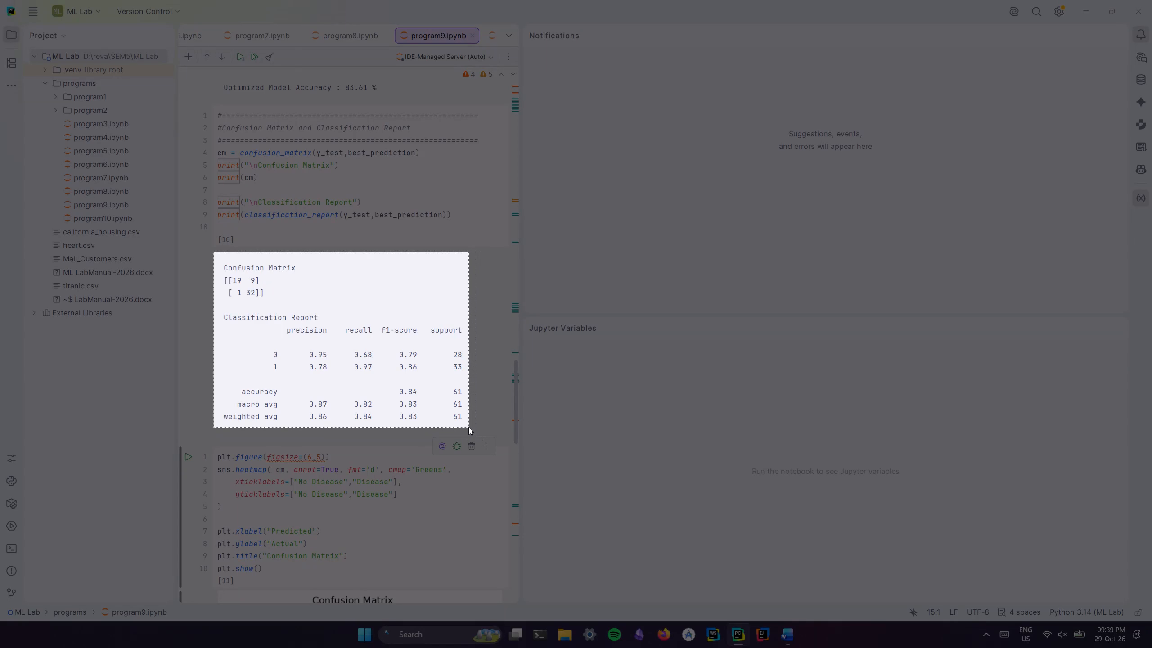
{"action": "left_click_drag", "start_coordinate": [468, 427], "coordinate": [467, 424]}
Switch to Word and paste the Classification Report snip with Square wrapping, placed just beneath the Optimized Model Accuracy picture.
{"action": "key", "text": "alt+Tab"}
{"action": "left_click", "coordinate": [578, 484]}
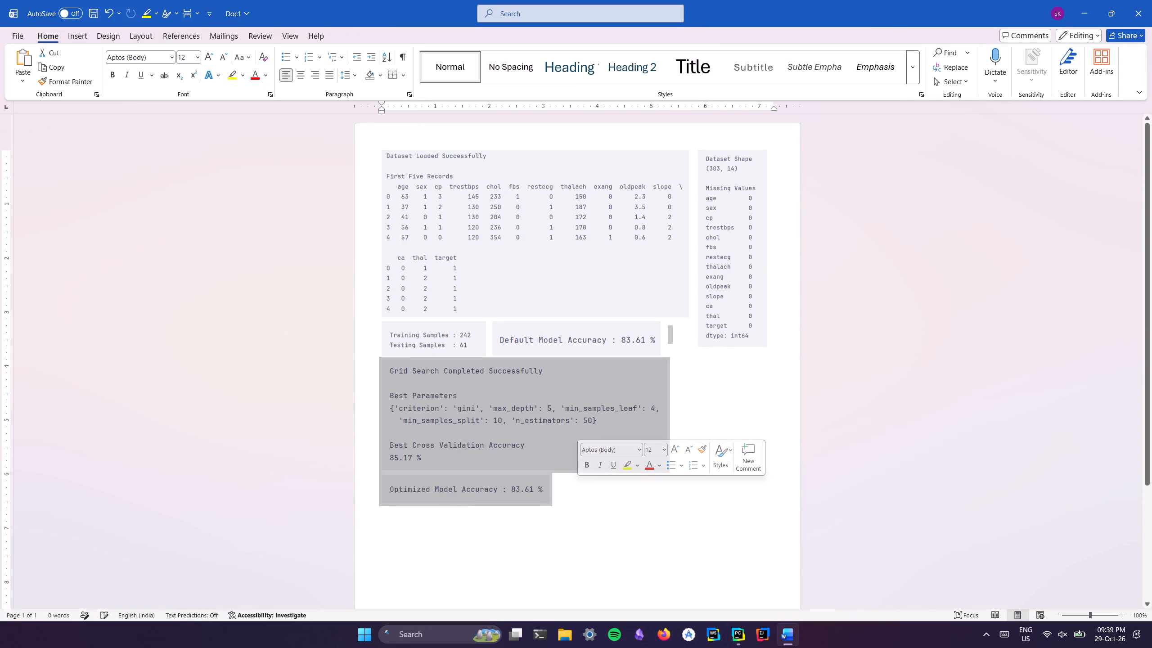
{"action": "left_click", "coordinate": [672, 333]}
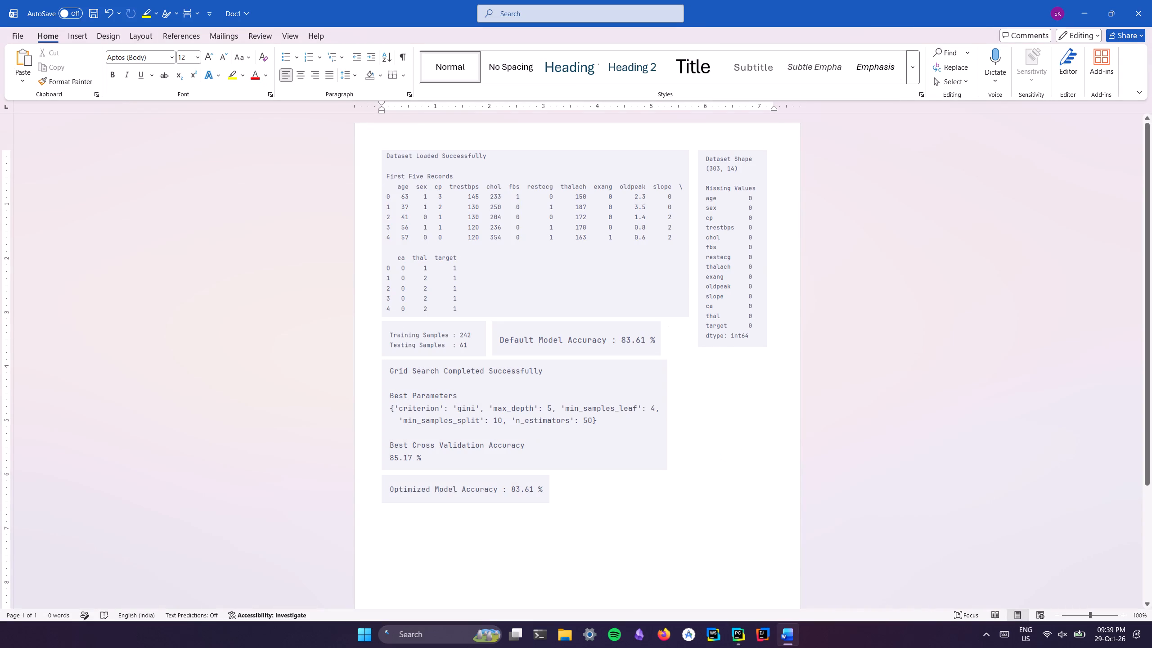
{"action": "key", "text": "ctrl+v"}
{"action": "scroll", "coordinate": [670, 401], "scroll_direction": "down", "scroll_amount": 7}
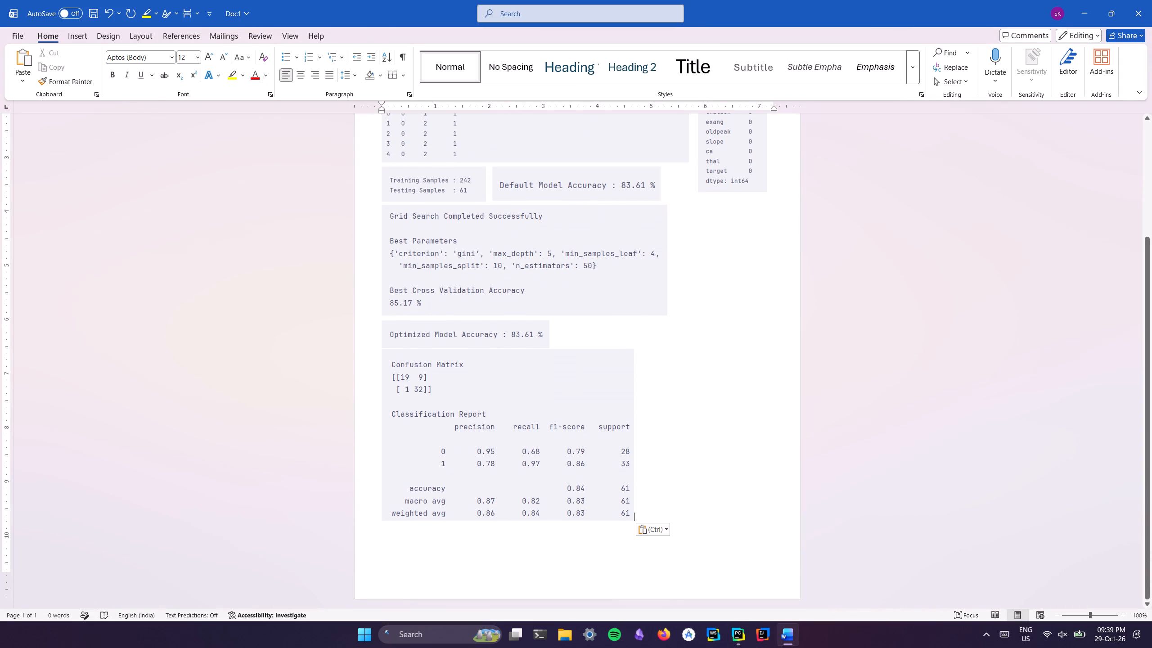
{"action": "left_click", "coordinate": [468, 458]}
{"action": "left_click_drag", "start_coordinate": [484, 432], "coordinate": [484, 440]}
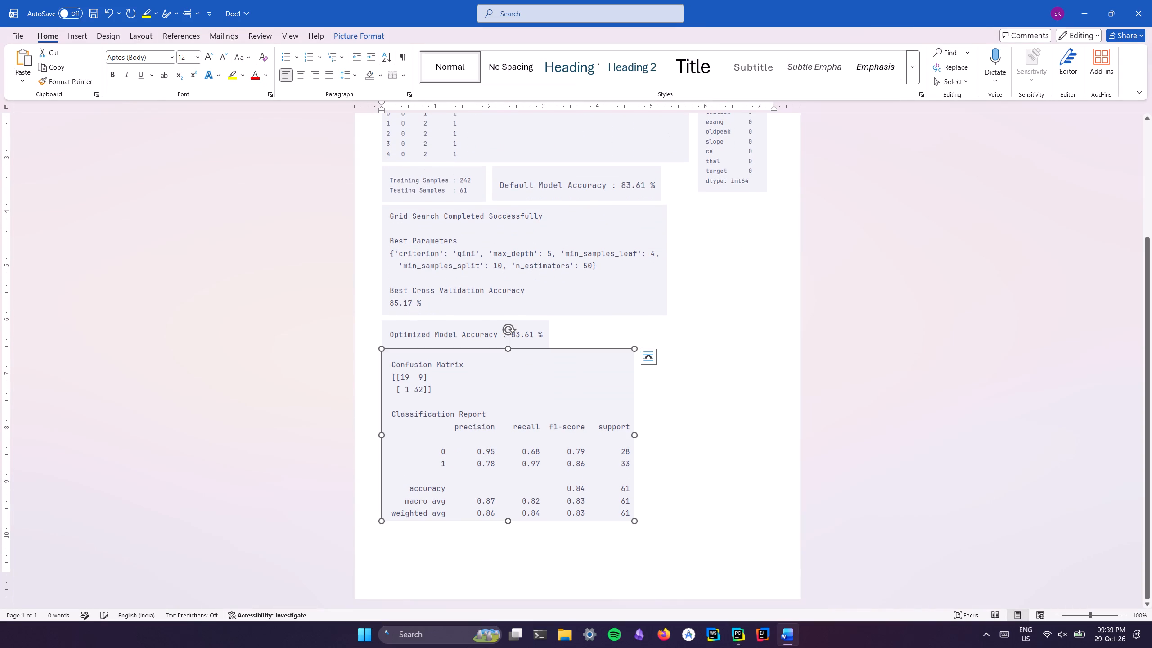
{"action": "left_click", "coordinate": [651, 358]}
{"action": "left_click", "coordinate": [674, 436]}
{"action": "left_click_drag", "start_coordinate": [555, 432], "coordinate": [555, 432]}
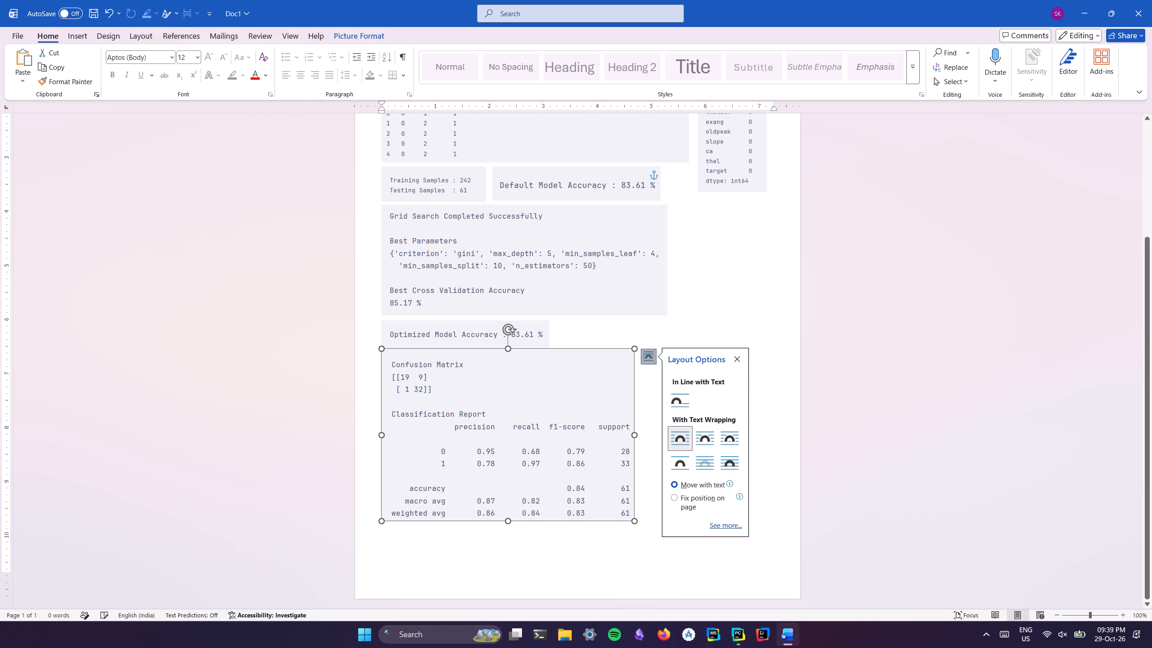
{"action": "left_click_drag", "start_coordinate": [555, 432], "coordinate": [550, 435]}
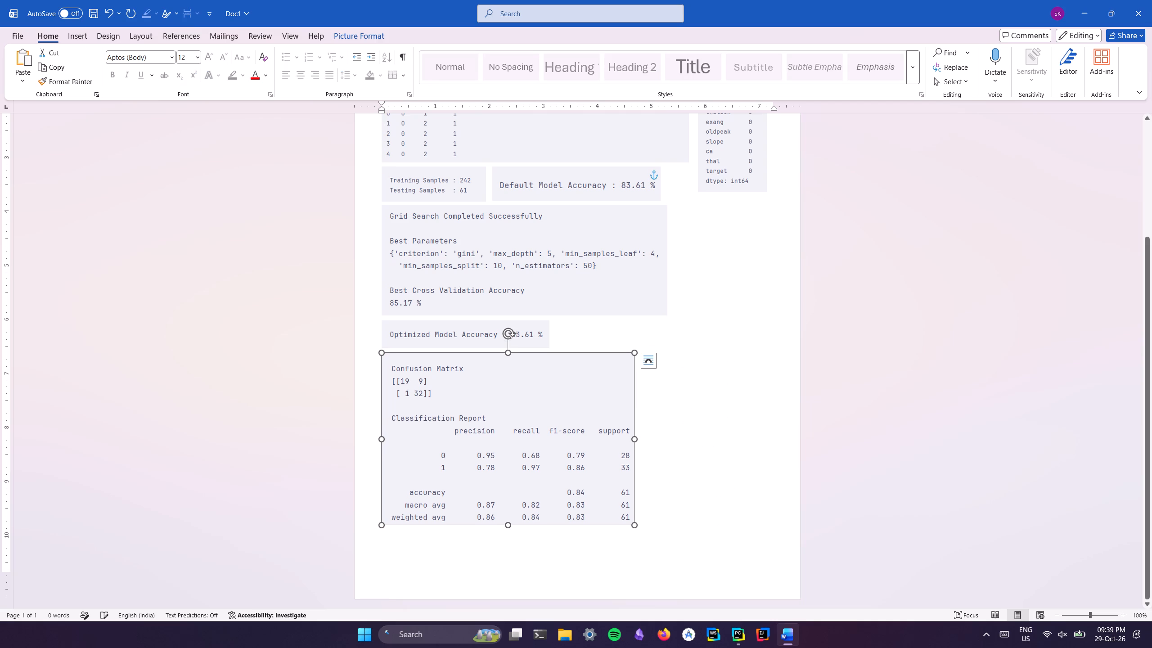
Switch to PyCharm and copy the green Confusion Matrix heatmap from the output of the plotting cell.
{"action": "key", "text": "alt+Tab"}
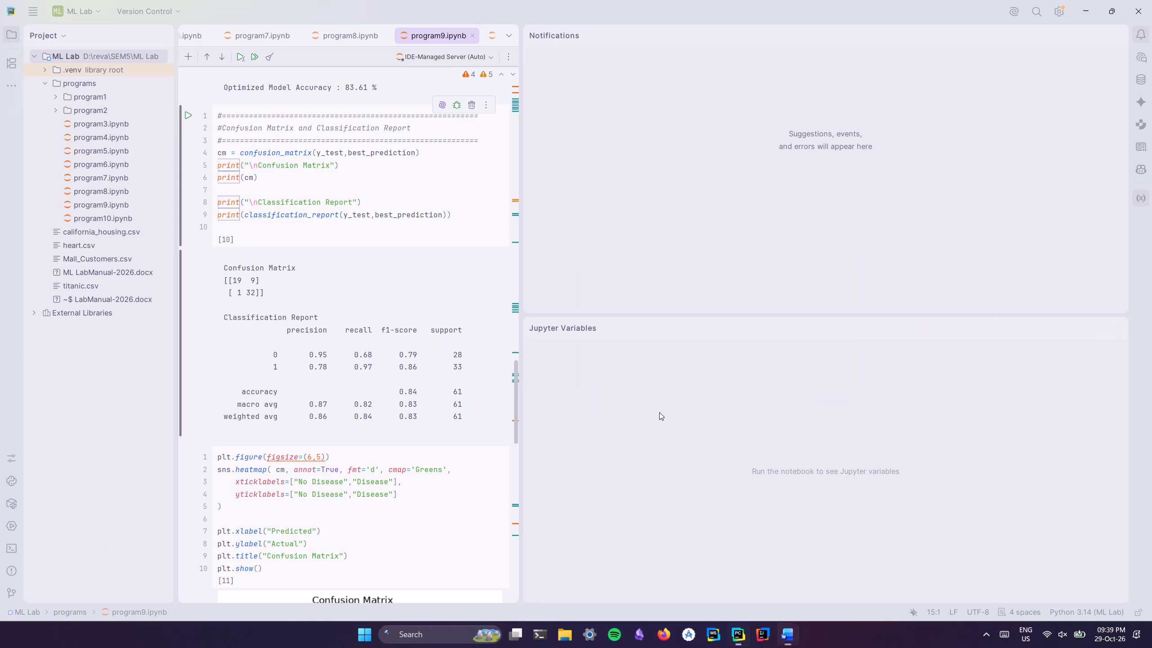
{"action": "scroll", "coordinate": [362, 434], "scroll_direction": "down", "scroll_amount": 6}
{"action": "right_click", "coordinate": [355, 435]}
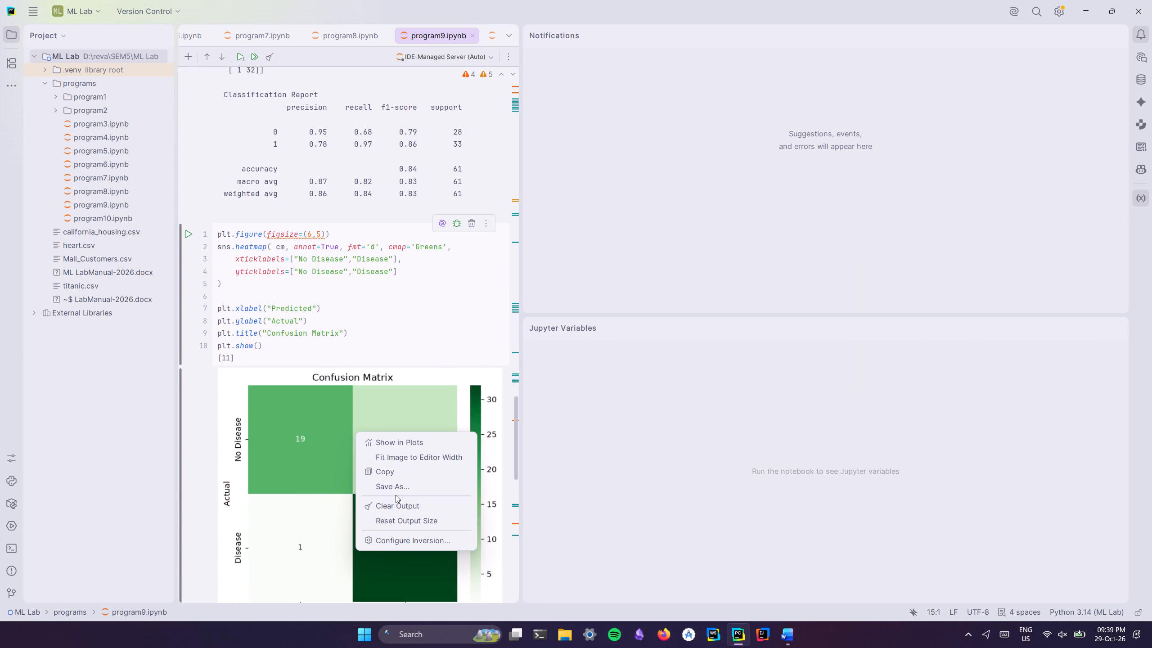
{"action": "left_click", "coordinate": [393, 467]}
Switch to Word and shrink the Grid Search picture proportionally to about 4.5 inches wide, keeping its top-left corner in place.
{"action": "key", "text": "alt+Tab"}
{"action": "left_click", "coordinate": [586, 249]}
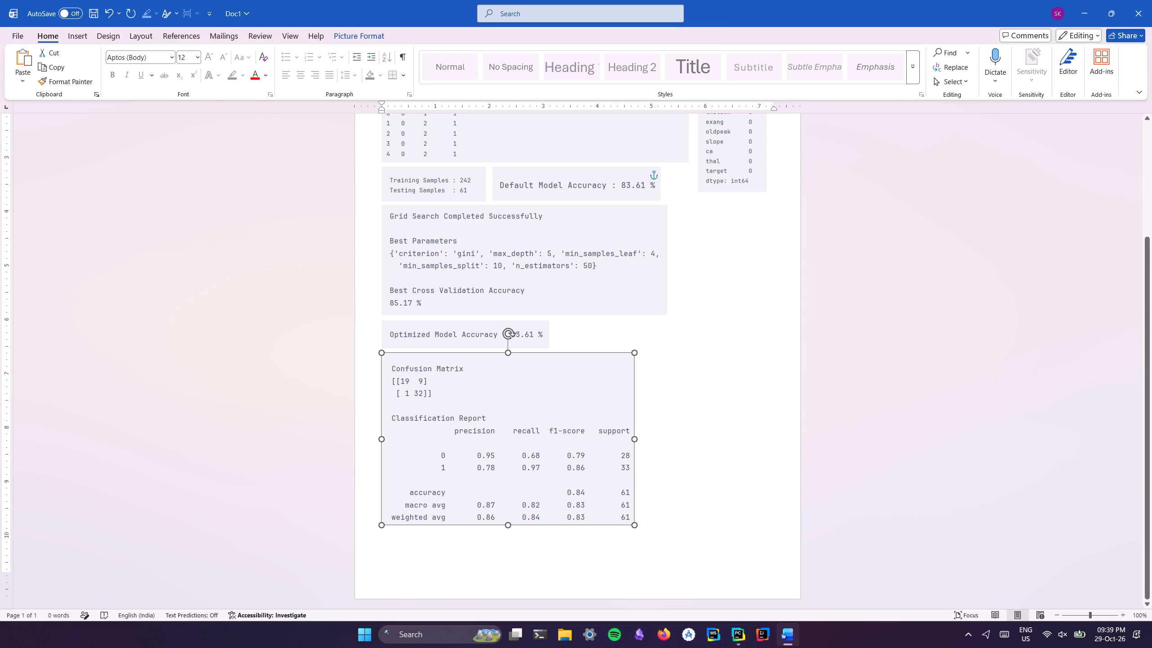
{"action": "left_click_drag", "start_coordinate": [665, 316], "coordinate": [645, 310]}
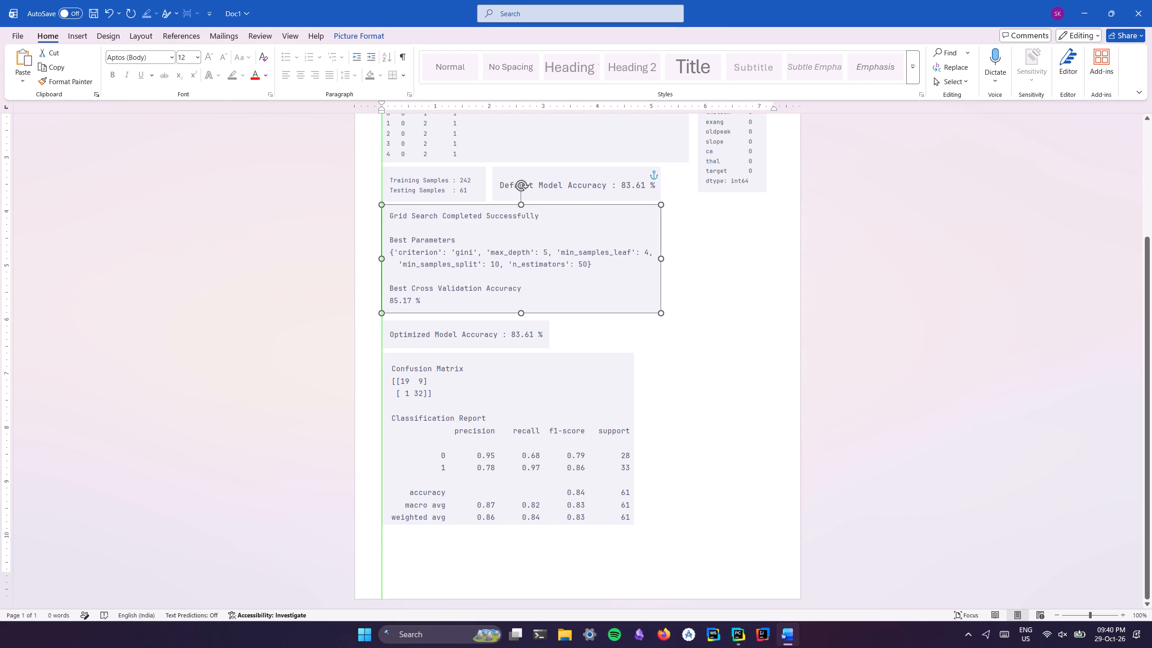
{"action": "left_click_drag", "start_coordinate": [645, 310], "coordinate": [618, 289]}
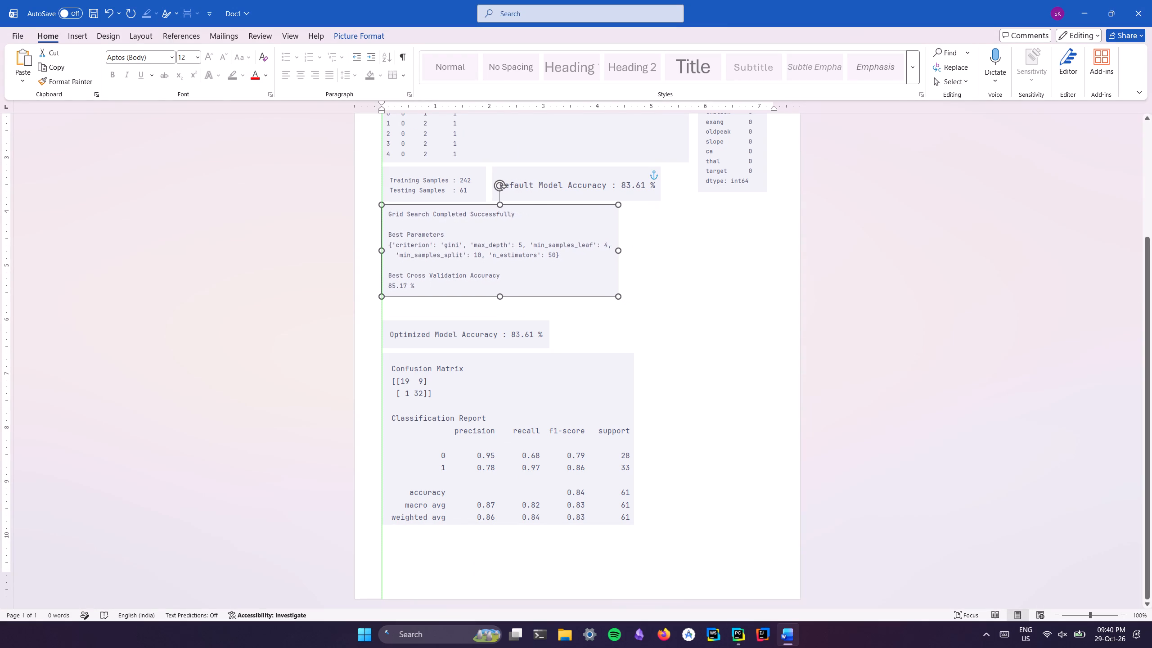
{"action": "left_click_drag", "start_coordinate": [618, 289], "coordinate": [625, 297]}
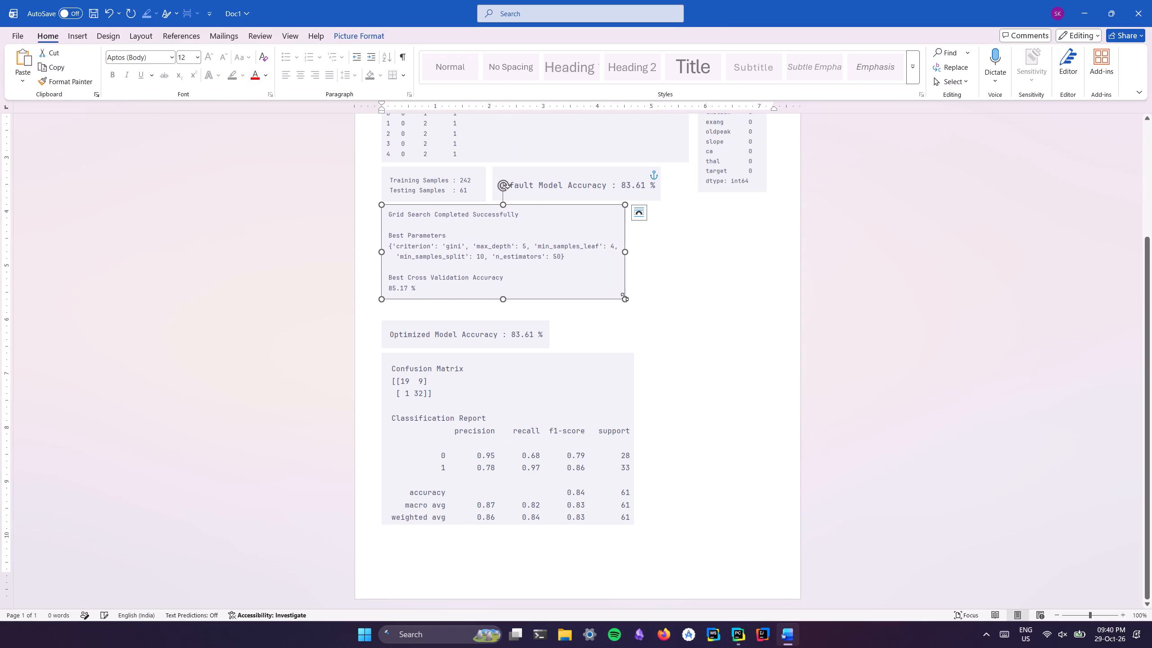
Move the Optimized Model Accuracy picture up to close the gap beneath the Grid Search picture, flush with the left margin.
{"action": "left_click", "coordinate": [472, 333]}
{"action": "left_click_drag", "start_coordinate": [472, 333], "coordinate": [467, 316]}
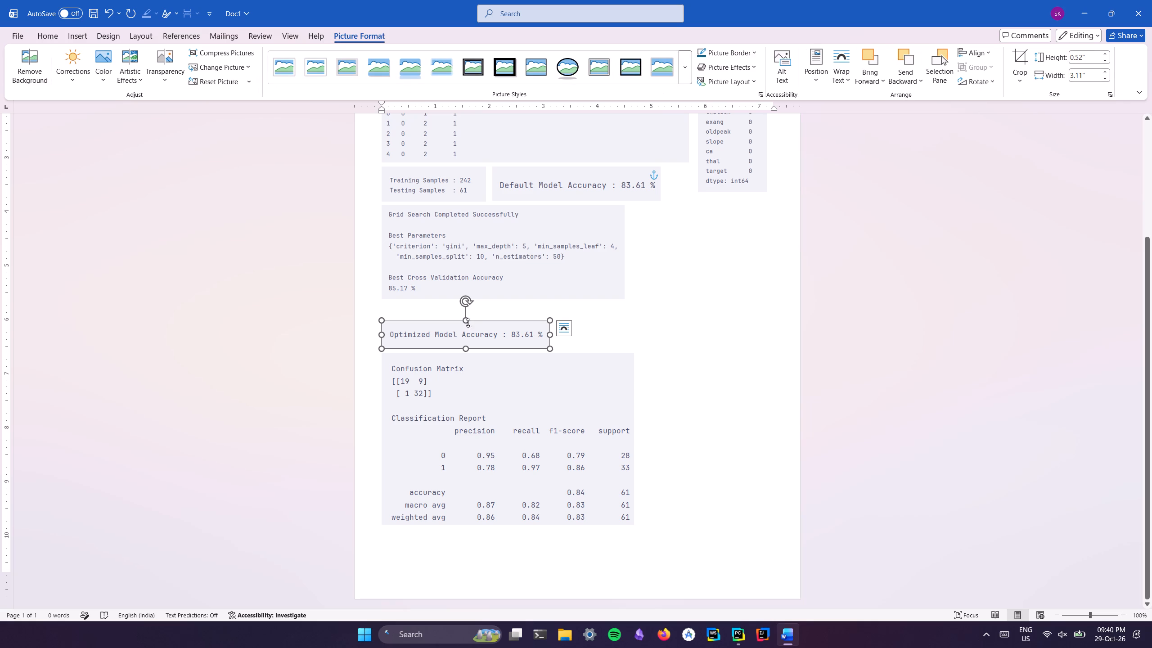
{"action": "left_click_drag", "start_coordinate": [477, 337], "coordinate": [476, 320]}
Shrink the Classification Report picture to about 3.7 inches wide and move it up just beneath the Optimized Model Accuracy picture.
{"action": "left_click", "coordinate": [486, 375]}
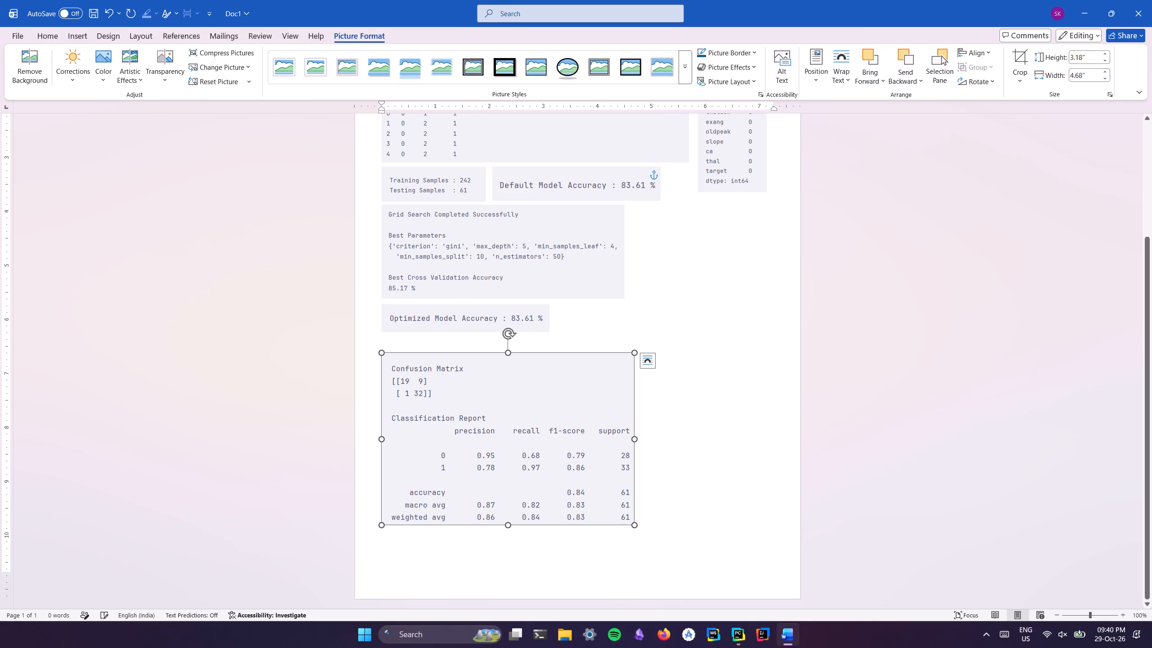
{"action": "left_click_drag", "start_coordinate": [635, 524], "coordinate": [580, 468]}
{"action": "left_click_drag", "start_coordinate": [503, 419], "coordinate": [501, 405]}
Paste the copied Confusion Matrix heatmap after the Default Model Accuracy picture and set its text wrapping to Square.
{"action": "left_click", "coordinate": [622, 468]}
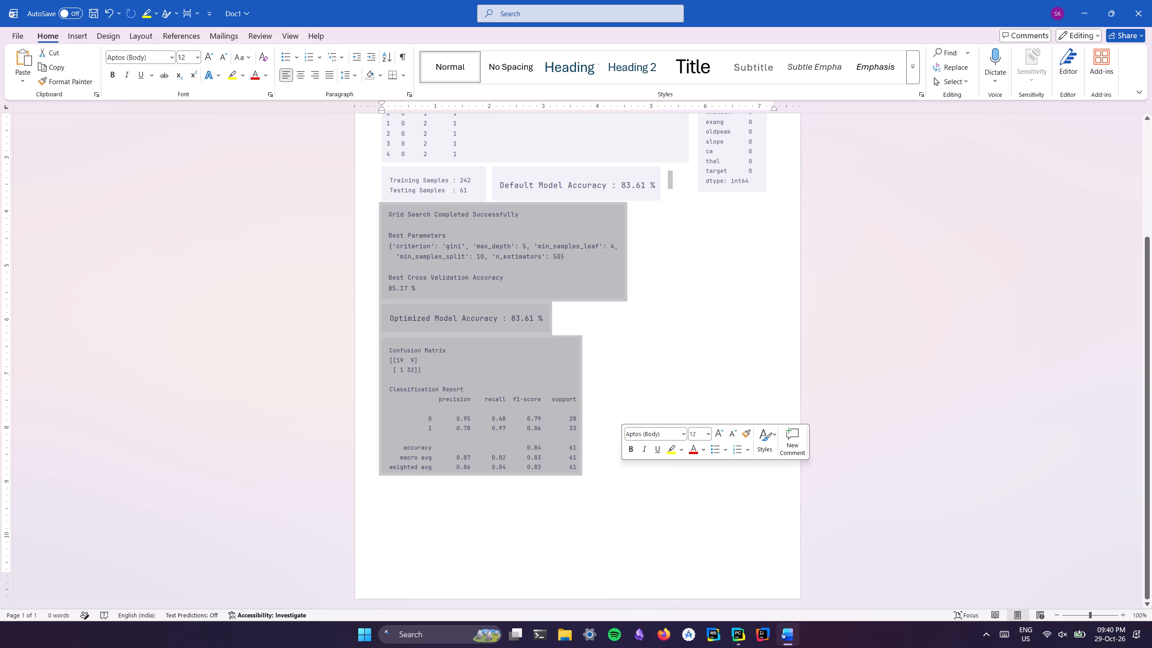
{"action": "left_click", "coordinate": [669, 179]}
{"action": "key", "text": "ctrl+v"}
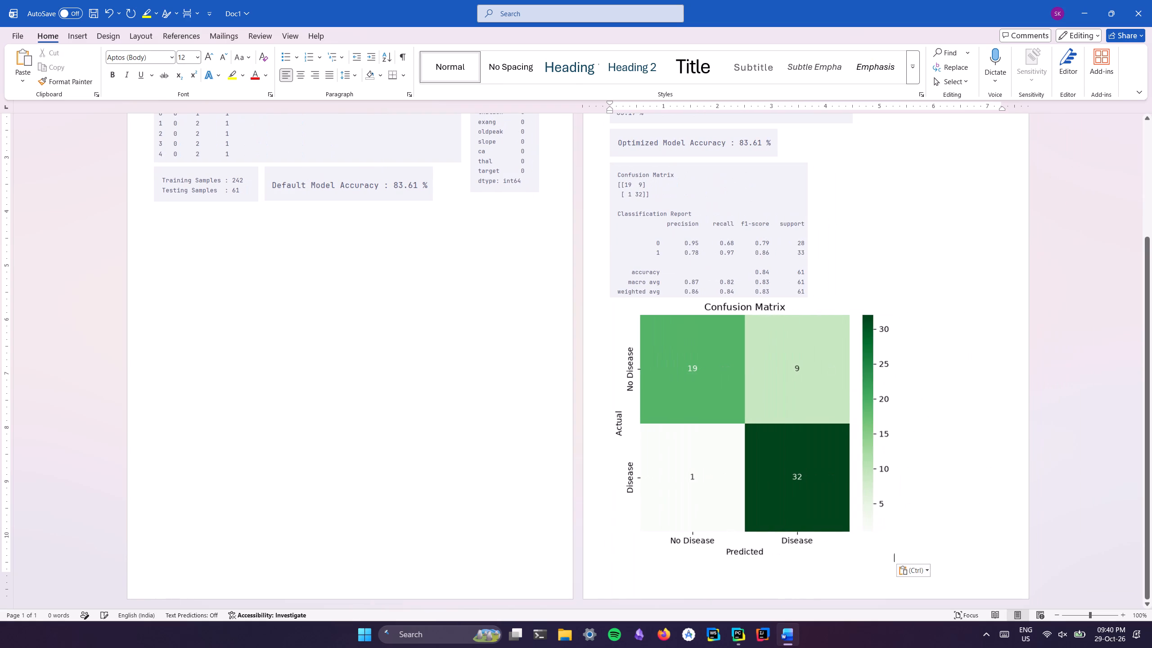
{"action": "left_click", "coordinate": [750, 431]}
{"action": "left_click", "coordinate": [906, 310]}
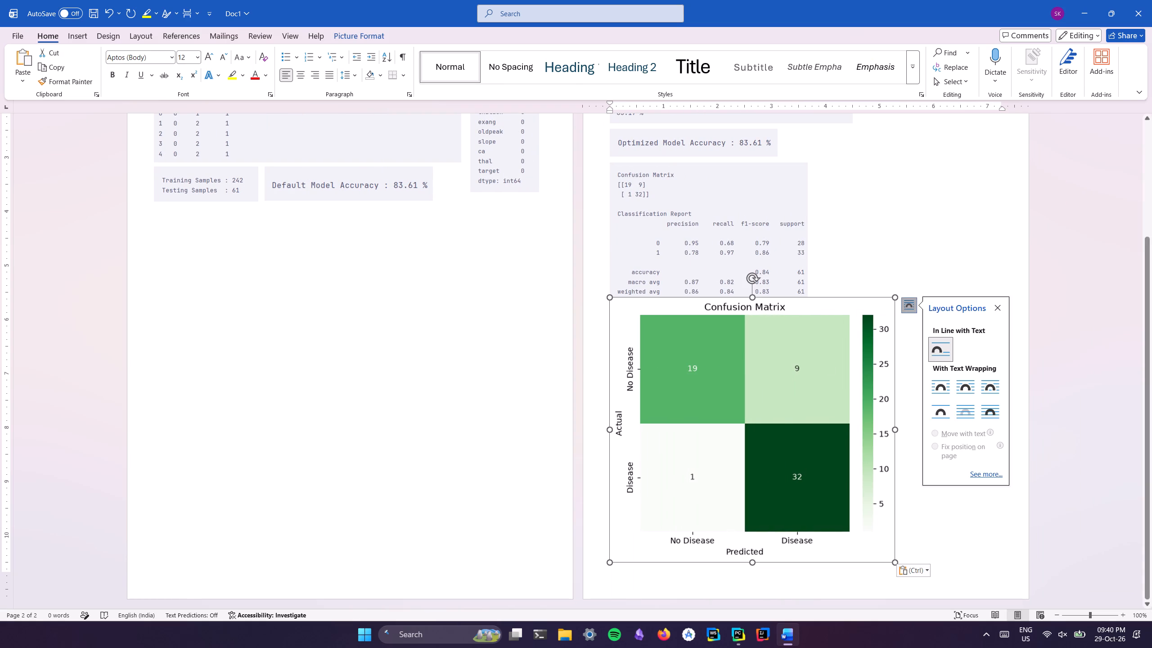
{"action": "left_click", "coordinate": [939, 387]}
{"action": "left_click", "coordinate": [567, 383]}
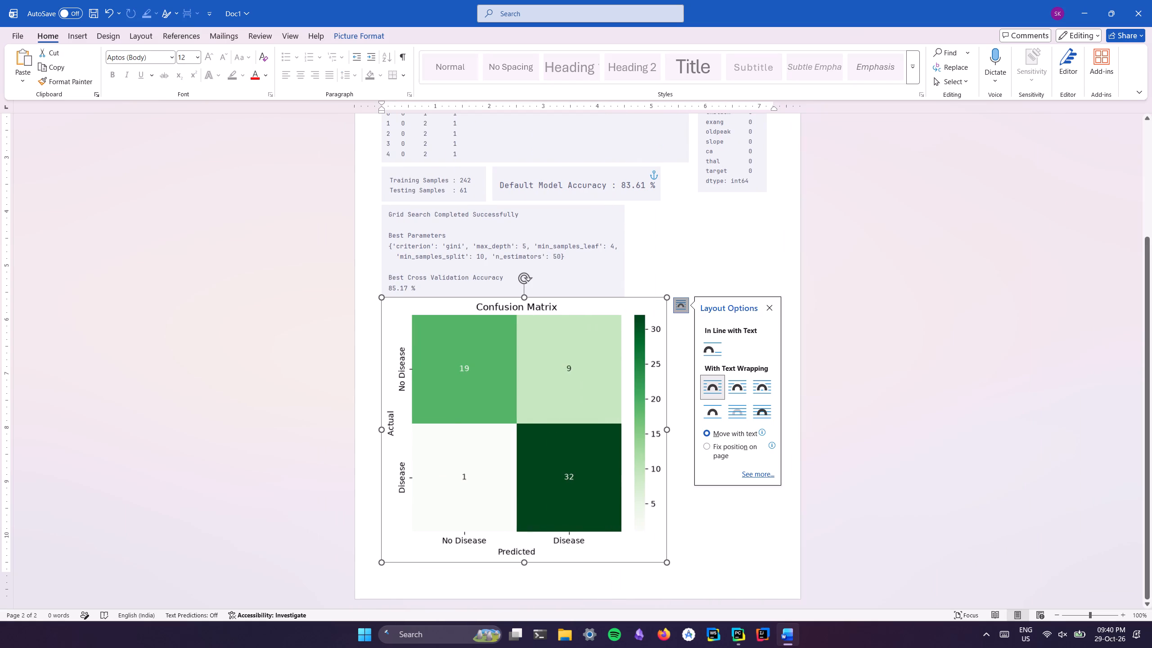
Shrink the Confusion Matrix heatmap to about 2.7 inches wide and place it beside the Grid Search picture, flush with the page's right margin.
{"action": "left_click_drag", "start_coordinate": [667, 297], "coordinate": [527, 432]}
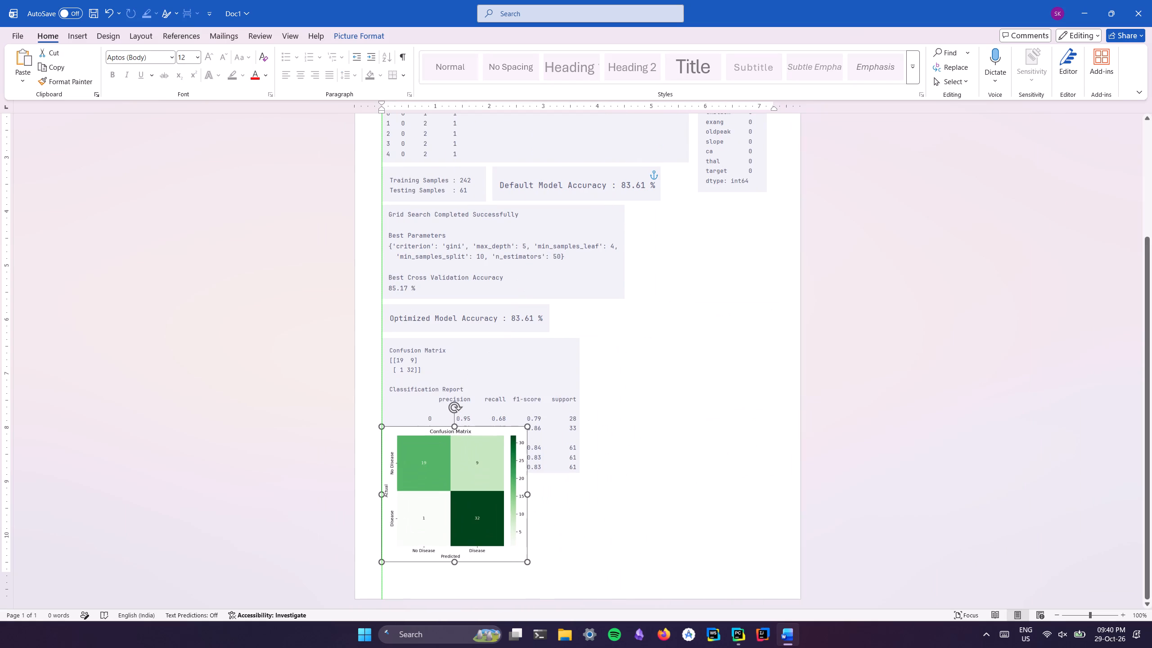
{"action": "left_click_drag", "start_coordinate": [527, 432], "coordinate": [532, 420]}
{"action": "left_click_drag", "start_coordinate": [478, 485], "coordinate": [724, 285]}
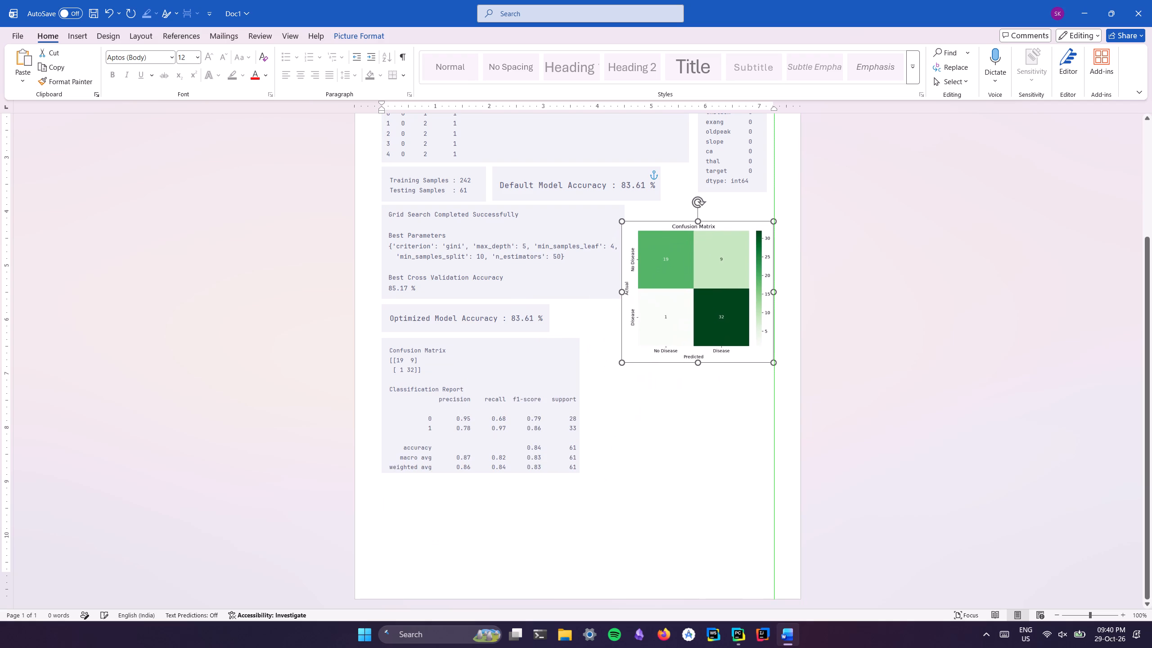
{"action": "left_click_drag", "start_coordinate": [724, 285], "coordinate": [716, 279]}
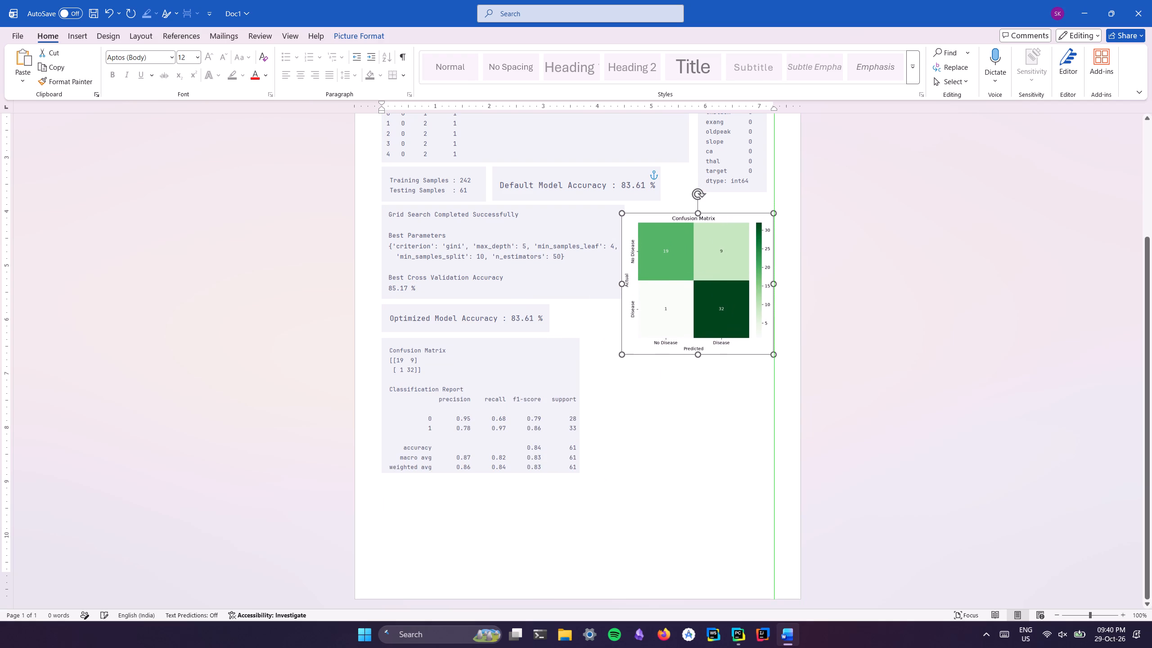
{"action": "left_click_drag", "start_coordinate": [716, 279], "coordinate": [711, 269]}
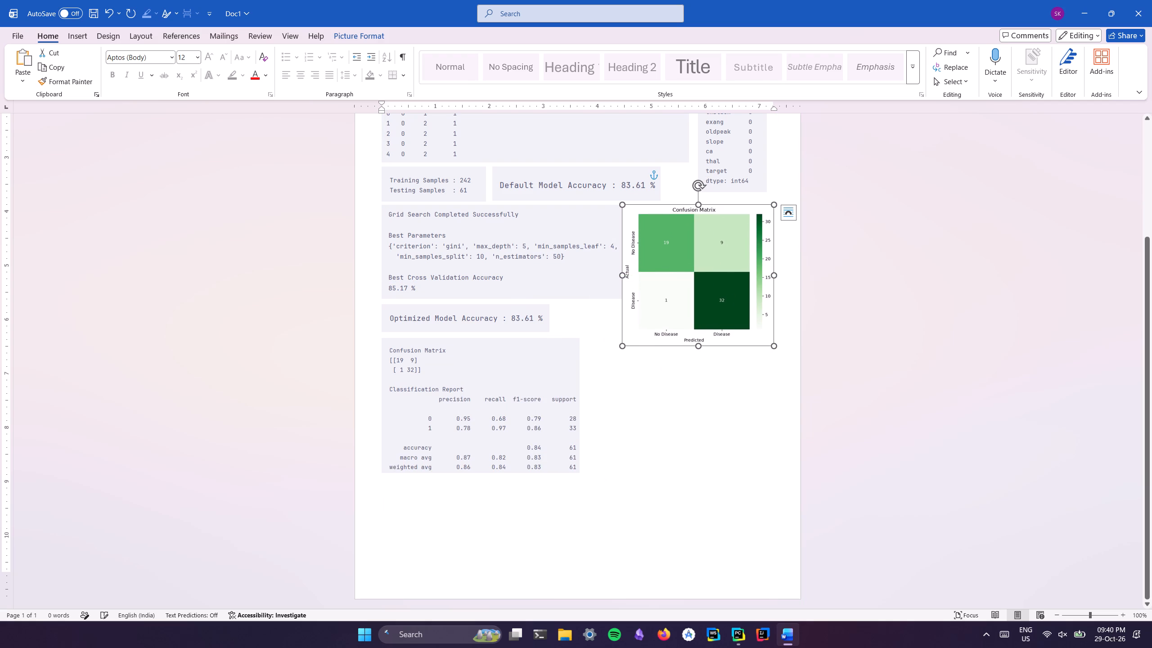
{"action": "left_click_drag", "start_coordinate": [622, 349], "coordinate": [631, 337]}
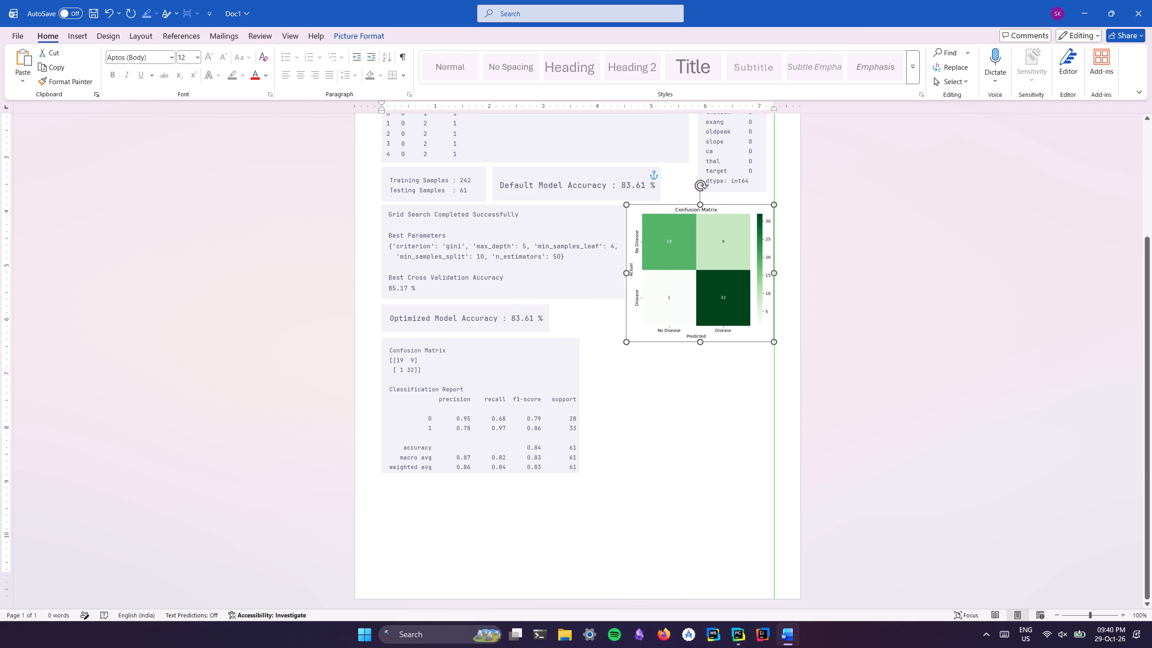
{"action": "left_click_drag", "start_coordinate": [631, 337], "coordinate": [630, 329]}
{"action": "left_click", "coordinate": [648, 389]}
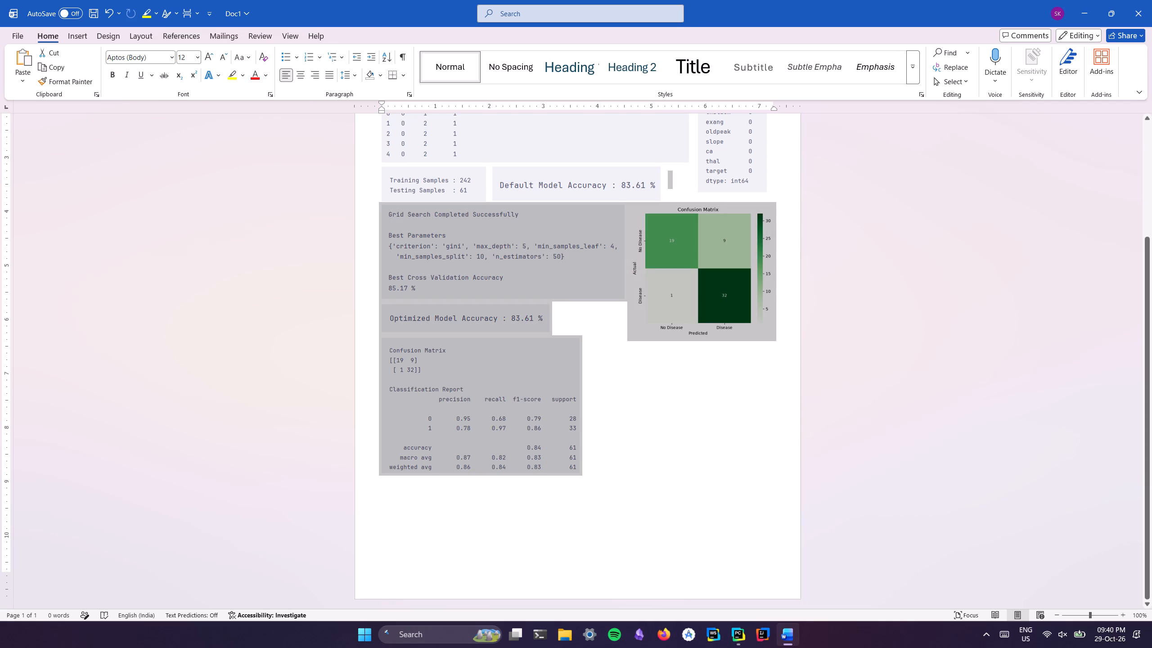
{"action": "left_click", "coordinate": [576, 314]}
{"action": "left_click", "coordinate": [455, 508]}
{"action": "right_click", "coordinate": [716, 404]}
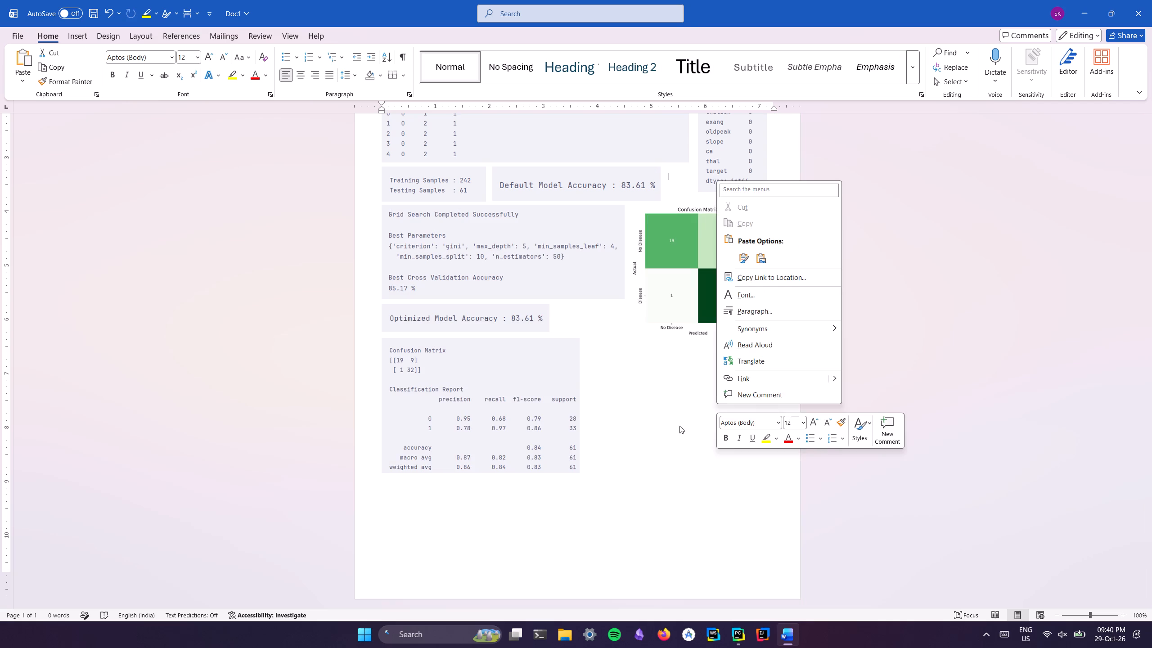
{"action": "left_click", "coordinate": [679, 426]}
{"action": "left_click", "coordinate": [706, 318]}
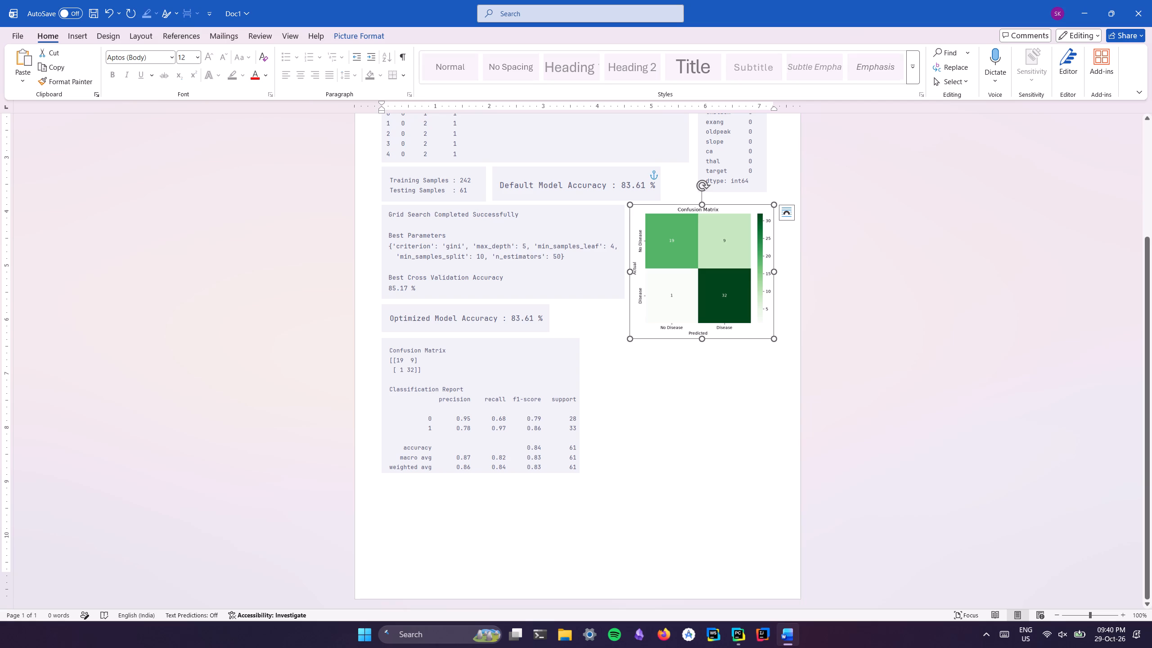
Switch to PyCharm and snip the Comparison Table output in program9.ipynb.
{"action": "key", "text": "alt+Tab"}
{"action": "scroll", "coordinate": [525, 458], "scroll_direction": "down", "scroll_amount": 7}
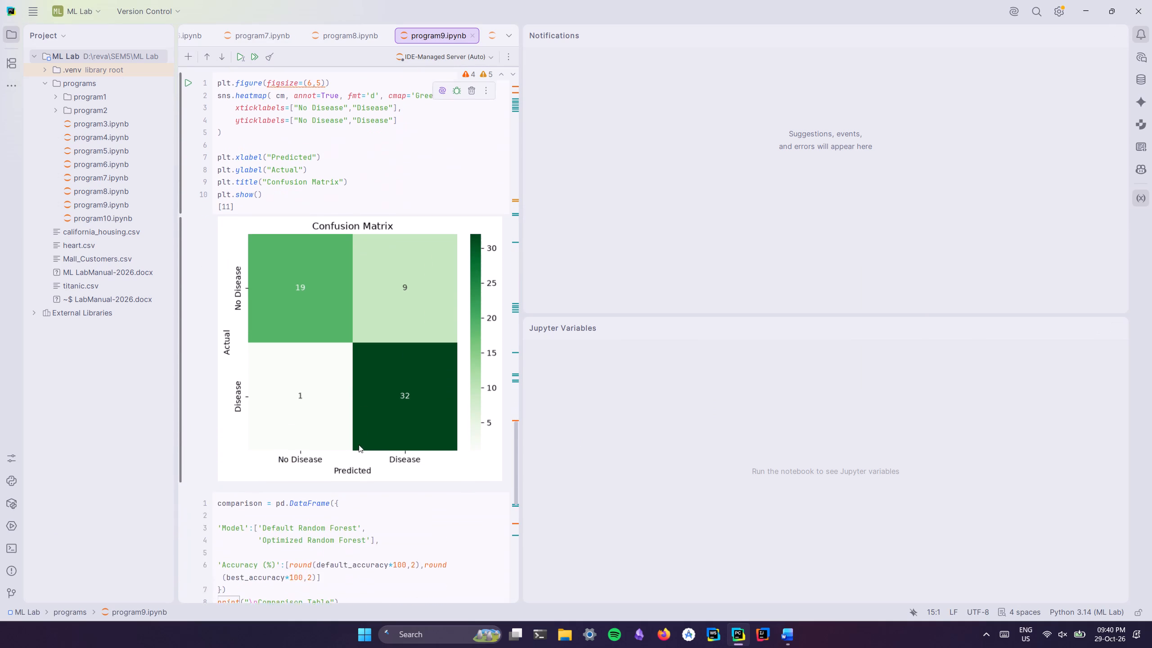
{"action": "scroll", "coordinate": [359, 445], "scroll_direction": "down", "scroll_amount": 8}
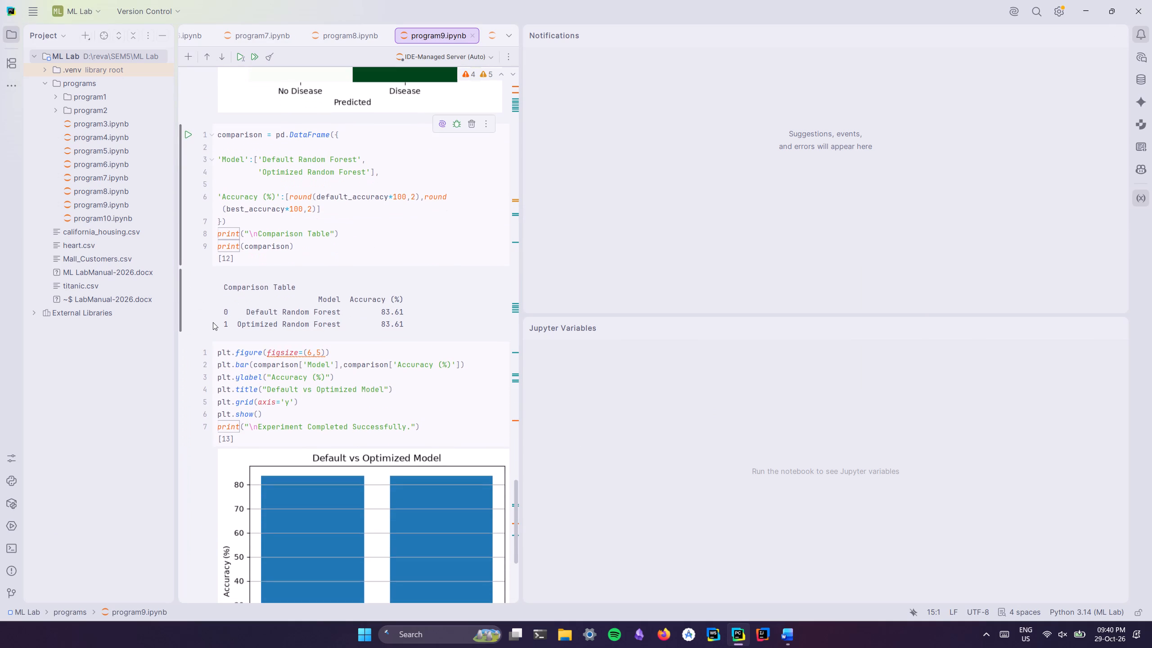
{"action": "key", "text": "shift+super+s"}
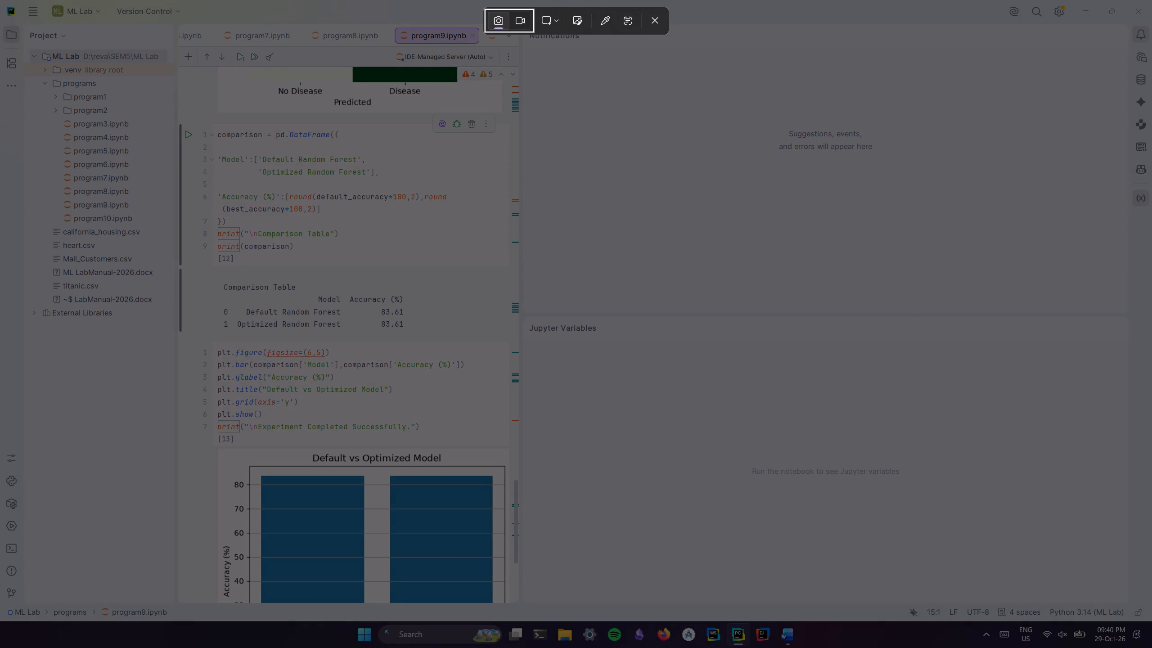
{"action": "left_click_drag", "start_coordinate": [211, 271], "coordinate": [413, 333]}
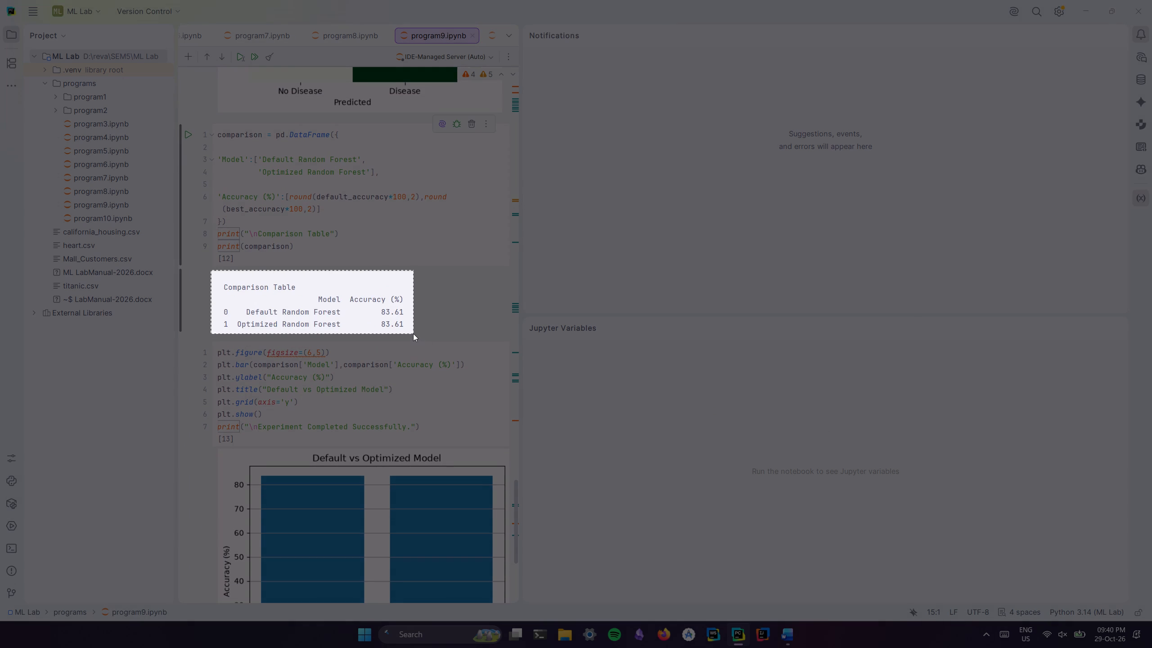
{"action": "left_click_drag", "start_coordinate": [413, 333], "coordinate": [413, 337]}
Switch to Word, paste the Comparison Table snip after the Default Model Accuracy picture and set its text wrapping to Square.
{"action": "key", "text": "alt+Tab"}
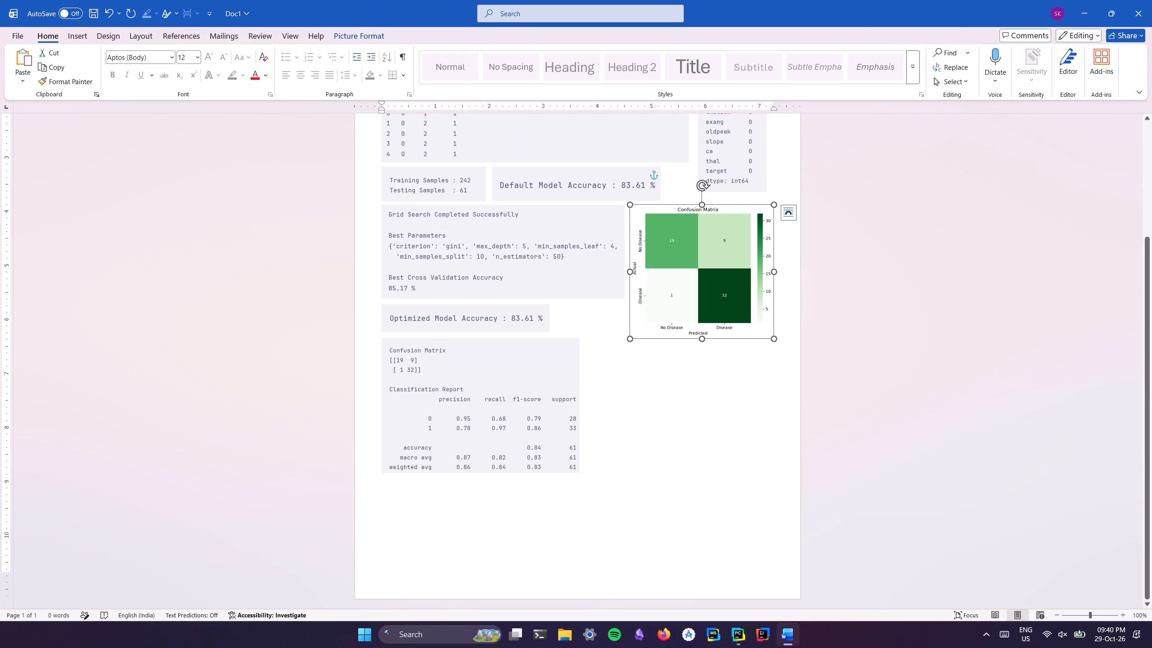
{"action": "left_click", "coordinate": [540, 501]}
{"action": "right_click", "coordinate": [620, 410]}
{"action": "left_click", "coordinate": [597, 435]}
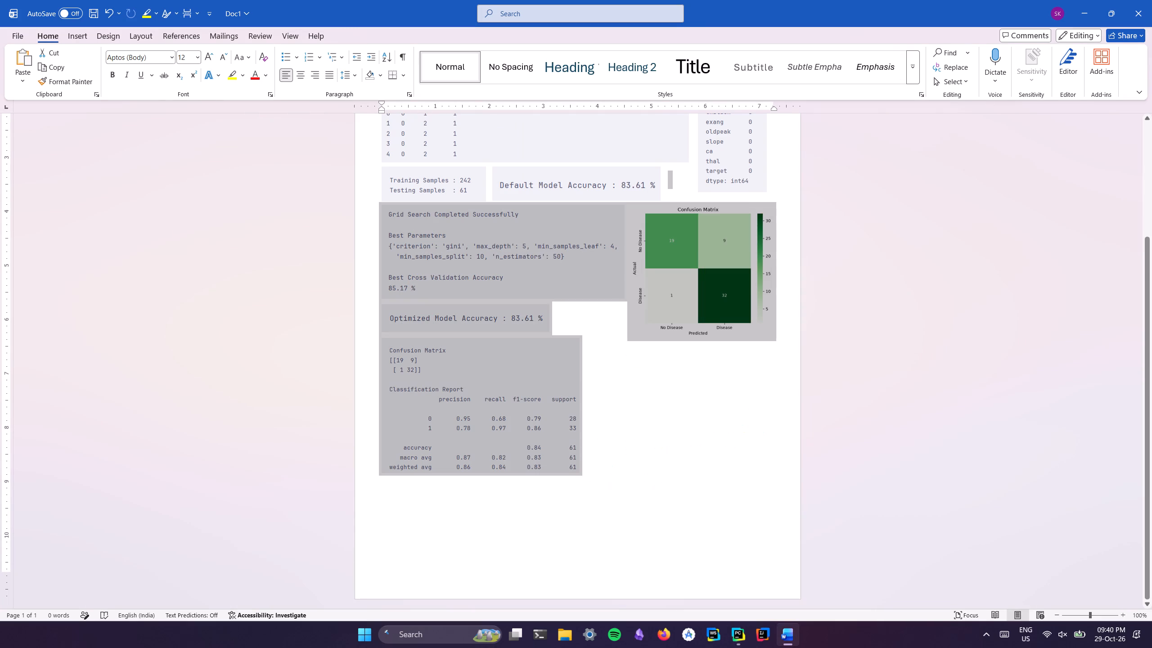
{"action": "left_click", "coordinate": [674, 180]}
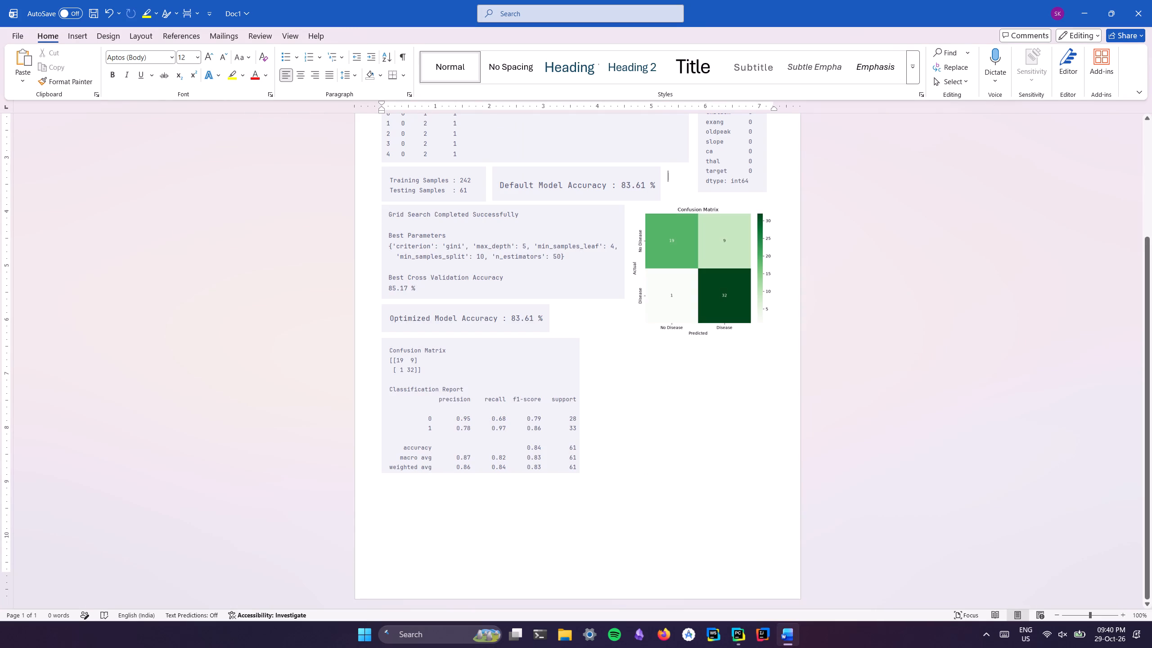
{"action": "key", "text": "ctrl+v"}
{"action": "left_click", "coordinate": [528, 523]}
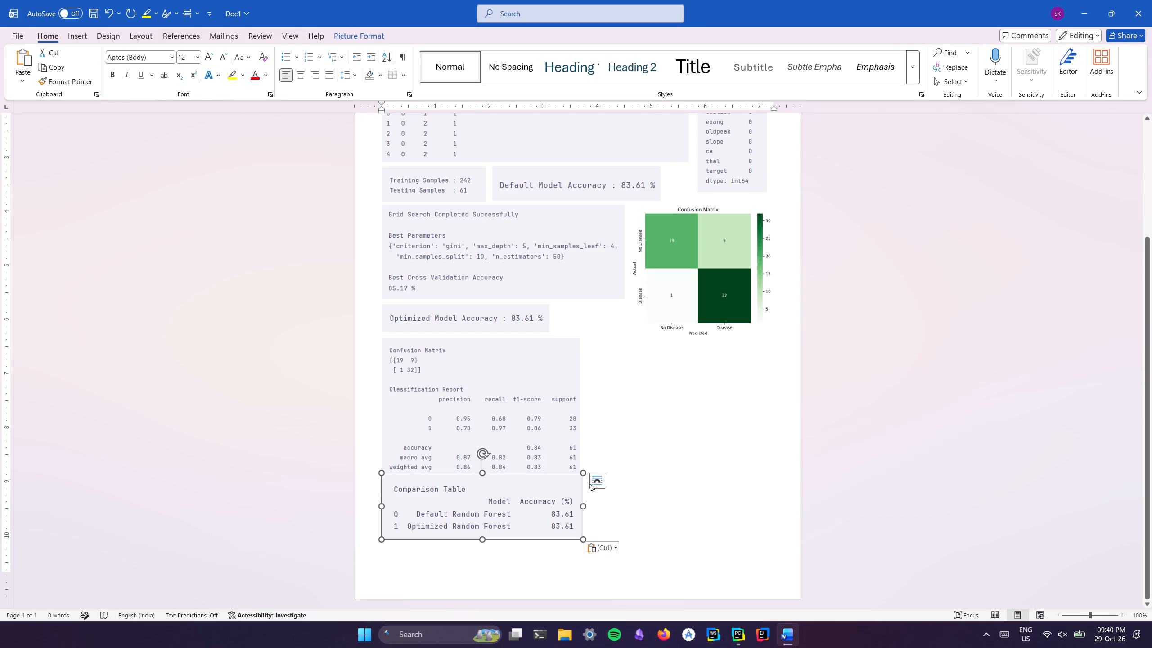
{"action": "left_click", "coordinate": [596, 482]}
{"action": "left_click", "coordinate": [627, 526]}
Shrink the Comparison Table picture to about 3.7 inches wide, matching the Classification Report picture, and place it just beneath that picture at the left margin.
{"action": "left_click_drag", "start_coordinate": [537, 504], "coordinate": [537, 517]}
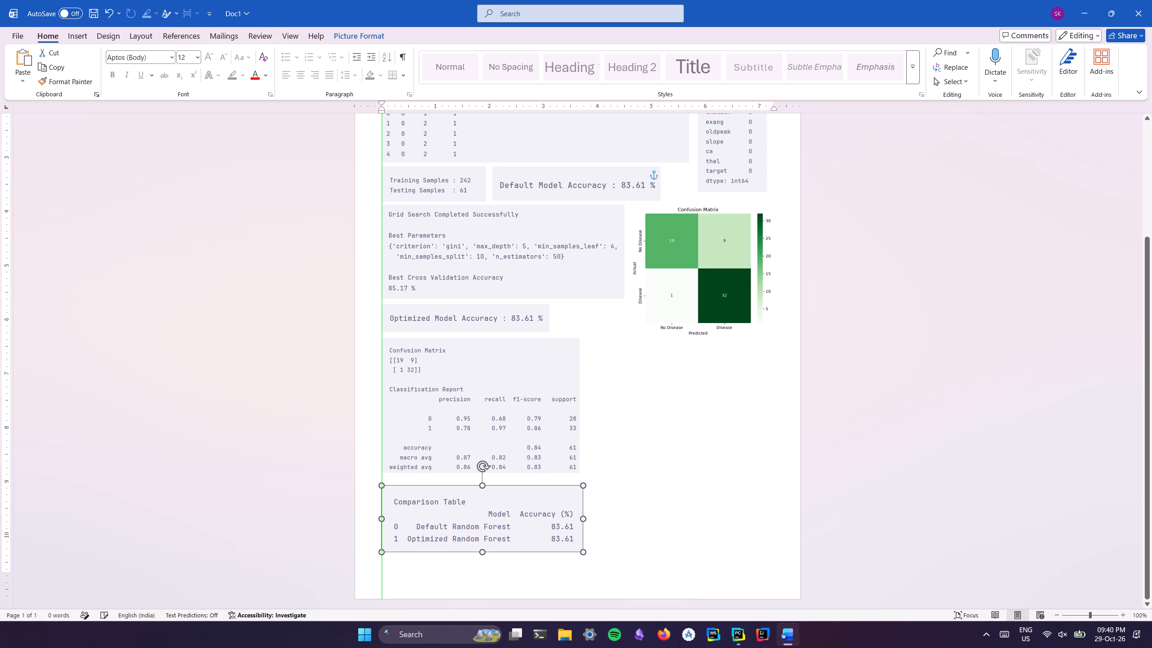
{"action": "left_click_drag", "start_coordinate": [537, 517], "coordinate": [534, 509]}
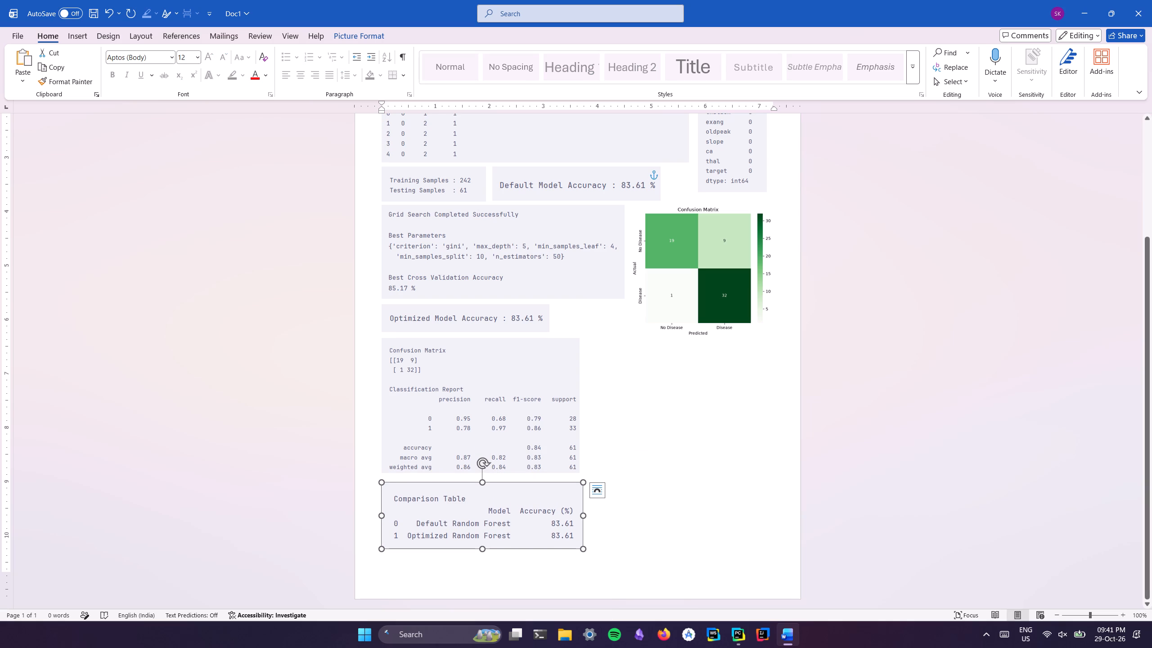
{"action": "left_click_drag", "start_coordinate": [584, 549], "coordinate": [575, 540]}
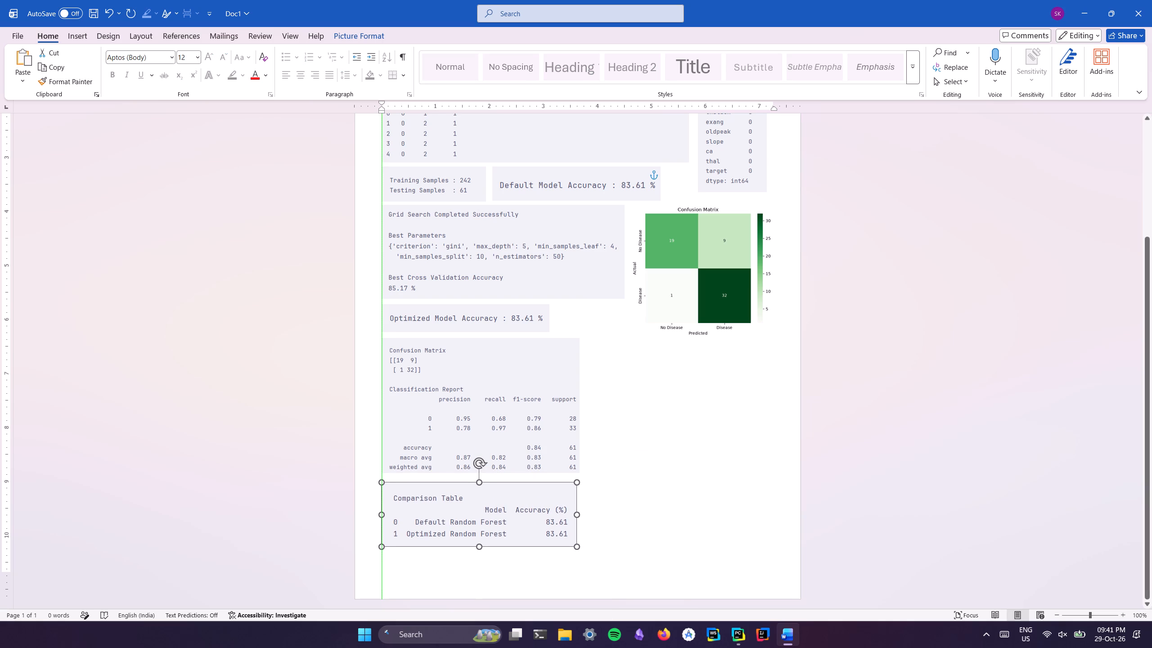
{"action": "left_click_drag", "start_coordinate": [575, 540], "coordinate": [574, 540]}
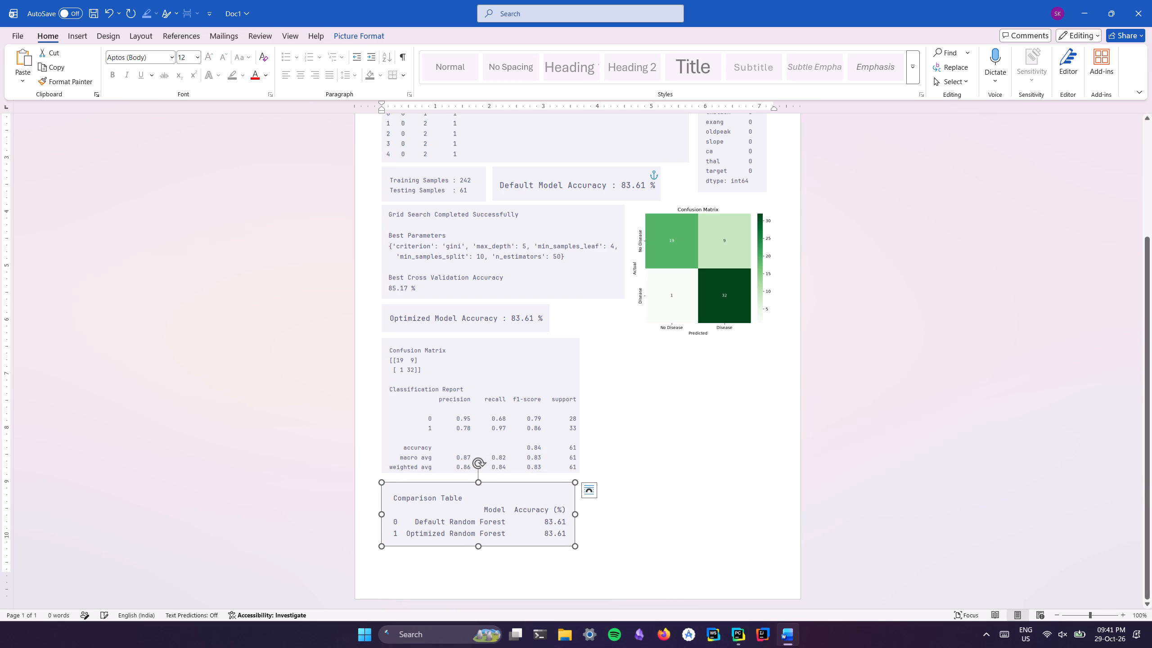
{"action": "left_click_drag", "start_coordinate": [575, 548], "coordinate": [575, 548]}
{"action": "left_click_drag", "start_coordinate": [575, 548], "coordinate": [571, 545]}
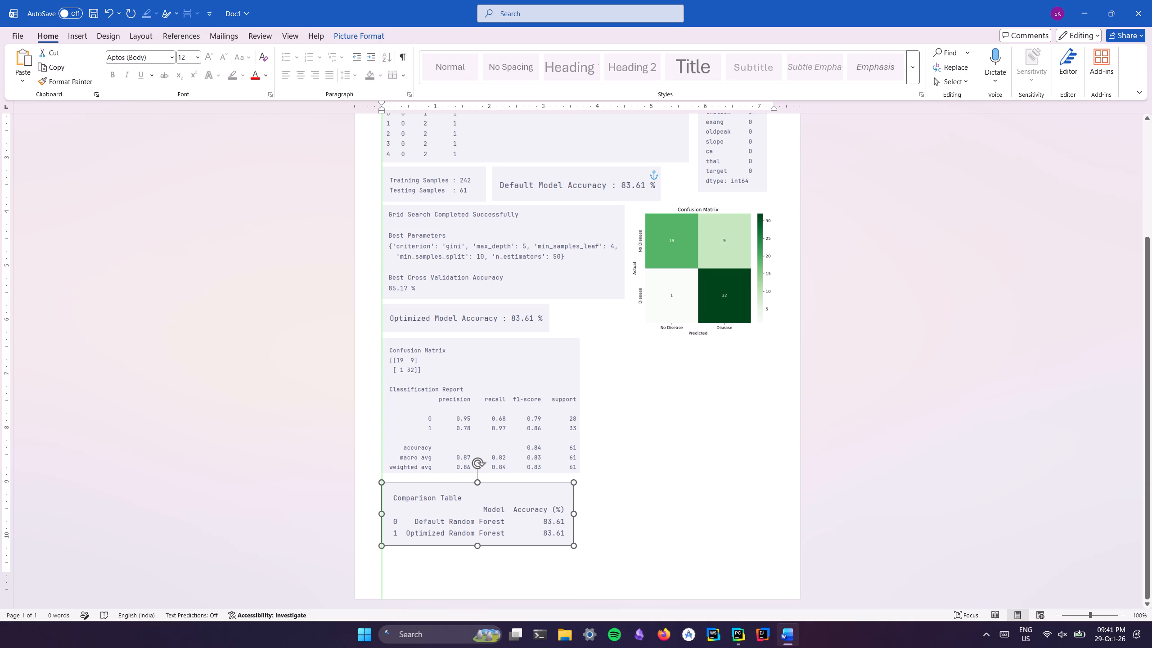
{"action": "left_click_drag", "start_coordinate": [571, 545], "coordinate": [574, 549]}
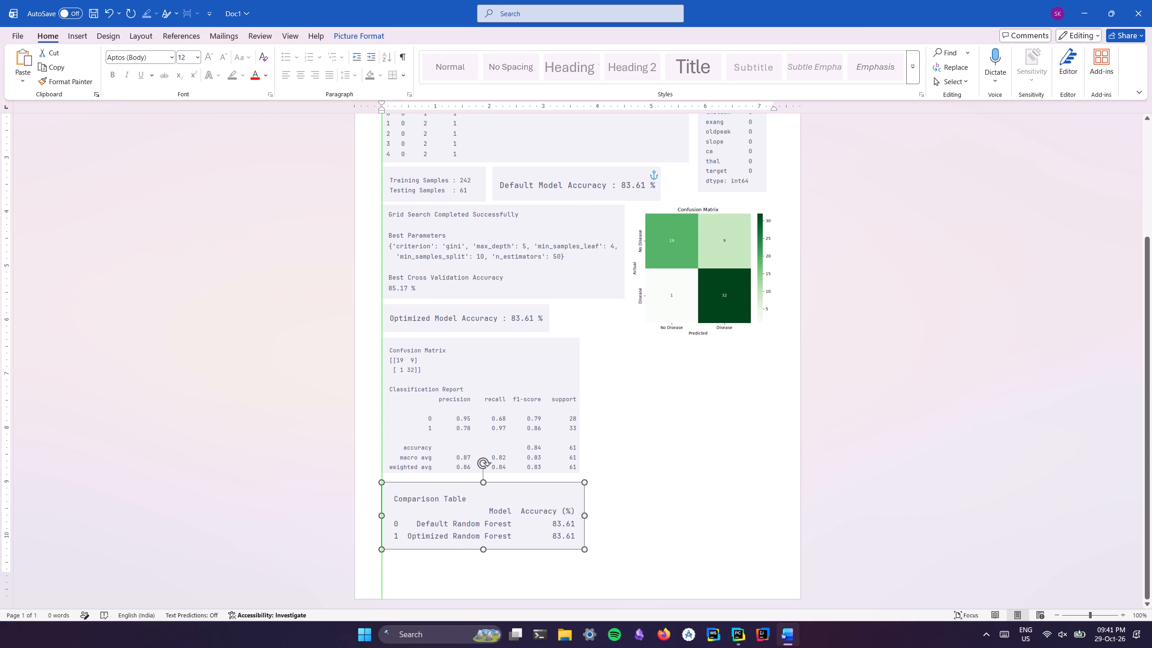
{"action": "left_click_drag", "start_coordinate": [574, 549], "coordinate": [570, 546]}
{"action": "left_click_drag", "start_coordinate": [523, 505], "coordinate": [521, 499]}
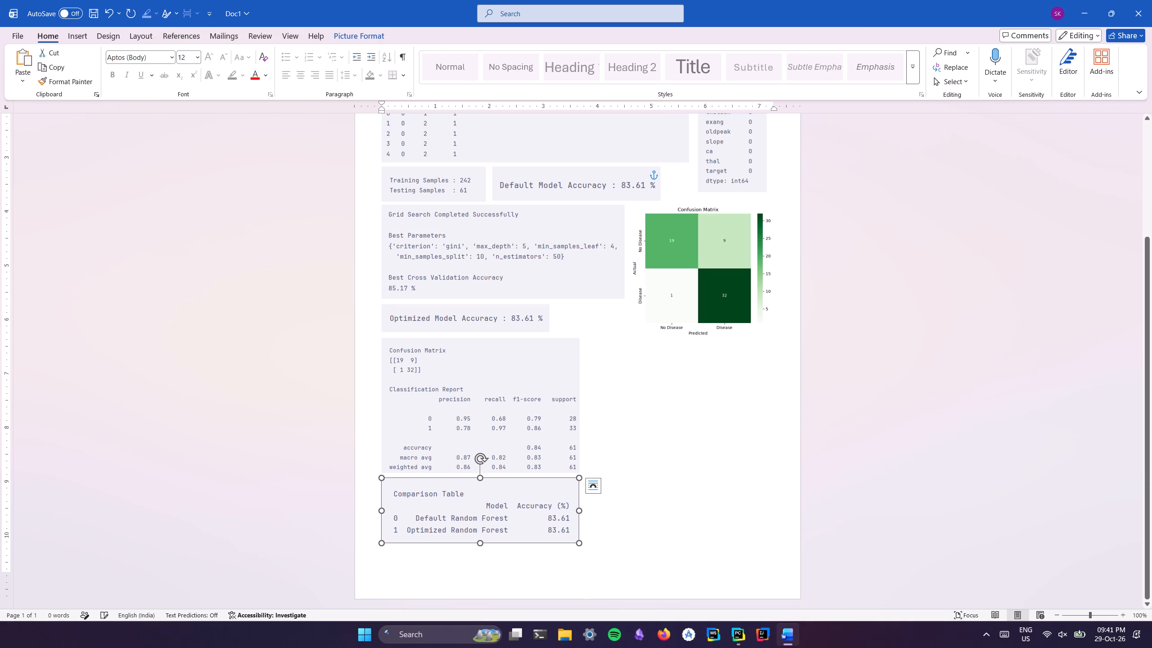
Place the cursor after the Default Model Accuracy picture, then switch to PyCharm and copy the Default vs Optimized Model bar chart from program9.ipynb.
{"action": "left_click", "coordinate": [623, 502]}
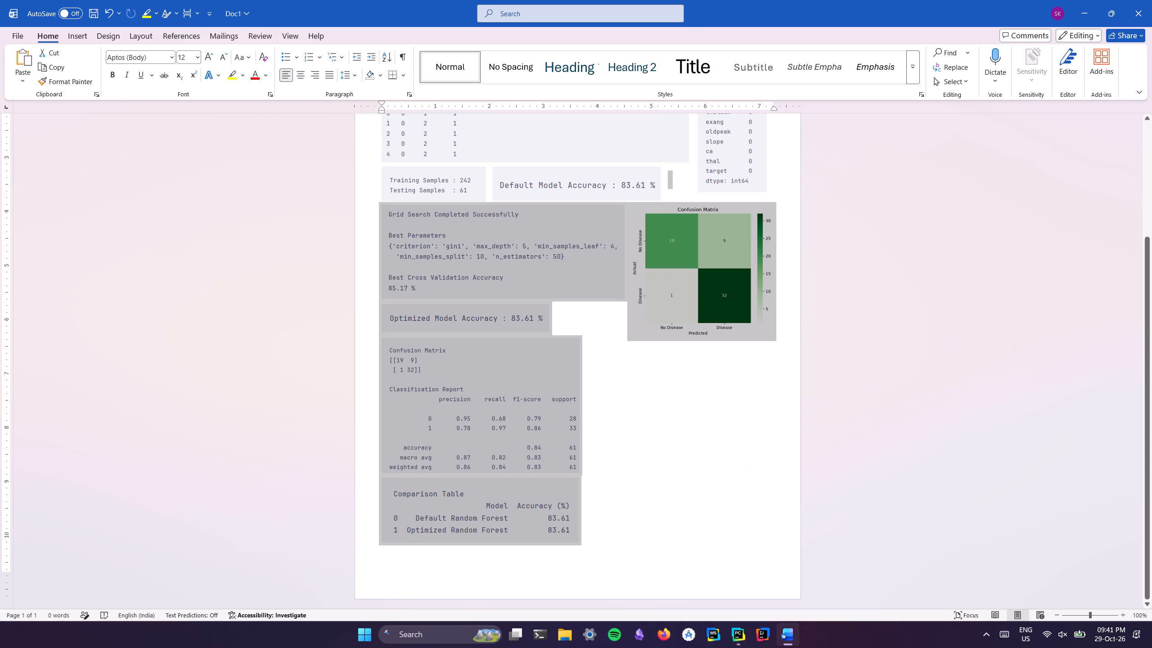
{"action": "left_click", "coordinate": [673, 178]}
{"action": "key", "text": "alt+Tab"}
{"action": "scroll", "coordinate": [460, 456], "scroll_direction": "down", "scroll_amount": 5}
{"action": "right_click", "coordinate": [317, 418]}
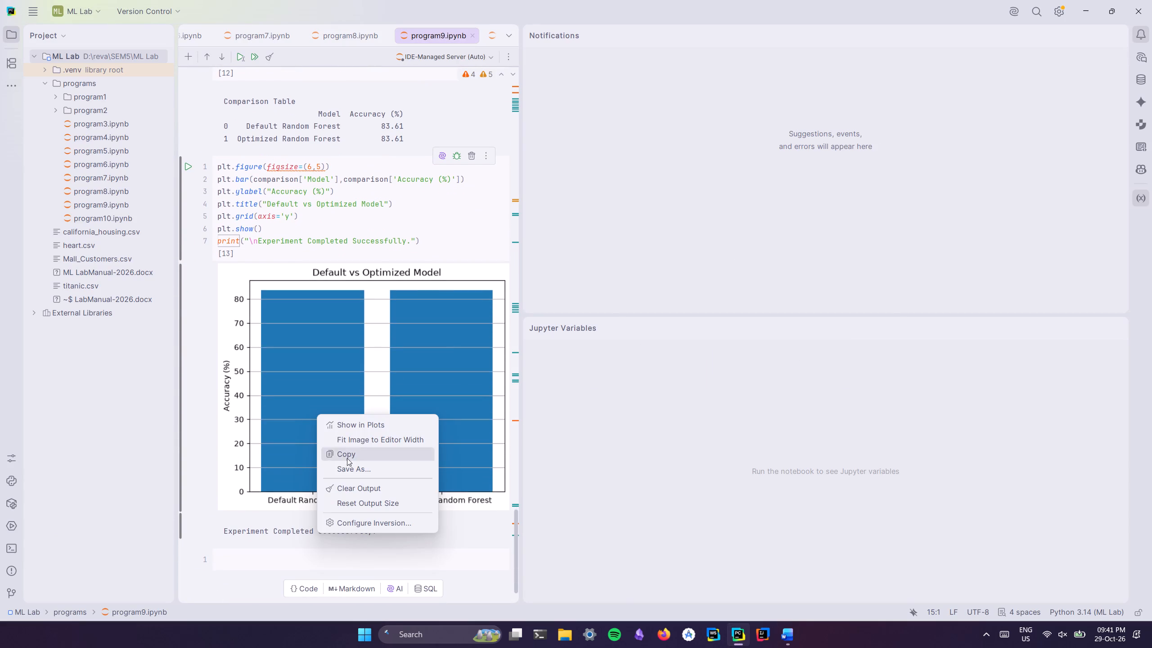
{"action": "left_click", "coordinate": [352, 454]}
Switch to Word, paste the copied bar chart at the cursor and set its text wrapping to Square.
{"action": "key", "text": "alt+Tab"}
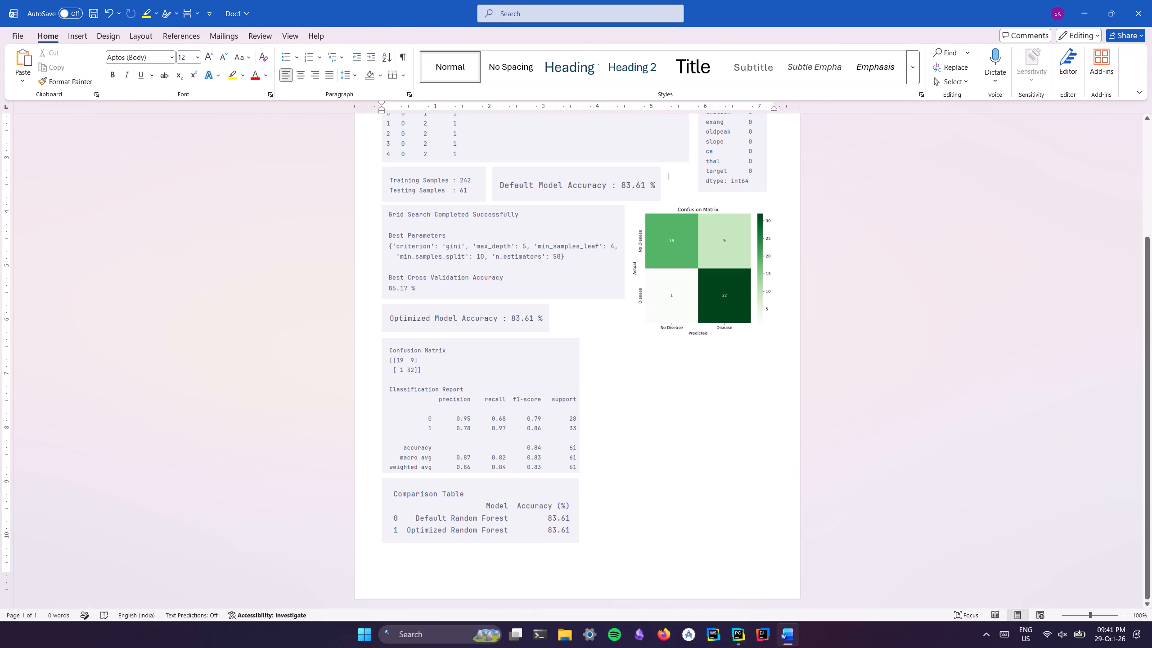
{"action": "key", "text": "ctrl+v"}
{"action": "left_click", "coordinate": [774, 510]}
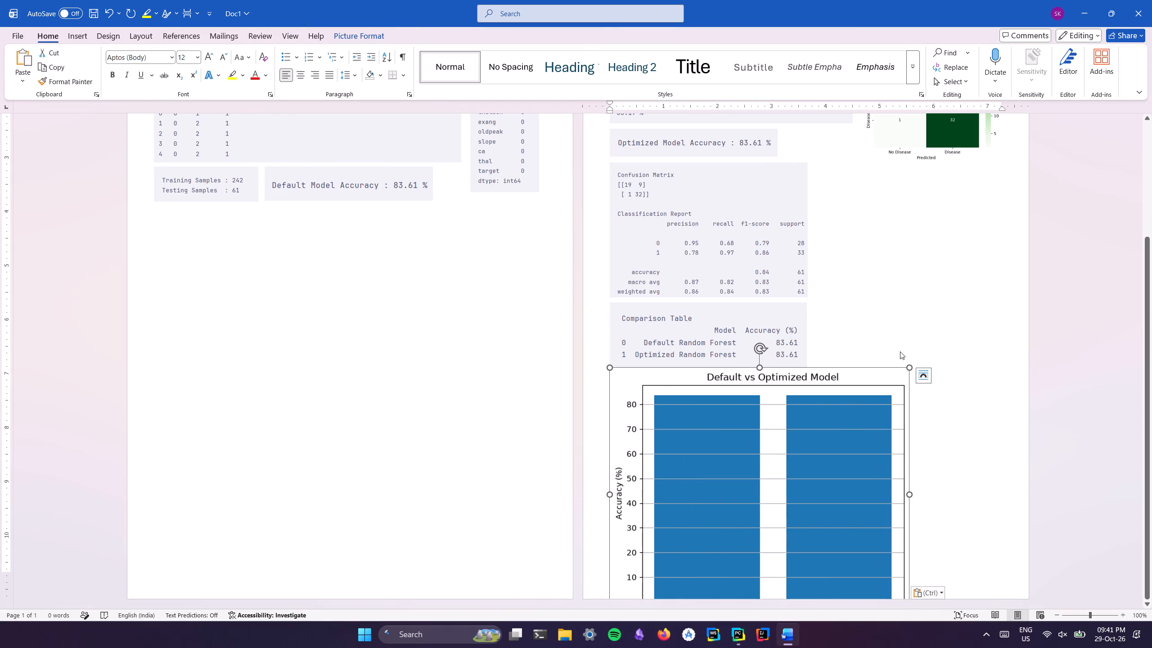
{"action": "left_click", "coordinate": [922, 374]}
{"action": "left_click", "coordinate": [962, 460]}
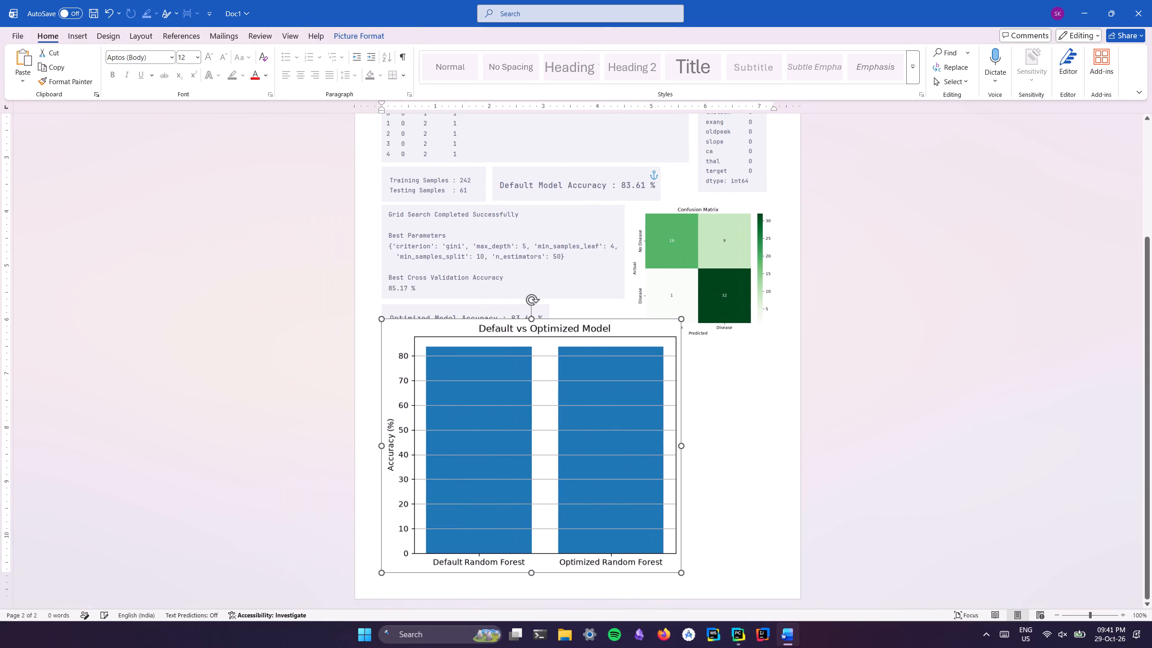
Shrink the Default vs Optimized Model bar chart to about 4.06 by 3.43 inches and place it beneath the Confusion Matrix heatmap near the right margin.
{"action": "left_click_drag", "start_coordinate": [380, 319], "coordinate": [462, 406]}
{"action": "left_click_drag", "start_coordinate": [564, 490], "coordinate": [660, 451]}
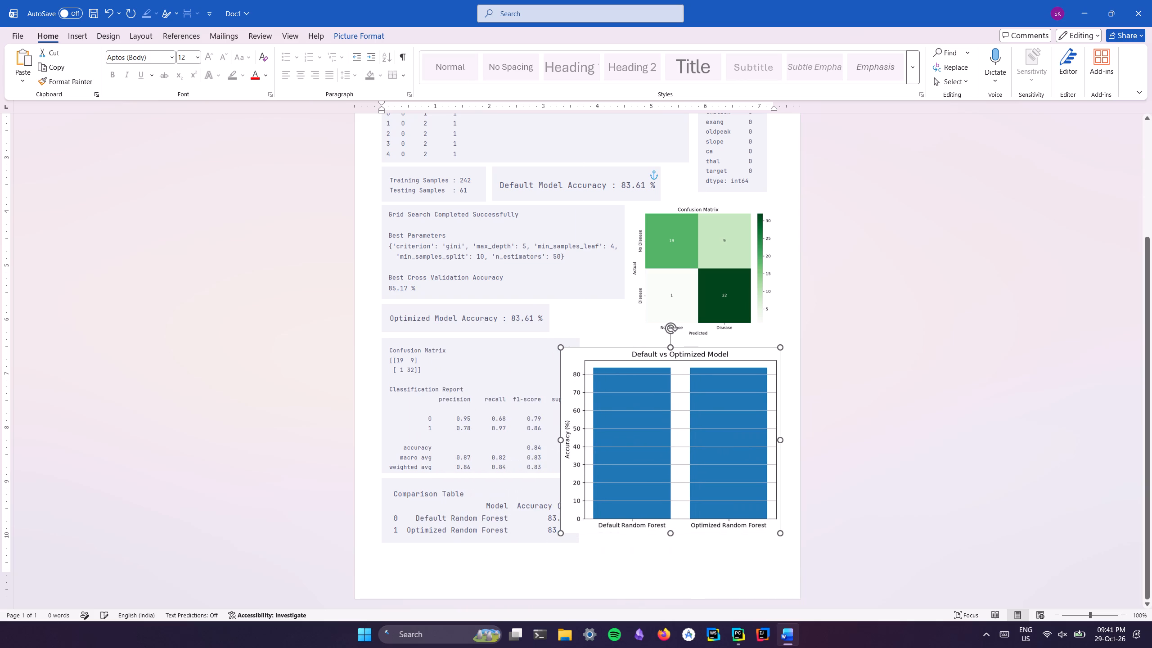
{"action": "left_click_drag", "start_coordinate": [660, 451], "coordinate": [653, 450]}
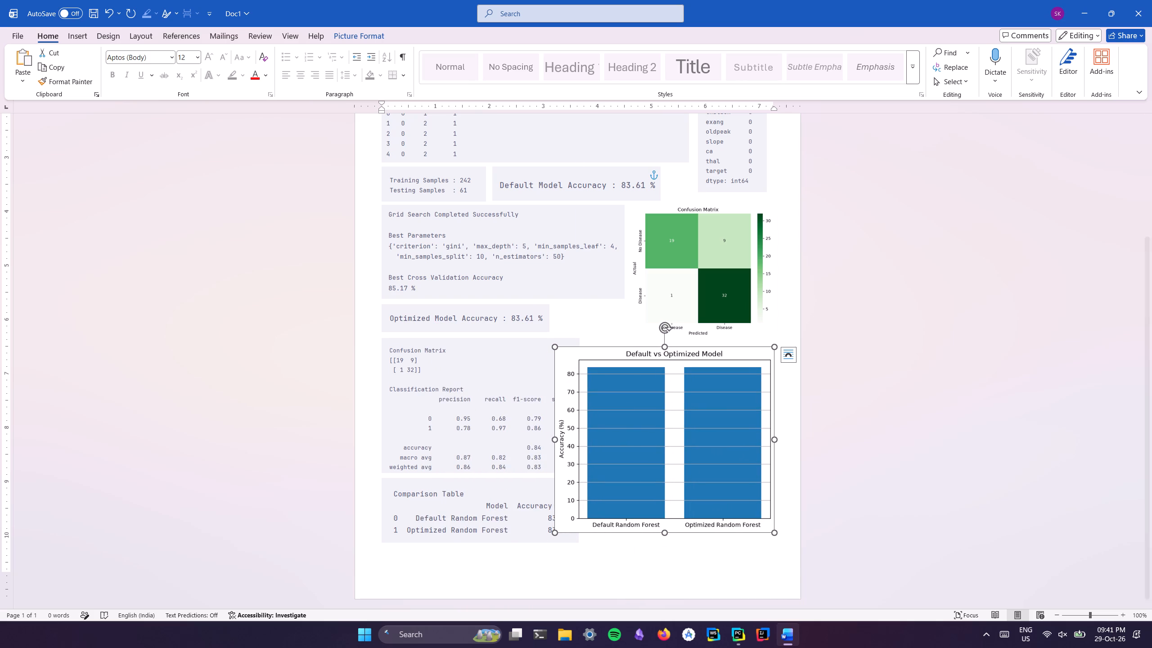
{"action": "left_click_drag", "start_coordinate": [641, 431], "coordinate": [642, 458]}
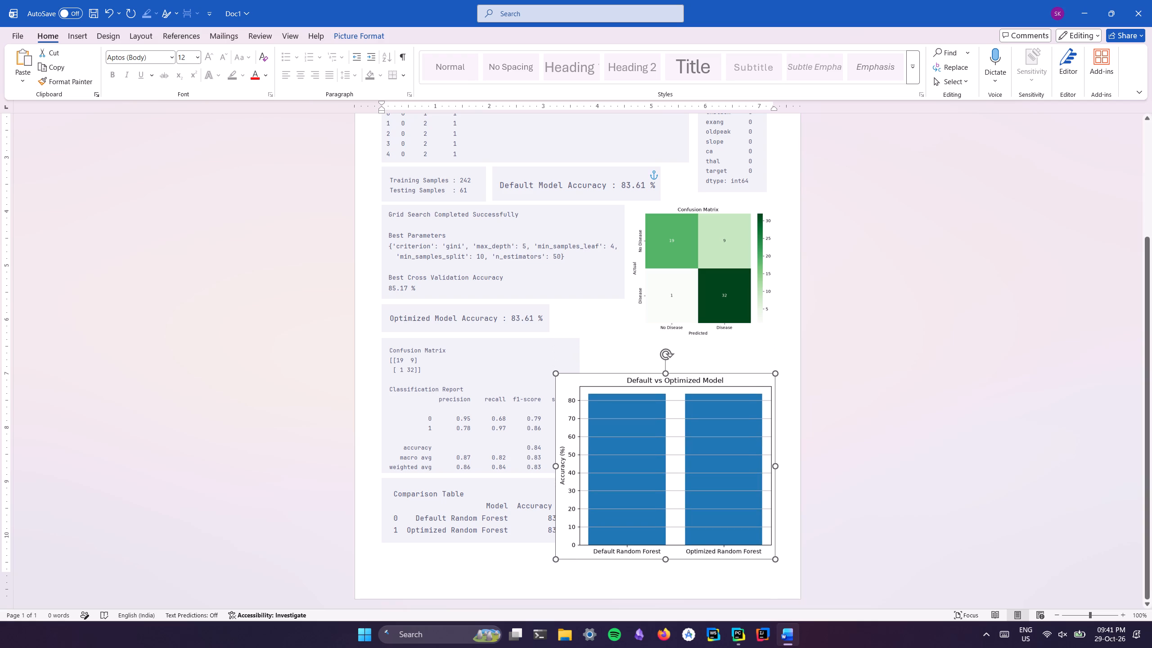
{"action": "left_click_drag", "start_coordinate": [642, 458], "coordinate": [655, 472]}
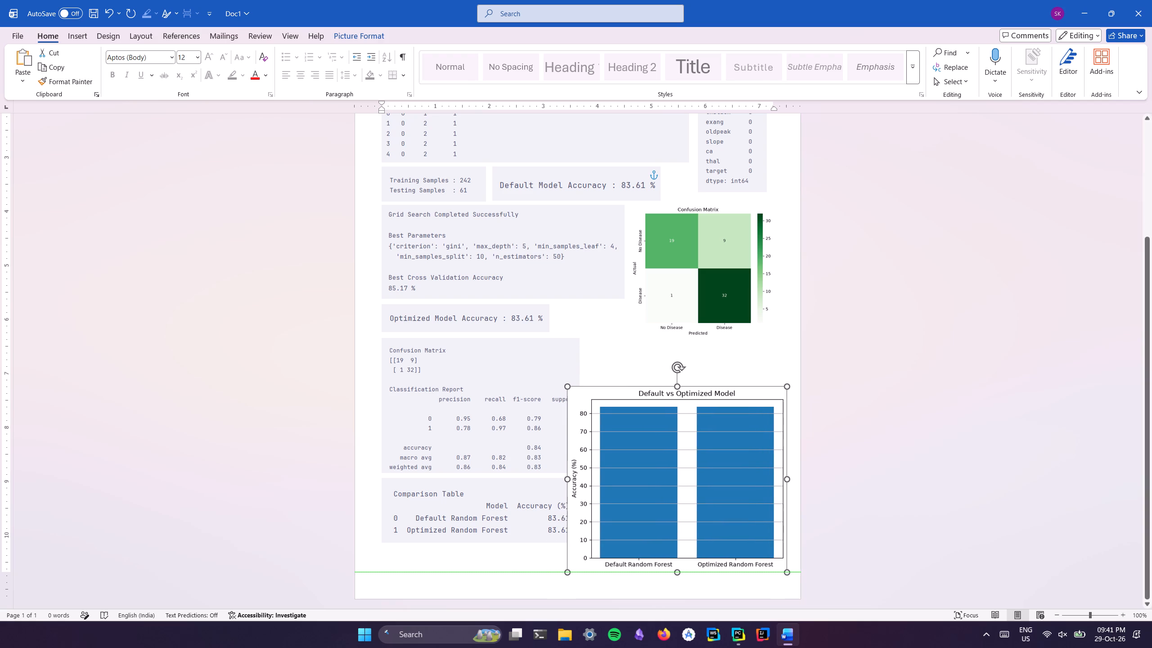
{"action": "left_click_drag", "start_coordinate": [655, 472], "coordinate": [635, 470]}
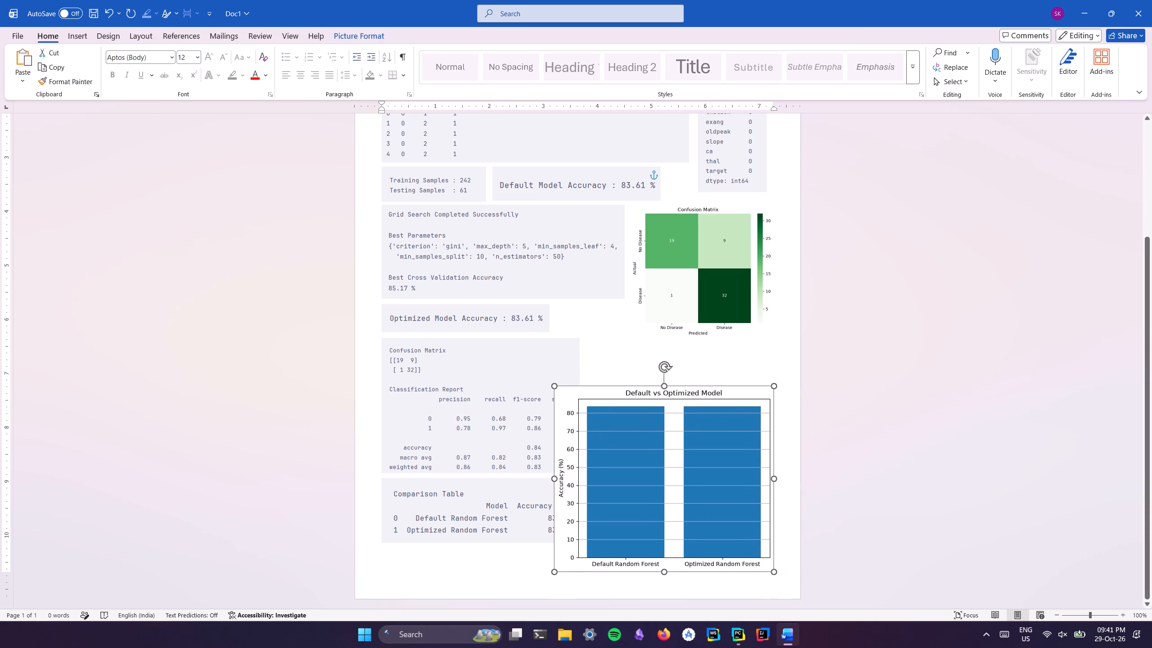
{"action": "left_click_drag", "start_coordinate": [635, 470], "coordinate": [634, 470]}
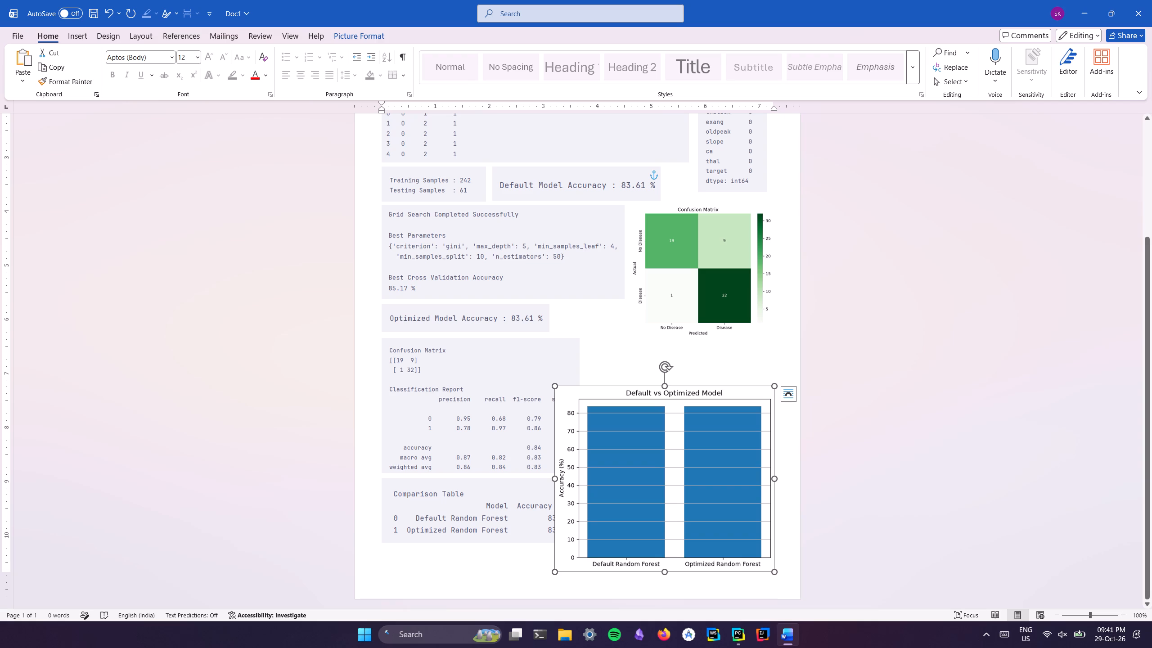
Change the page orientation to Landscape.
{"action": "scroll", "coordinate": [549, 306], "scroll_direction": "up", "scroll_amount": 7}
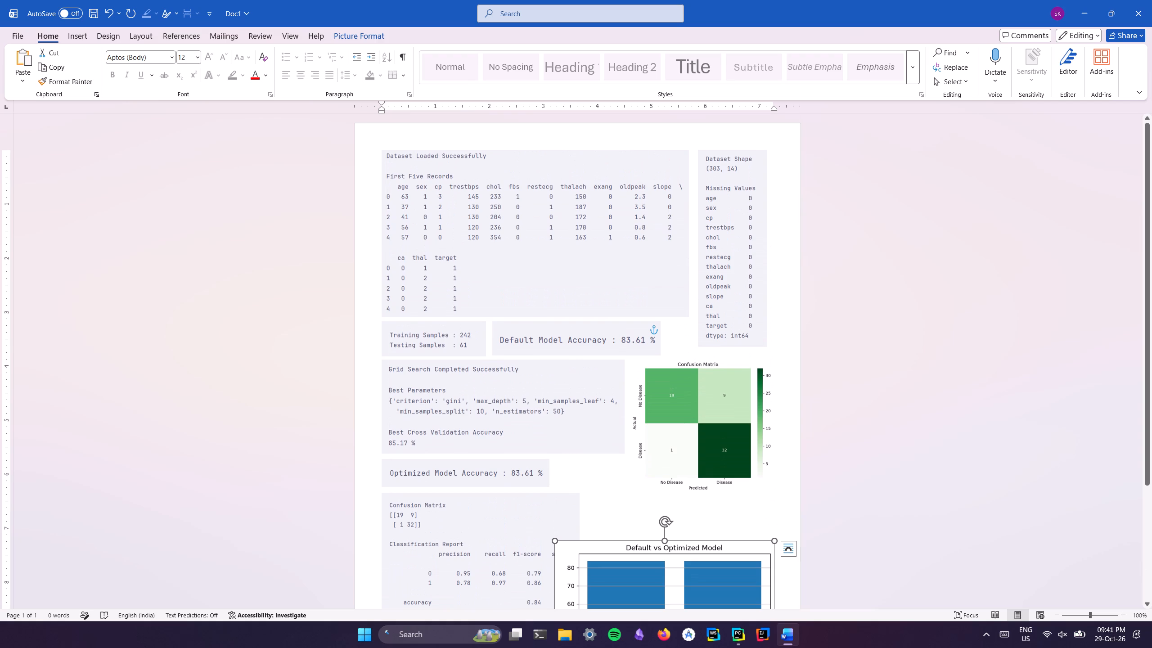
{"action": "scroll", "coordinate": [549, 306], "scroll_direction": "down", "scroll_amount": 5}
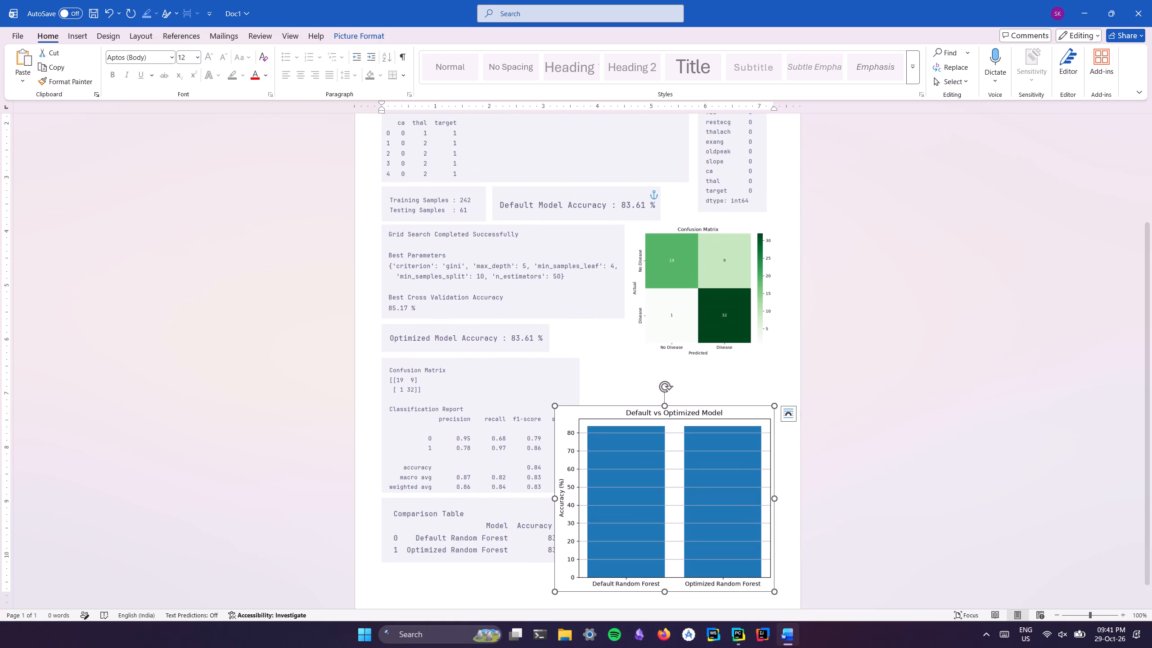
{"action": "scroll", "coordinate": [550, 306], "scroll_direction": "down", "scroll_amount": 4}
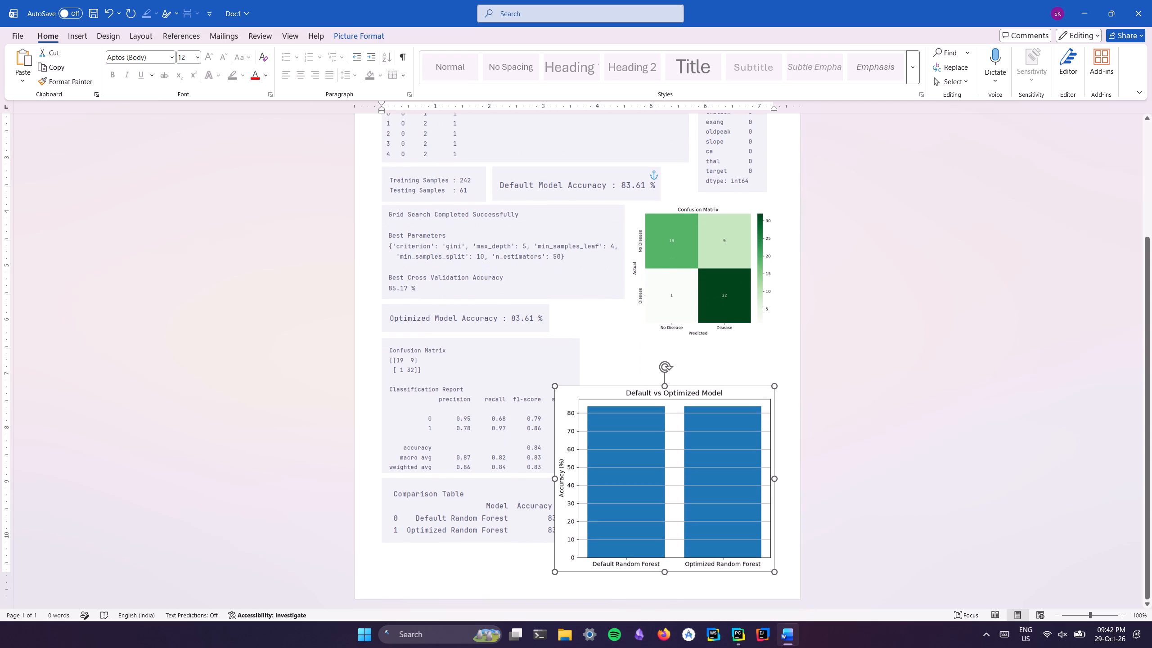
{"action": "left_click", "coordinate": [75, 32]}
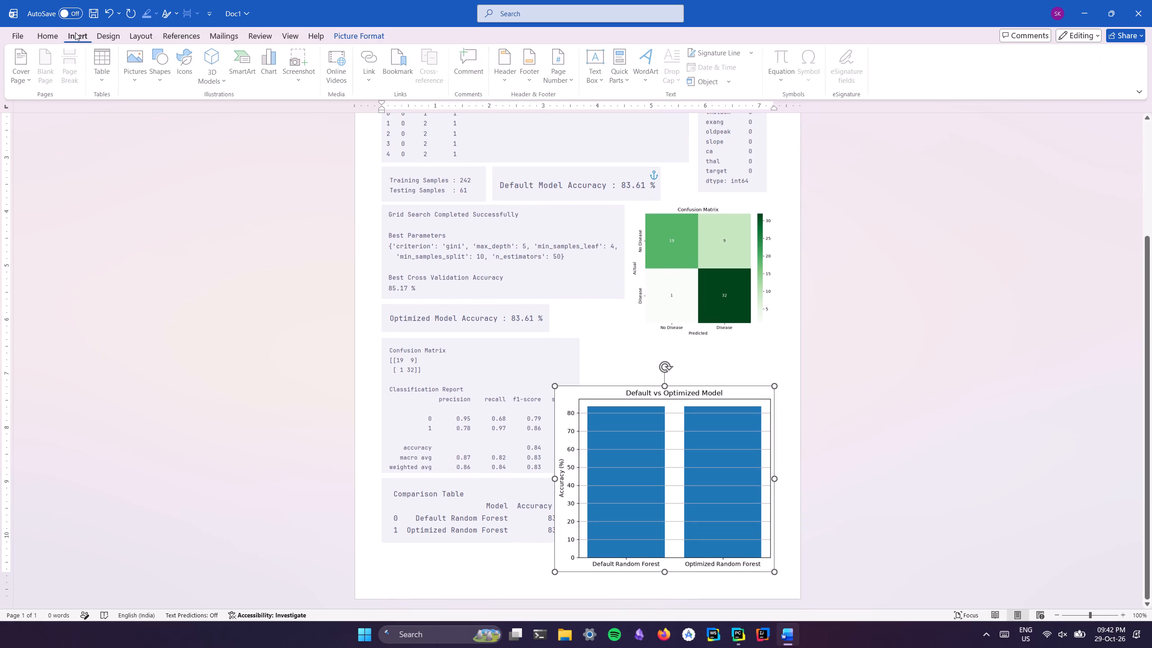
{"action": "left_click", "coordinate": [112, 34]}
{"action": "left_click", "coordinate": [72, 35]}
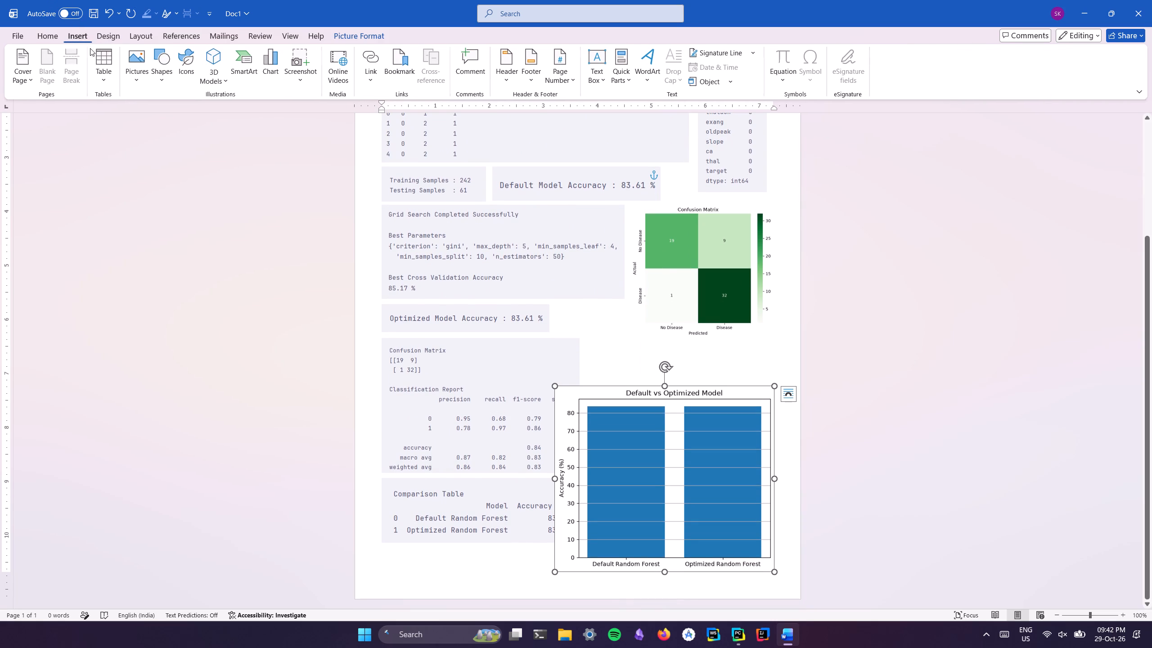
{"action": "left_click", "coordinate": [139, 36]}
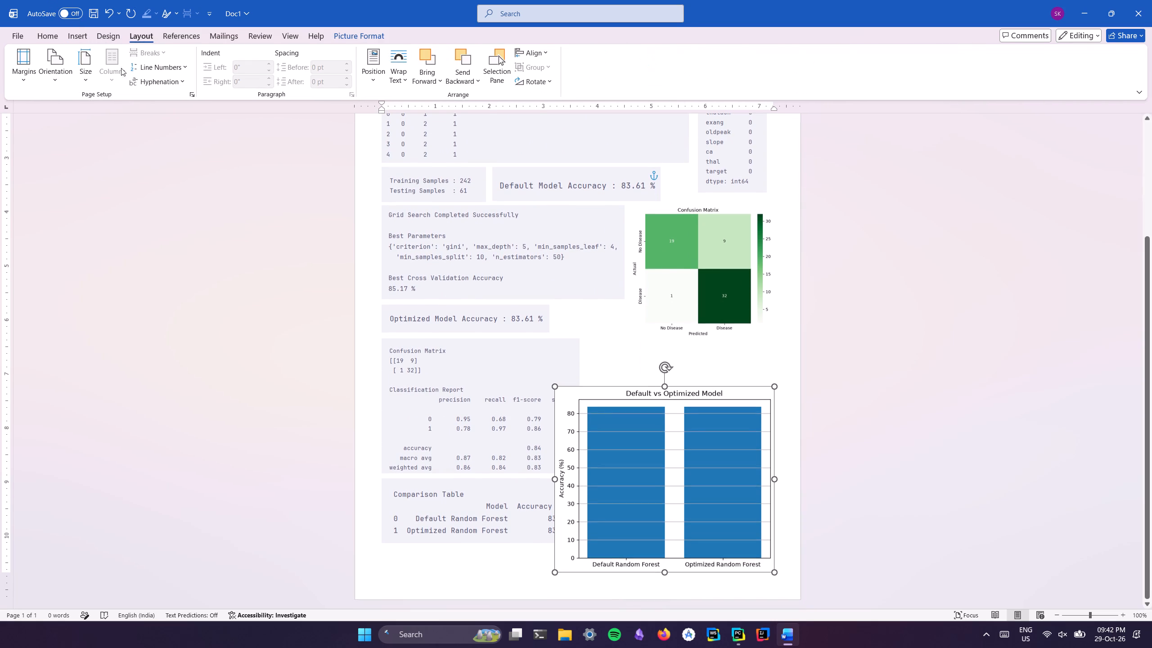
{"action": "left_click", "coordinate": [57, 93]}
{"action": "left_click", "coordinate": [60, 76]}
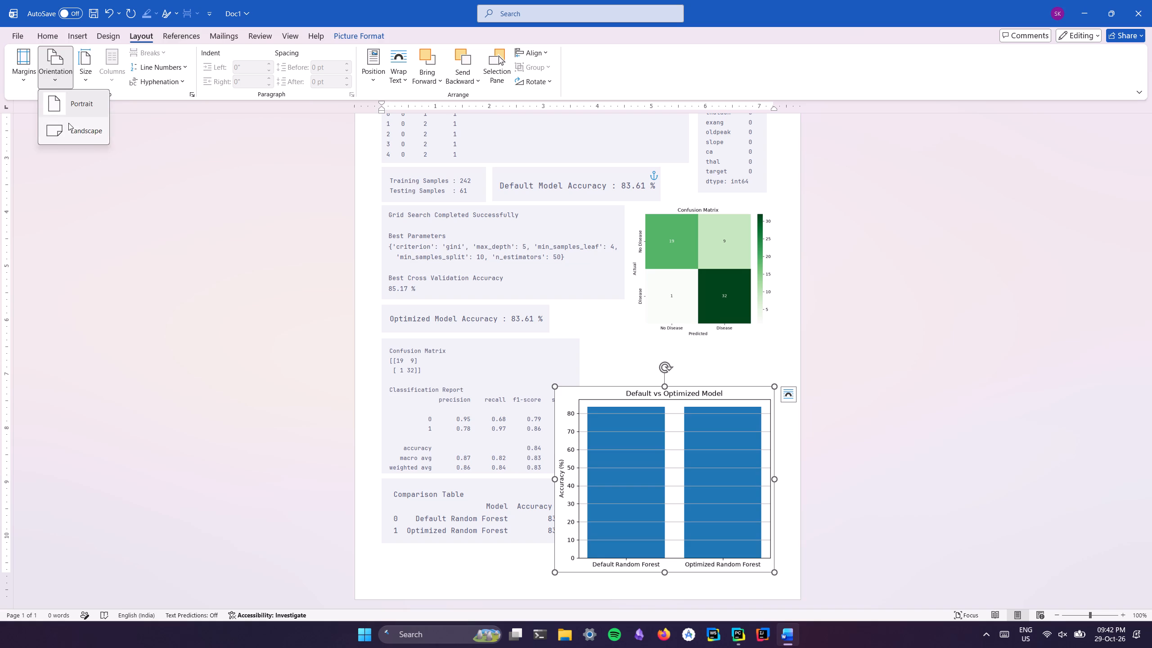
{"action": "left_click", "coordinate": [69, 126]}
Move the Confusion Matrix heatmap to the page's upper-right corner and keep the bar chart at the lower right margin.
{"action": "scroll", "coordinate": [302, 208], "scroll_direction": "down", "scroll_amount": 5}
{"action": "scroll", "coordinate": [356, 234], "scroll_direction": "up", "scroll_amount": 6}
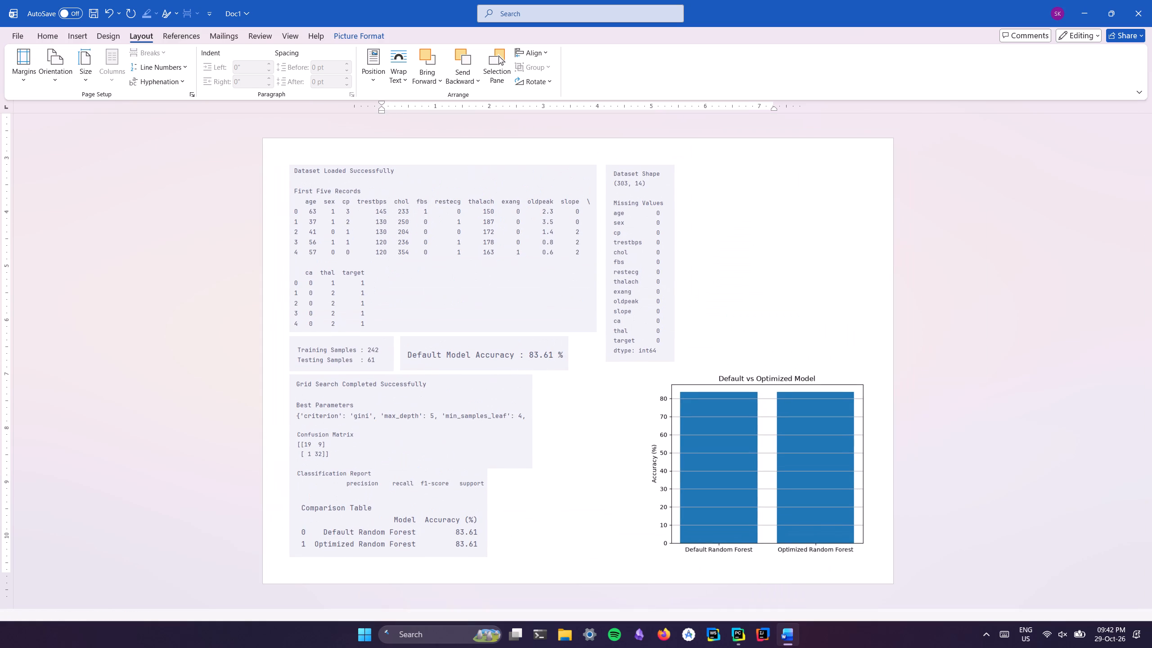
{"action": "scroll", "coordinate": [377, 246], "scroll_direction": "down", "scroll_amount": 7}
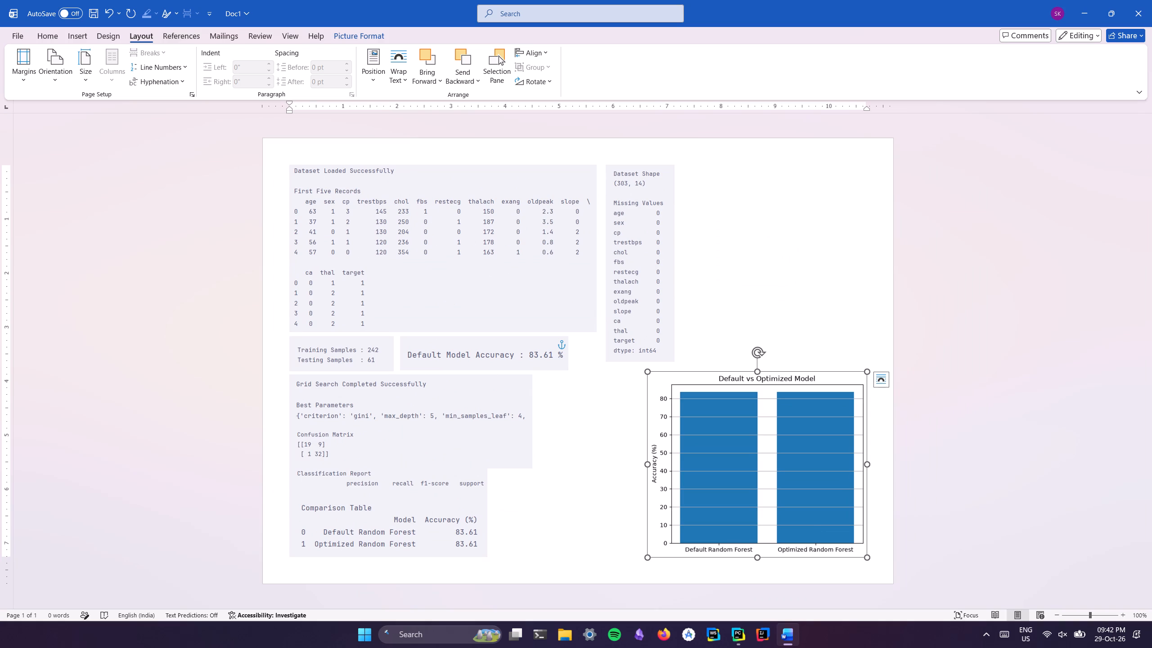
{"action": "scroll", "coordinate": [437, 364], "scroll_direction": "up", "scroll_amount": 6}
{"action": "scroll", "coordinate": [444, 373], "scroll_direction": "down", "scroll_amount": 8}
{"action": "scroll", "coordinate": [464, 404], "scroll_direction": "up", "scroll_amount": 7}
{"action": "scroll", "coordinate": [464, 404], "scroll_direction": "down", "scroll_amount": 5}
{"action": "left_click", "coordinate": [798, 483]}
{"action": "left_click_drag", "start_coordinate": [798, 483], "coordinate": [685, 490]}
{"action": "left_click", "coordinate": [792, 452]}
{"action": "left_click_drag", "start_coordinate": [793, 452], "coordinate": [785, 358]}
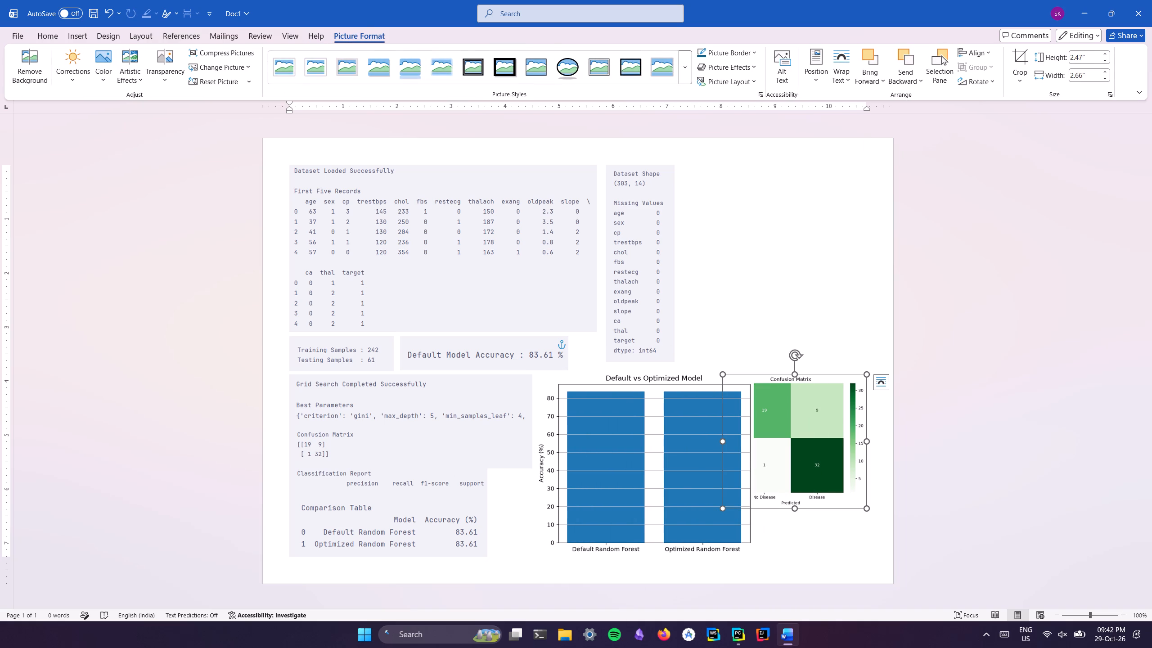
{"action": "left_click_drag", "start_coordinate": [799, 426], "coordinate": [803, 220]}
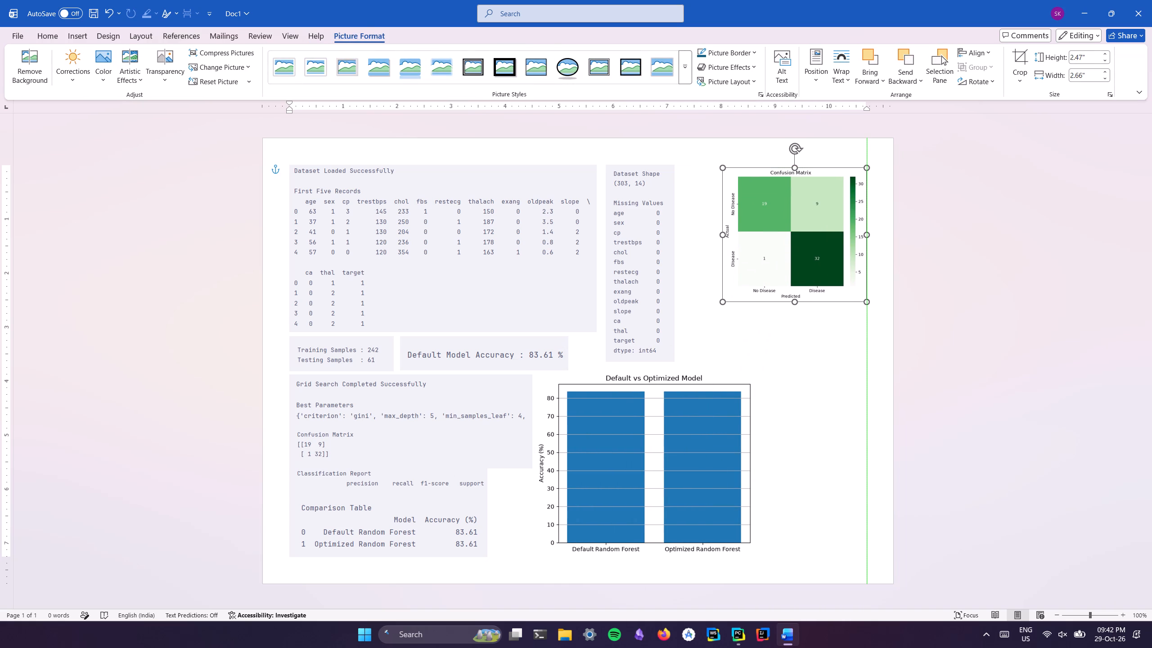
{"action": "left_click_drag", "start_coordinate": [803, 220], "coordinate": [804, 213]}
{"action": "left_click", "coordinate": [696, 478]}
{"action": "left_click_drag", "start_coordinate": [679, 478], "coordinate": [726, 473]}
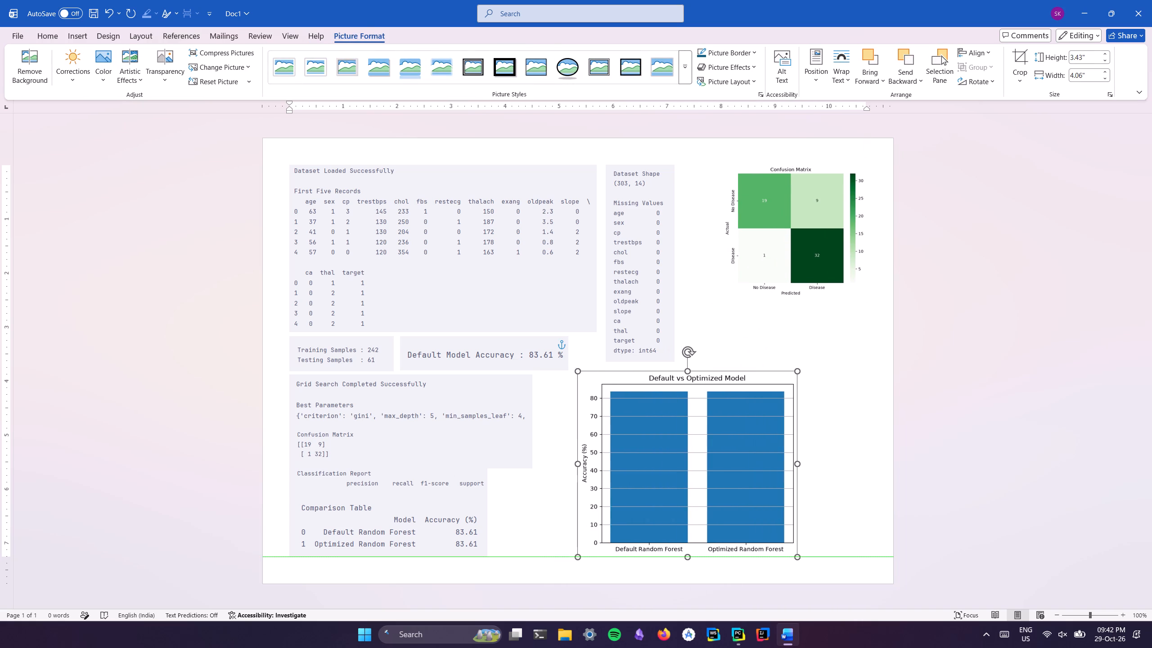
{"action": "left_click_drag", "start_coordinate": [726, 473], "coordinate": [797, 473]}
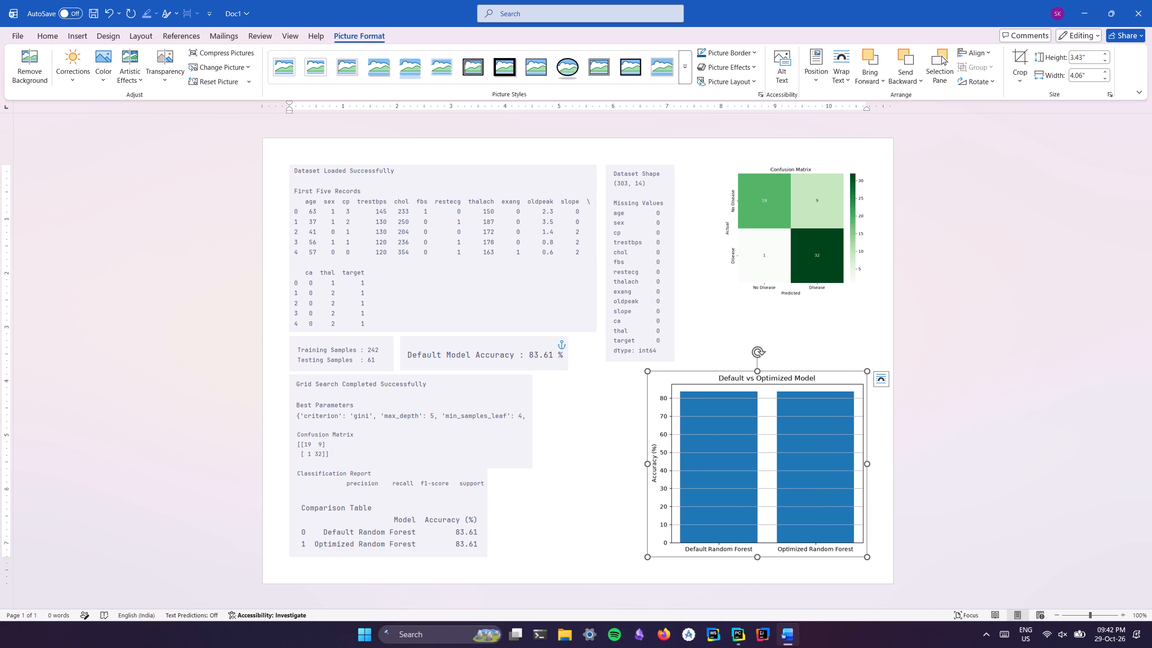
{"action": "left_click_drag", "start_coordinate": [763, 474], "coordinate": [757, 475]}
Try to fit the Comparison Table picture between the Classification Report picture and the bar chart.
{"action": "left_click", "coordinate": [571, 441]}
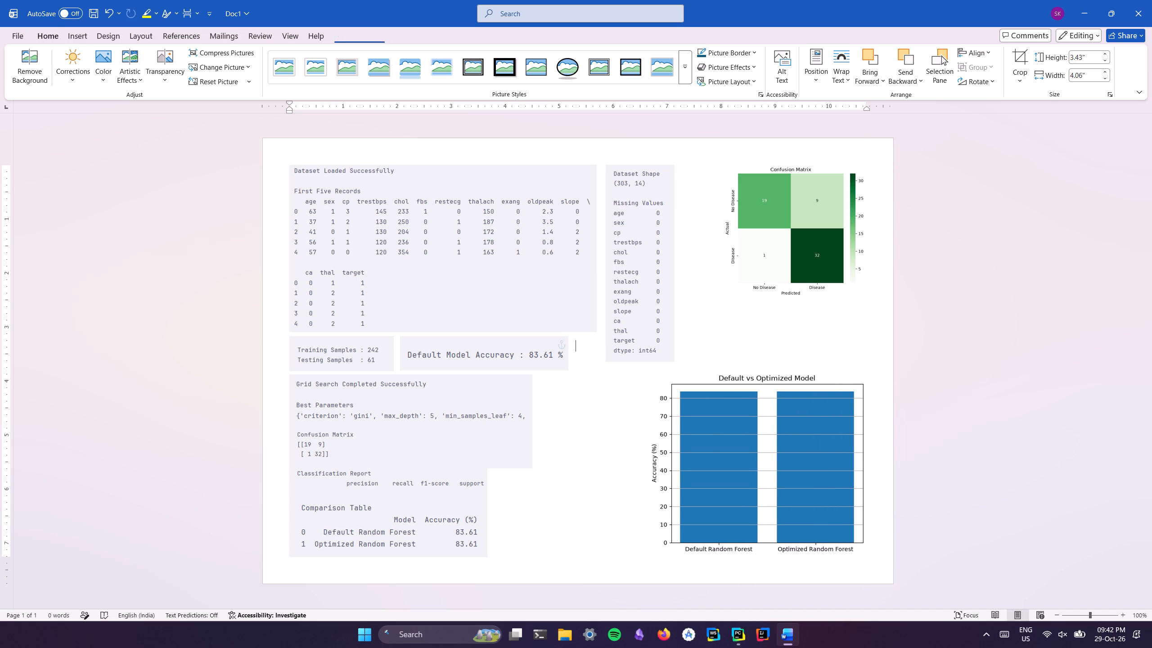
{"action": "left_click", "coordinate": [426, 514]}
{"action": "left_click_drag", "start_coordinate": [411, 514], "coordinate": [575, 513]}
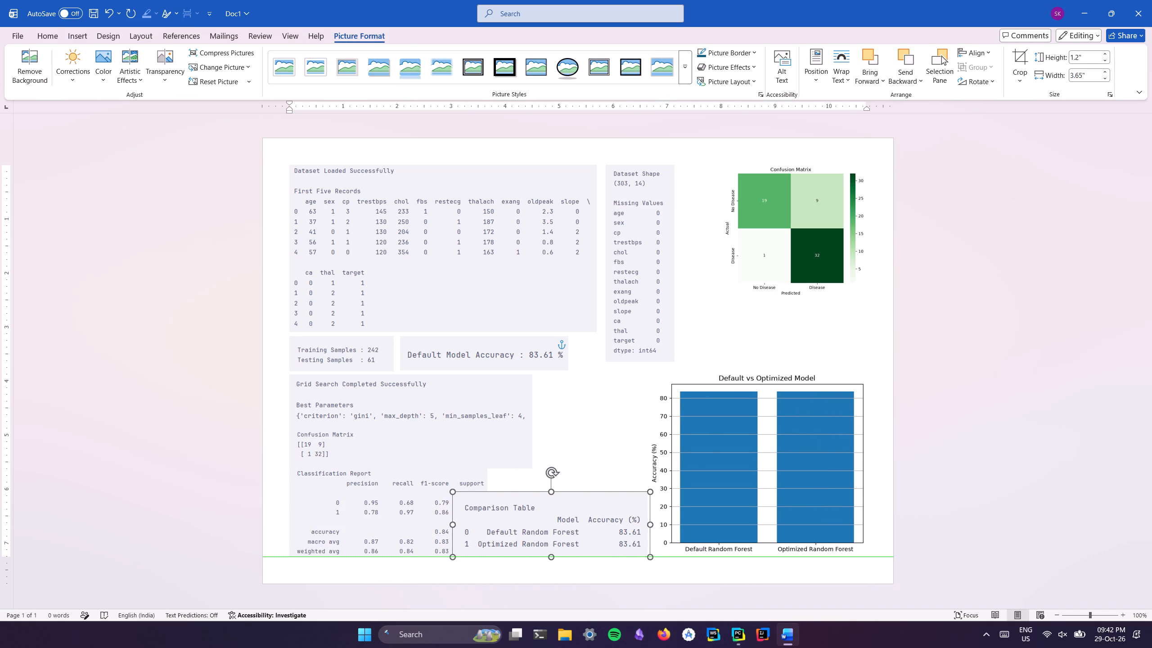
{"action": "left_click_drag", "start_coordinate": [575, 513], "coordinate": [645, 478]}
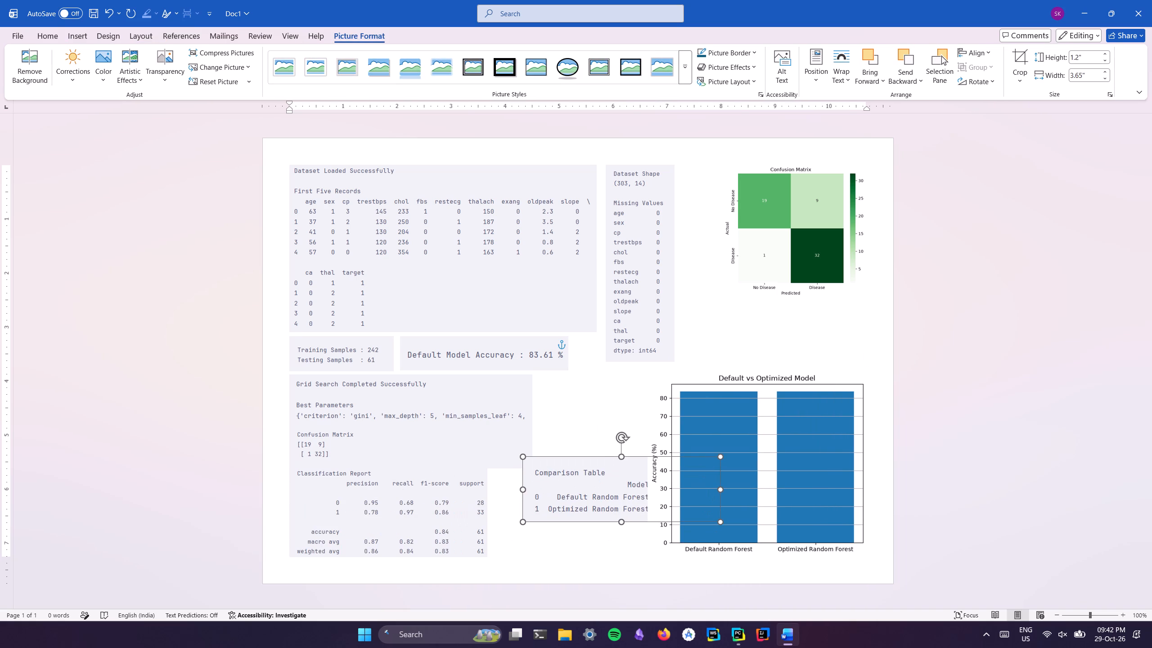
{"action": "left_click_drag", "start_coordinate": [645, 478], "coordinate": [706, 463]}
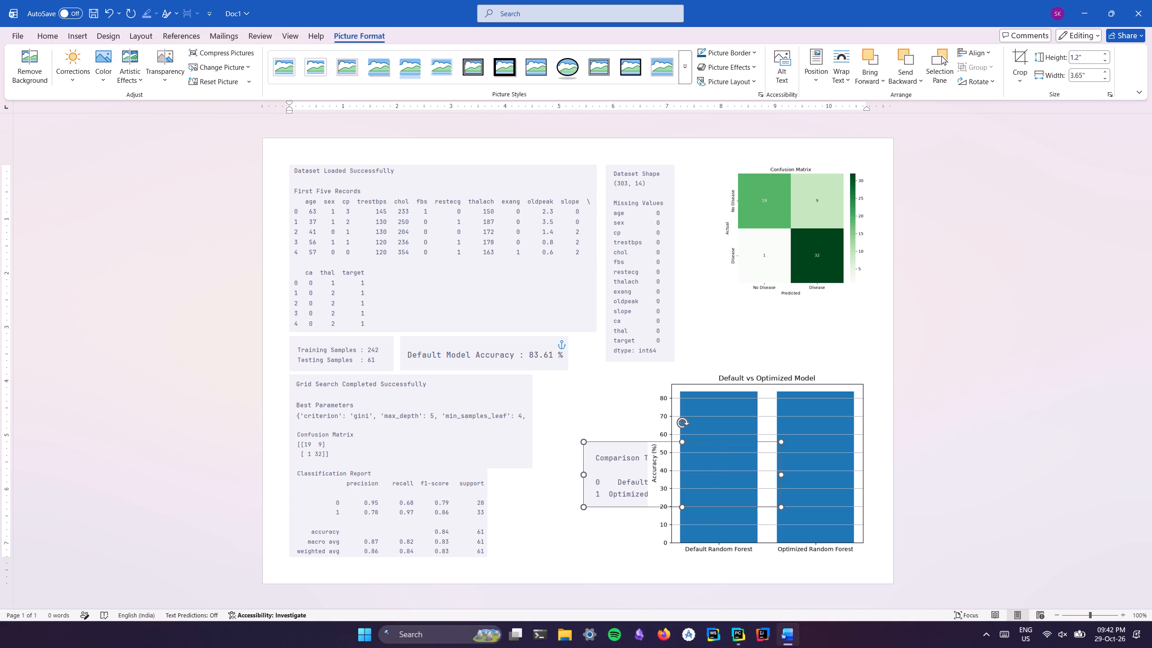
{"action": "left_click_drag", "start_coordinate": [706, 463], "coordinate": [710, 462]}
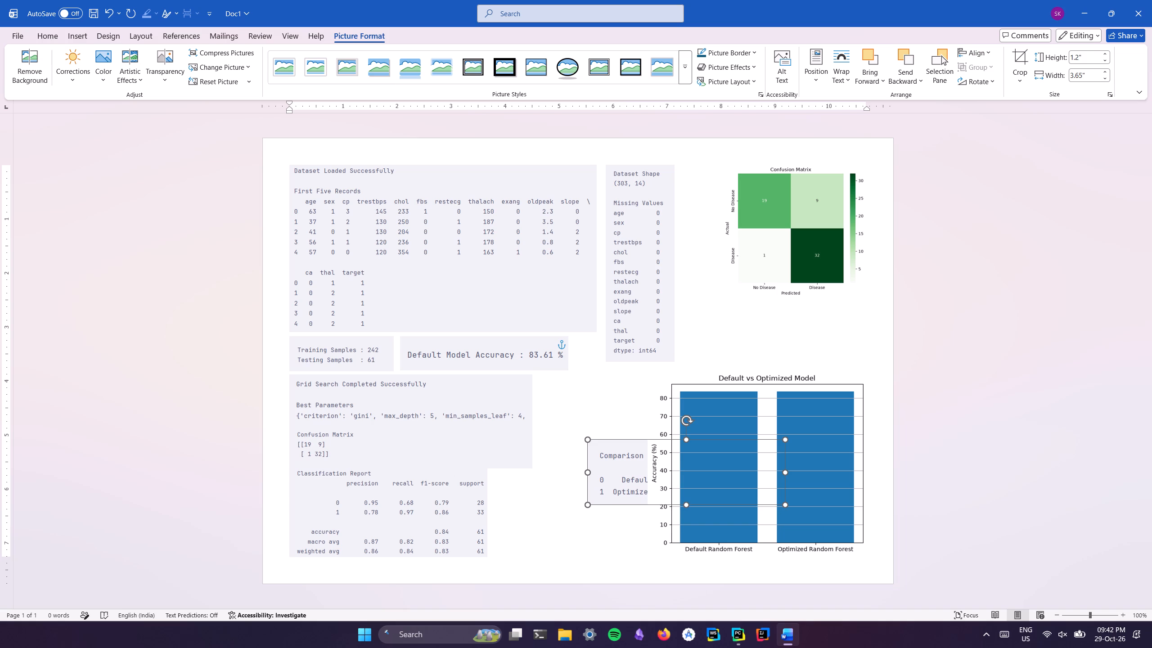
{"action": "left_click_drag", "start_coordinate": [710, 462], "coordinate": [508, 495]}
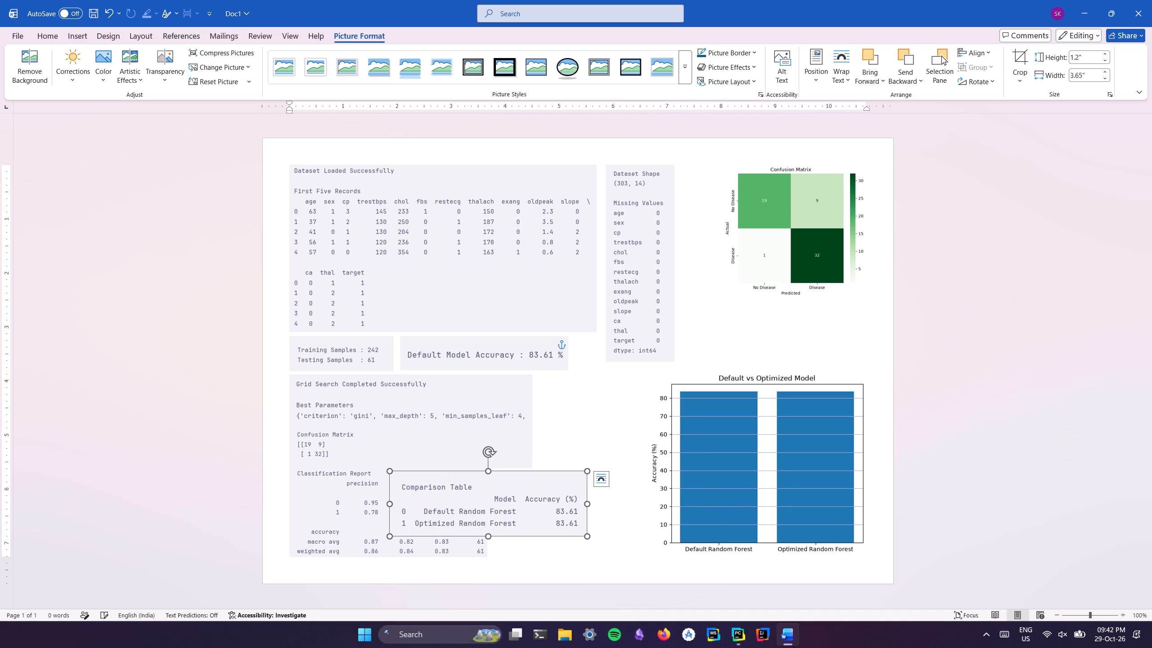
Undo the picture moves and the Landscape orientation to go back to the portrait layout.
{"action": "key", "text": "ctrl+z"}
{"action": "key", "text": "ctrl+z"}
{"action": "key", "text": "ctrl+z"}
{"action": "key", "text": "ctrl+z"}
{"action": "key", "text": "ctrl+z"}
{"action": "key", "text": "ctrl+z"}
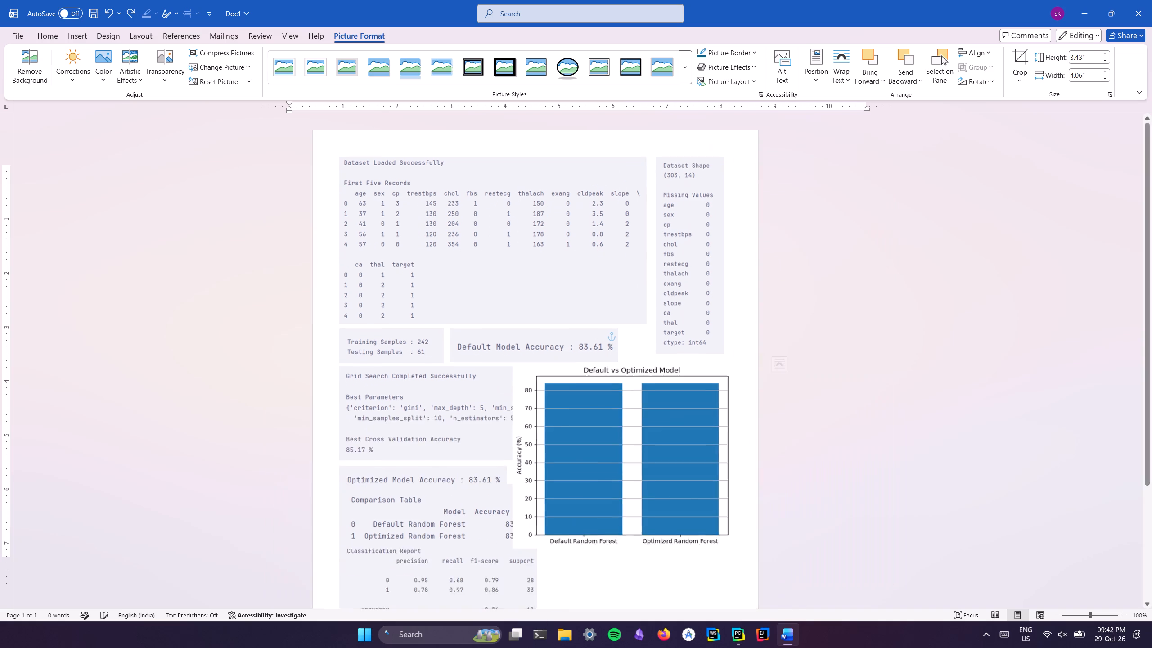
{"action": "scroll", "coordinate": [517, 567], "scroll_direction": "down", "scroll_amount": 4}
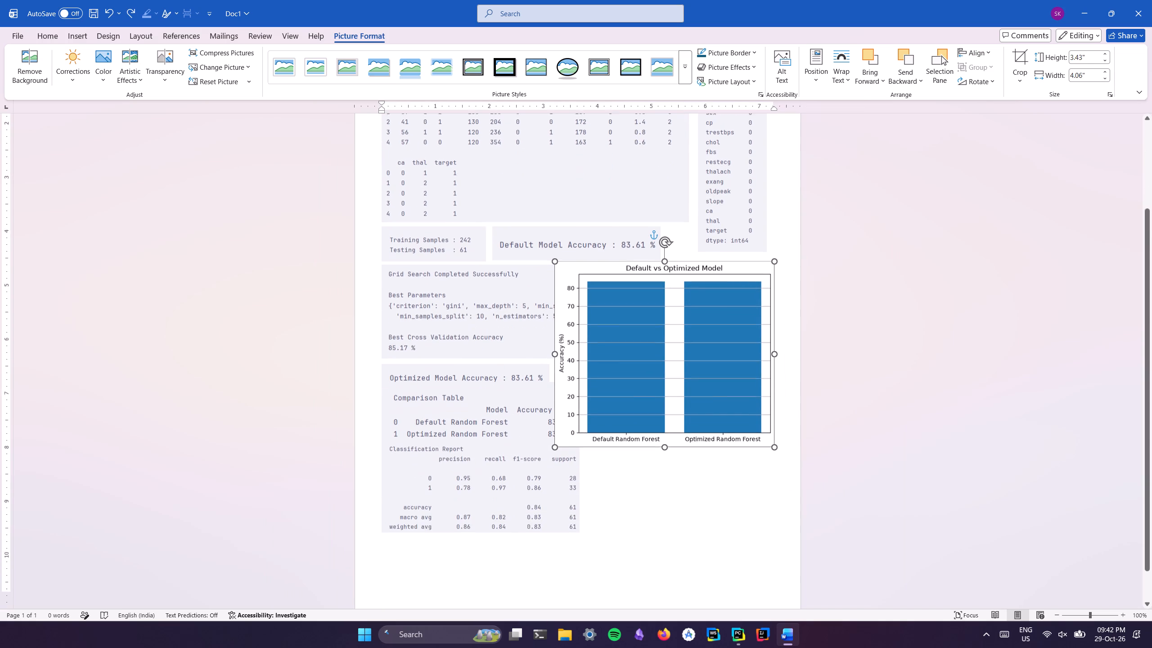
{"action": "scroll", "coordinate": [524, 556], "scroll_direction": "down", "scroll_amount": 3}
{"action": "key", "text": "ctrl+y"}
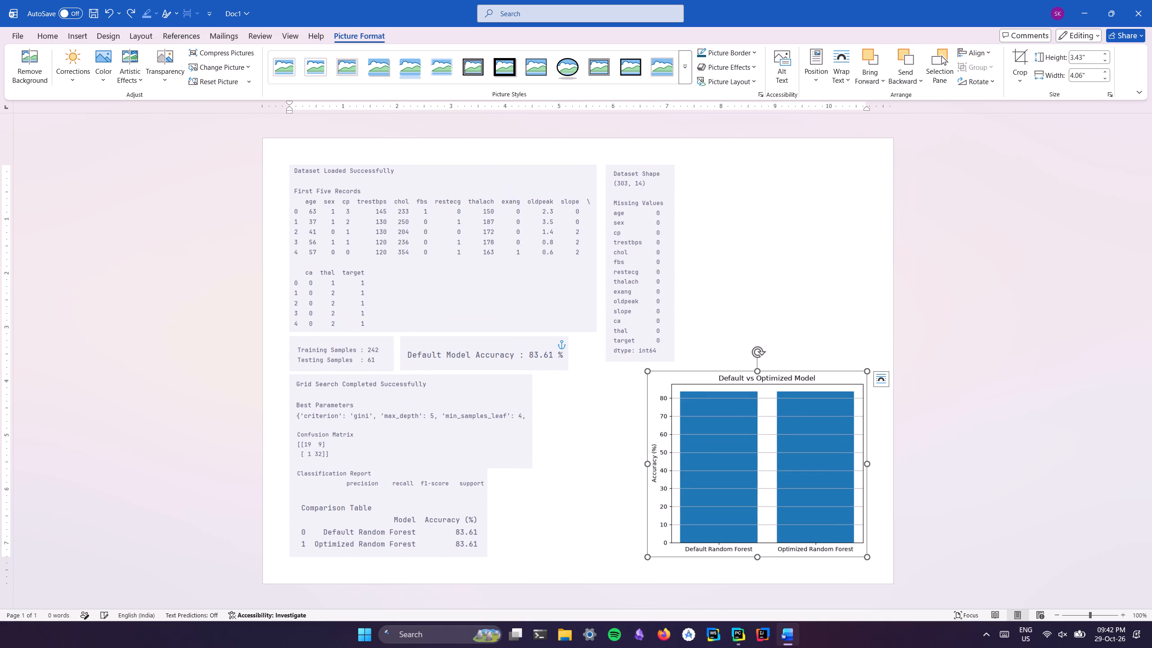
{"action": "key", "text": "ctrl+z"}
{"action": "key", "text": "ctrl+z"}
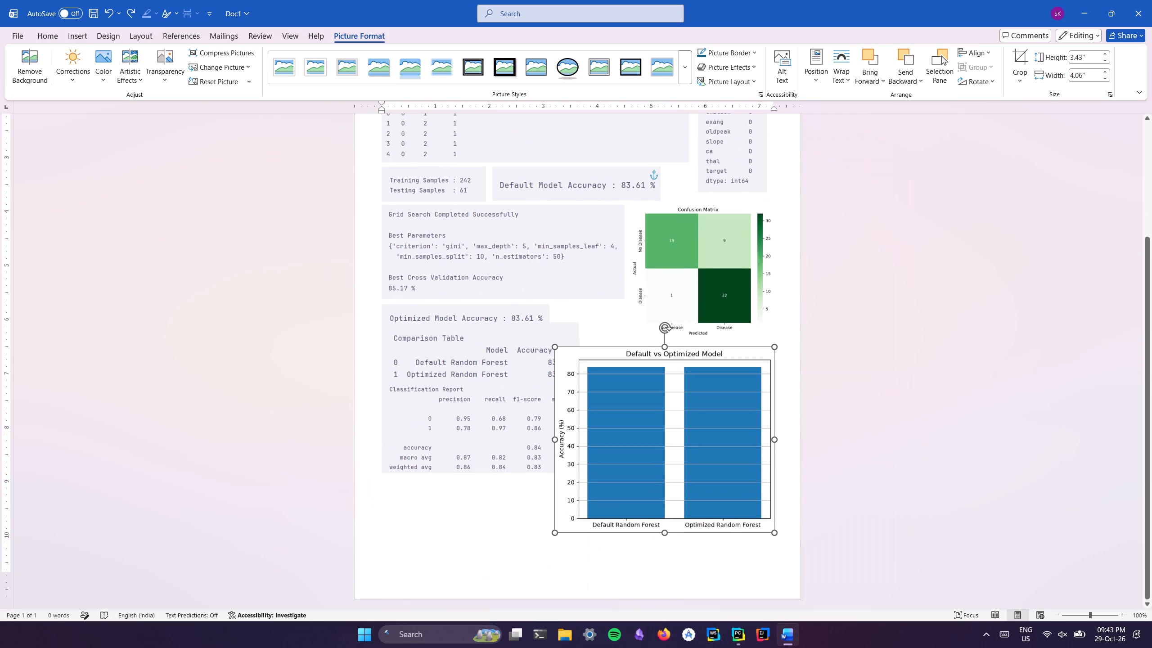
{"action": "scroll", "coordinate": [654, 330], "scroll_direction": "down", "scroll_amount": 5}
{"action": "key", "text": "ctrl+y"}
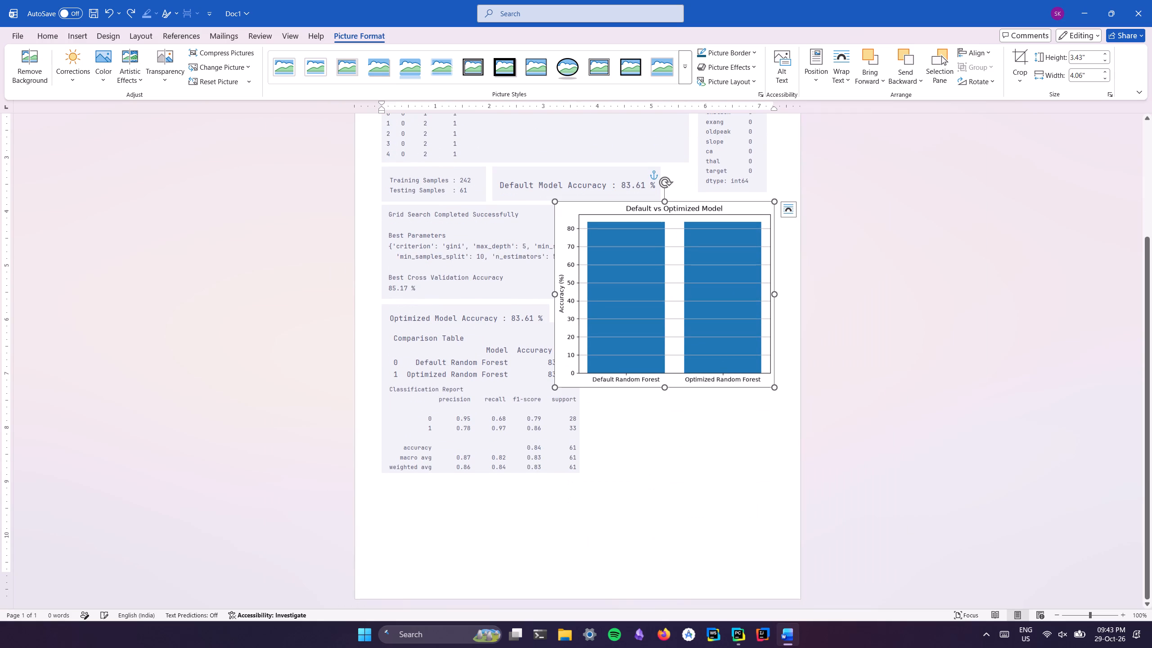
Move the Comparison Table picture near the page bottom at the left margin, and set the Classification Report picture just beneath Optimized Model Accuracy.
{"action": "left_click", "coordinate": [464, 405]}
{"action": "left_click_drag", "start_coordinate": [465, 384], "coordinate": [466, 567]}
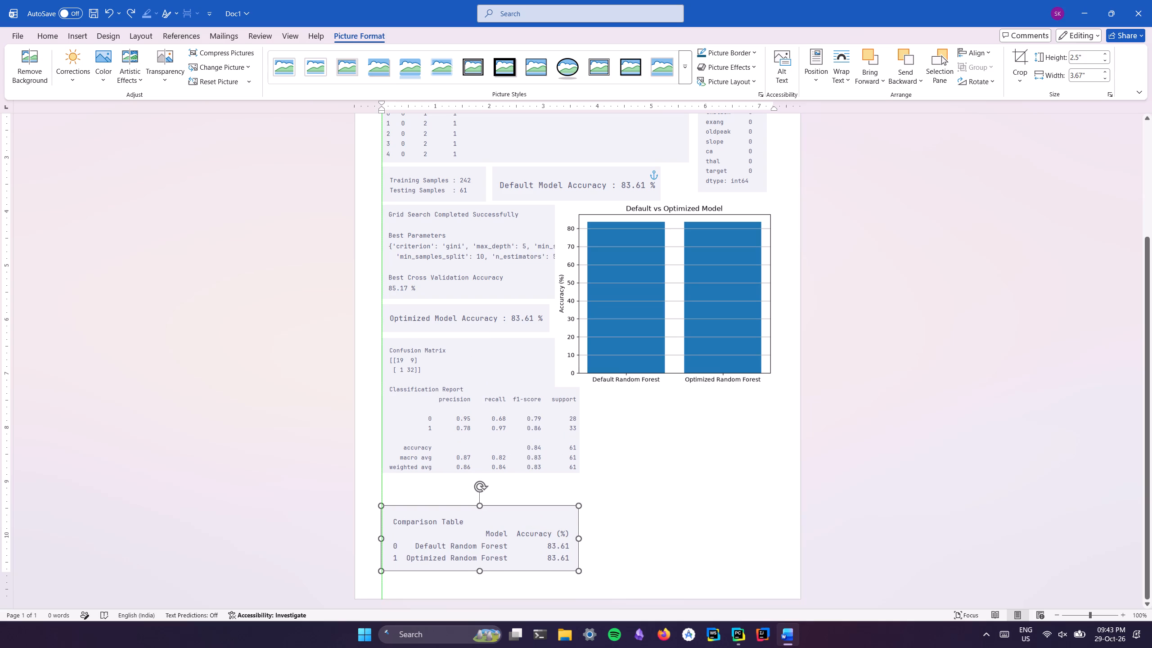
{"action": "left_click_drag", "start_coordinate": [466, 567], "coordinate": [466, 576]}
{"action": "left_click", "coordinate": [453, 442]}
{"action": "left_click_drag", "start_coordinate": [459, 425], "coordinate": [459, 448]}
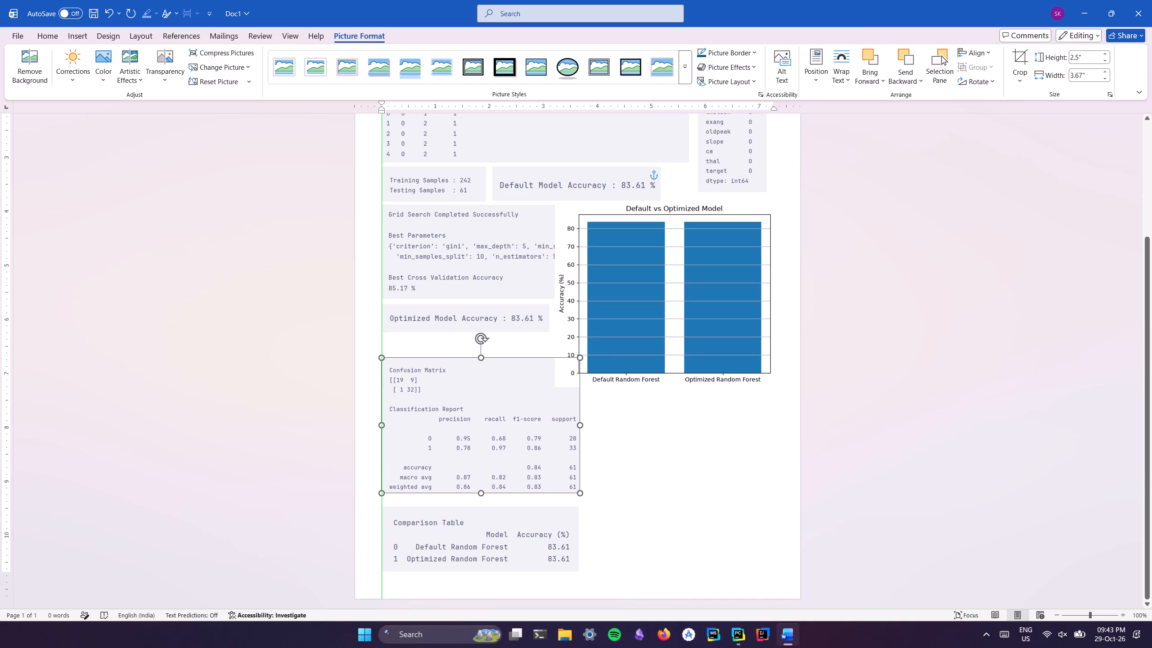
{"action": "left_click_drag", "start_coordinate": [459, 448], "coordinate": [460, 429]}
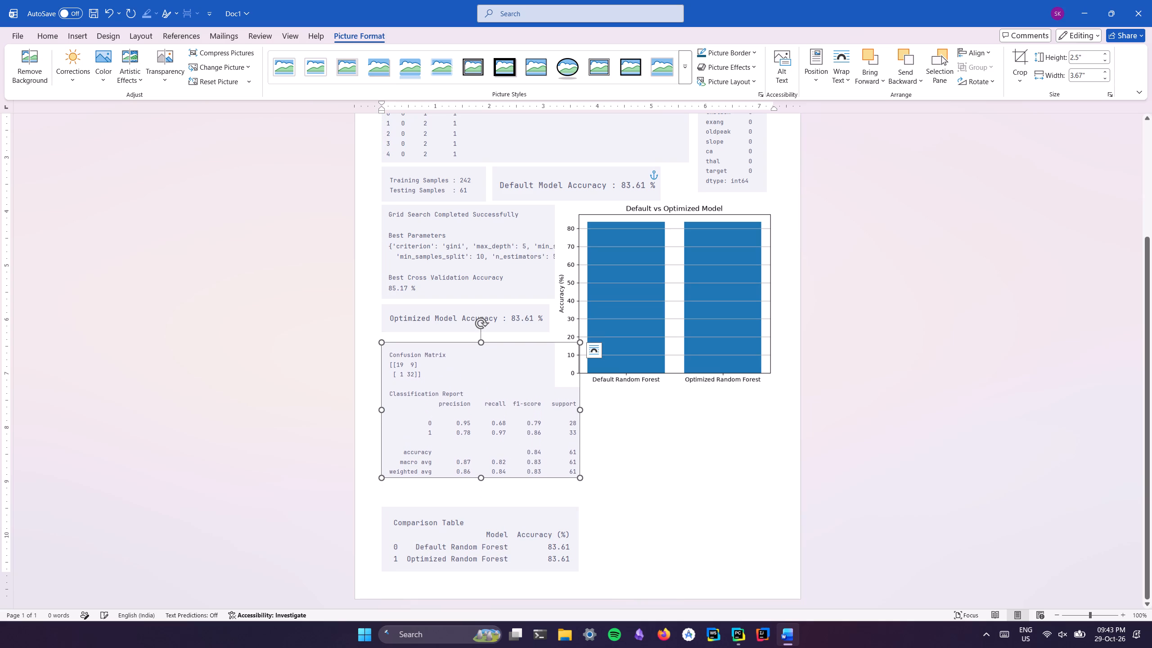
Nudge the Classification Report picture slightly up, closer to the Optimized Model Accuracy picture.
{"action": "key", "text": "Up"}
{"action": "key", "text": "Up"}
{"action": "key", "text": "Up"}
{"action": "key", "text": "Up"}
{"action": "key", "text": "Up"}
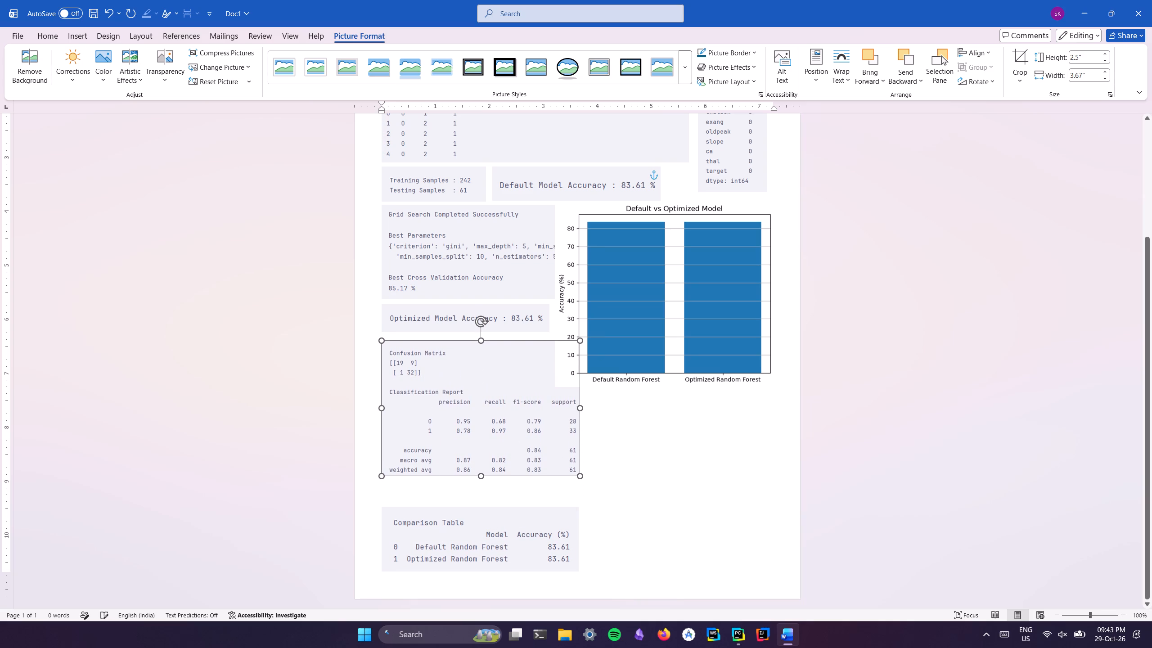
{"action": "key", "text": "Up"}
Nudge the Comparison Table picture up until it sits just beneath the Classification Report picture.
{"action": "left_click", "coordinate": [475, 537]}
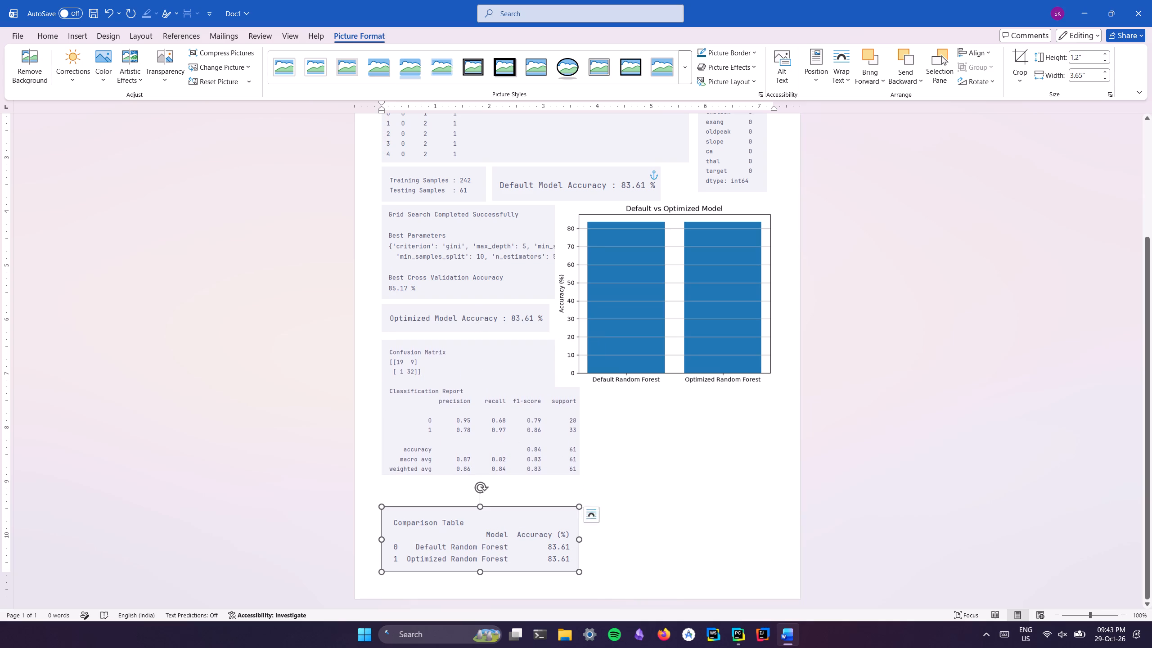
{"action": "key", "text": "Up"}
{"action": "key", "text": "Up"}
{"action": "key", "text": "Up"}
{"action": "key", "text": "Up"}
{"action": "key", "text": "Up"}
{"action": "key", "text": "Up"}
{"action": "key", "text": "Up"}
{"action": "key", "text": "Up"}
{"action": "key", "text": "Up"}
{"action": "key", "text": "Up"}
{"action": "key", "text": "Up"}
{"action": "key", "text": "Up"}
{"action": "key", "text": "Up"}
{"action": "key", "text": "Up"}
{"action": "key", "text": "Up"}
{"action": "key", "text": "Up"}
{"action": "key", "text": "Up"}
{"action": "key", "text": "Up"}
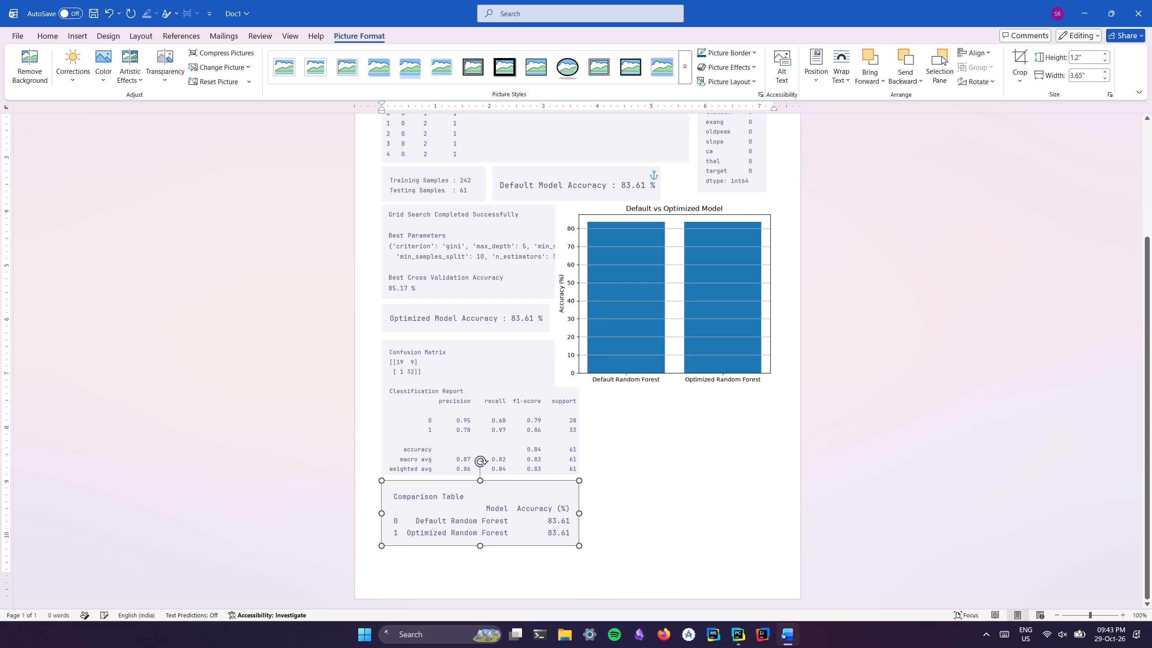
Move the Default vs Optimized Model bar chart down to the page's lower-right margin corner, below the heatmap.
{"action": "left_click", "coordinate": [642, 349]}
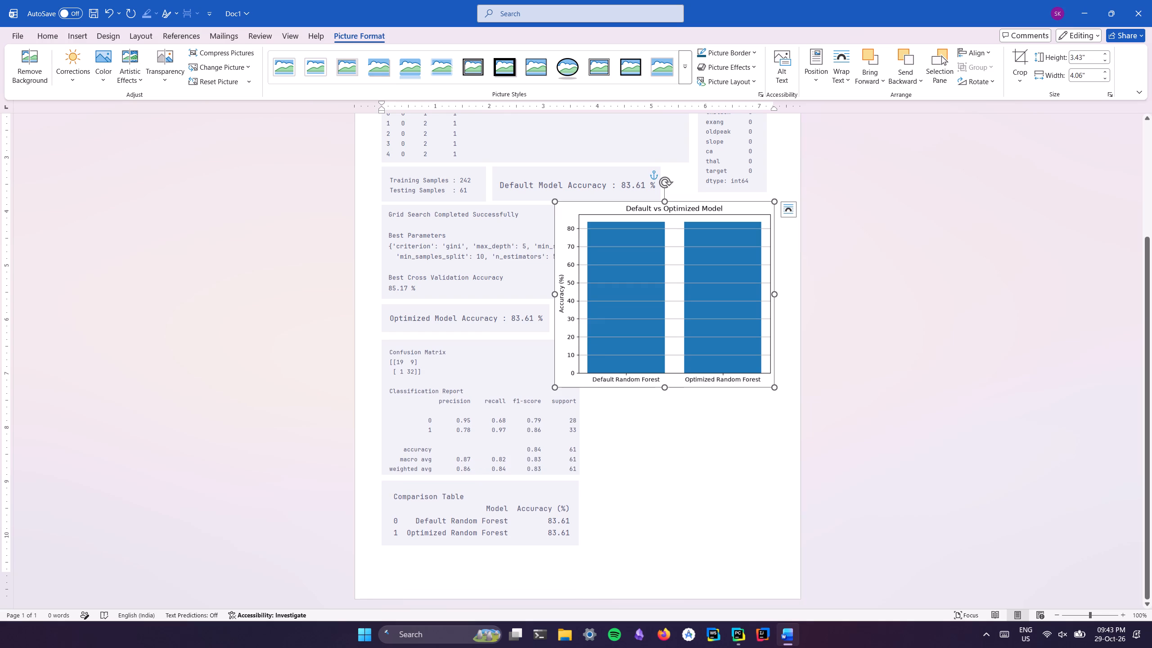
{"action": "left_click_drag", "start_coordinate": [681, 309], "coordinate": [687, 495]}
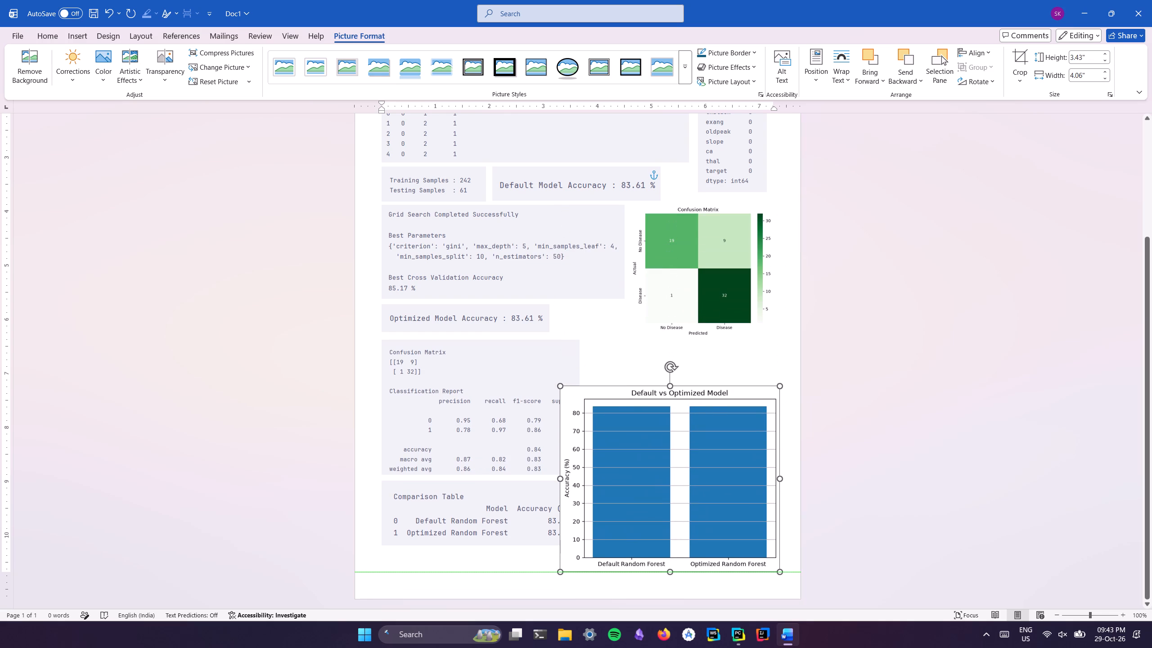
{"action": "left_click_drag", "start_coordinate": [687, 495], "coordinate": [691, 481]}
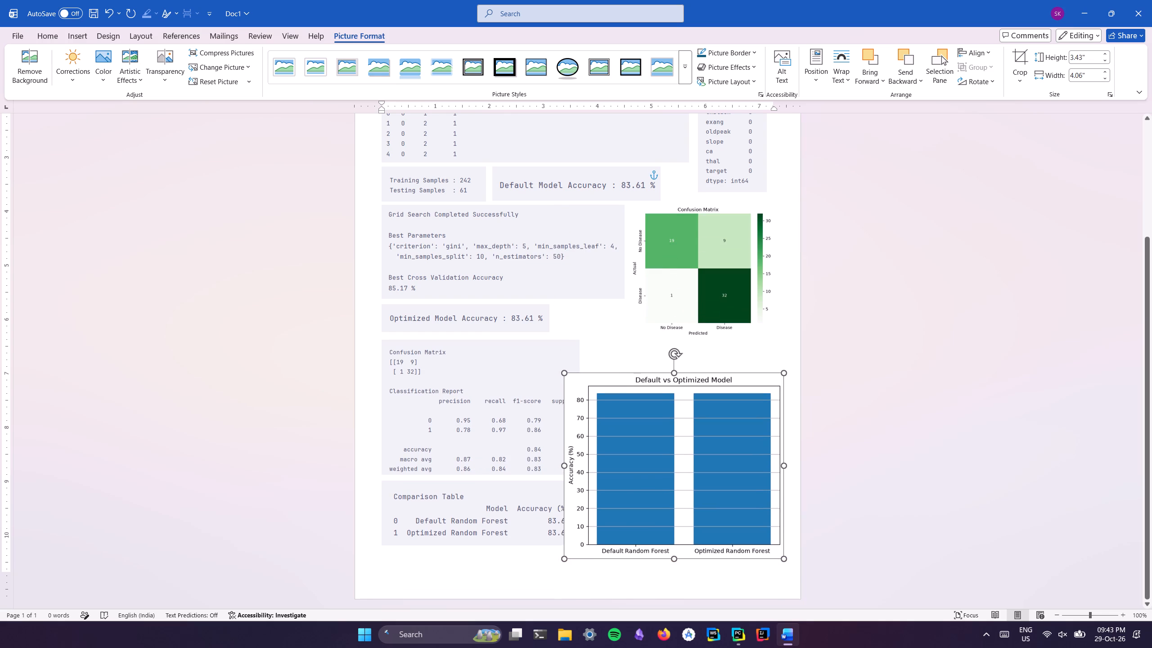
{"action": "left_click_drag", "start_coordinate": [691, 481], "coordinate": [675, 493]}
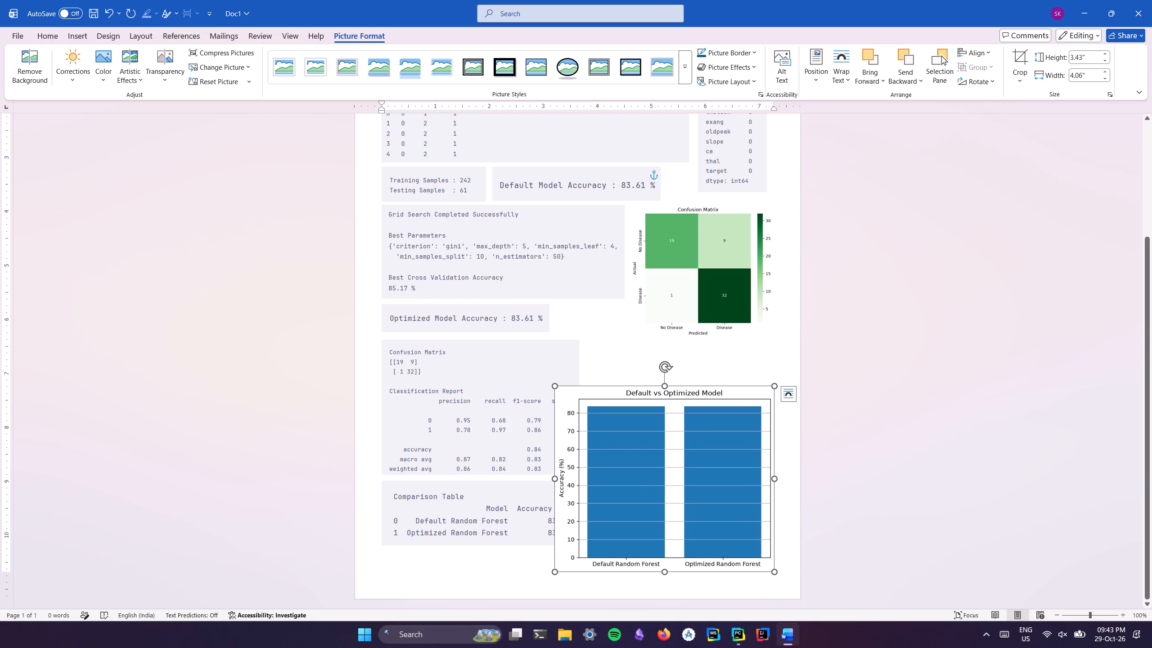
Delete the Confusion Matrix heatmap and the Default vs Optimized Model bar chart from the page.
{"action": "scroll", "coordinate": [571, 264], "scroll_direction": "up", "scroll_amount": 2}
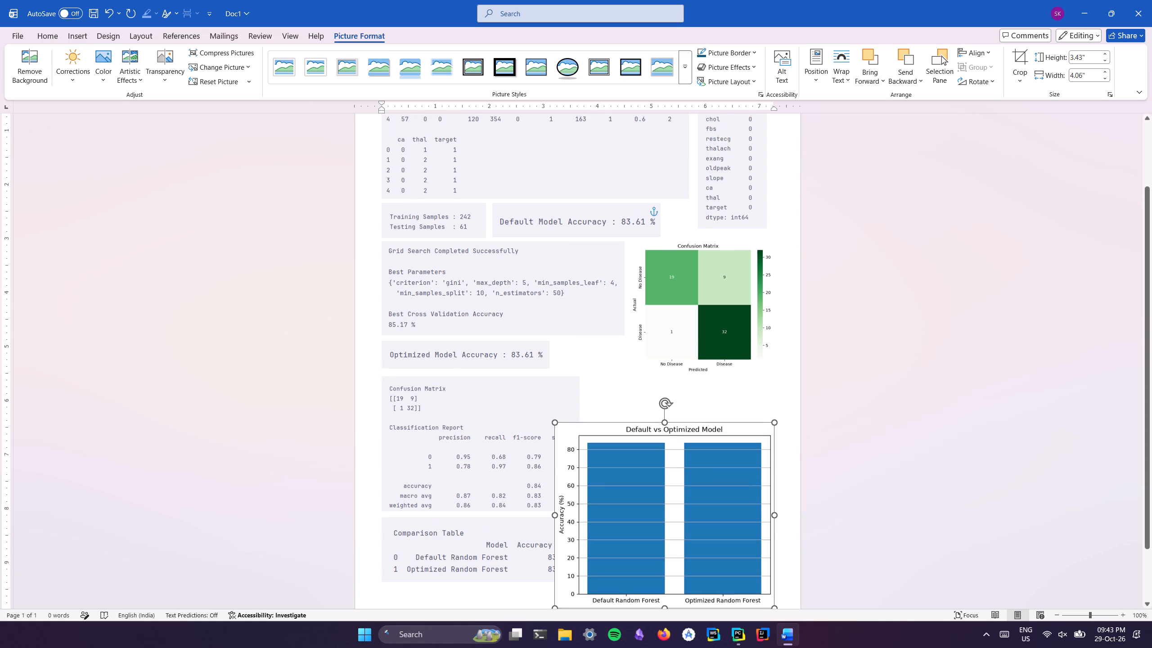
{"action": "scroll", "coordinate": [571, 264], "scroll_direction": "up", "scroll_amount": 7}
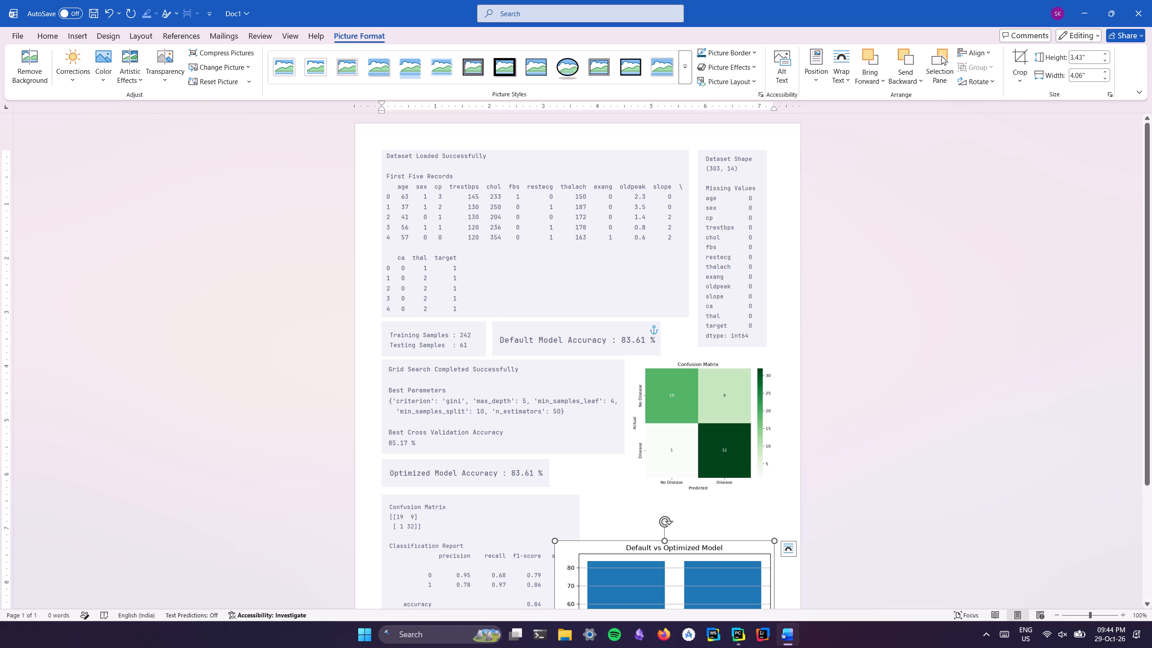
{"action": "left_click", "coordinate": [667, 427]}
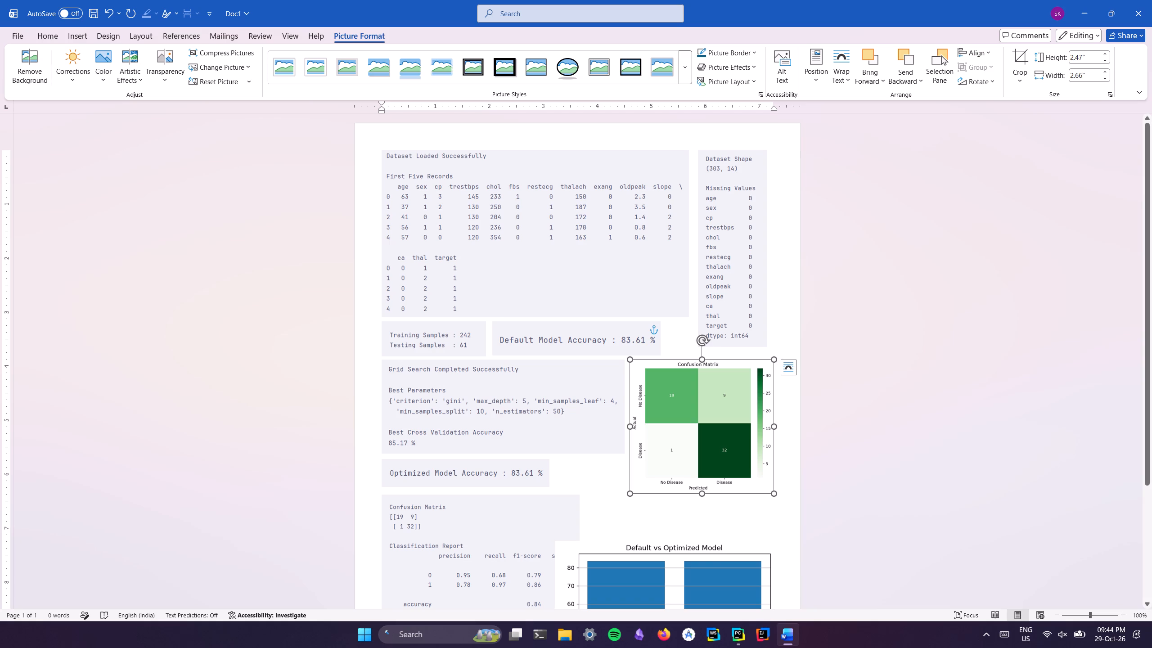
{"action": "key", "text": "Delete"}
{"action": "scroll", "coordinate": [666, 443], "scroll_direction": "down", "scroll_amount": 4}
{"action": "left_click", "coordinate": [666, 483]}
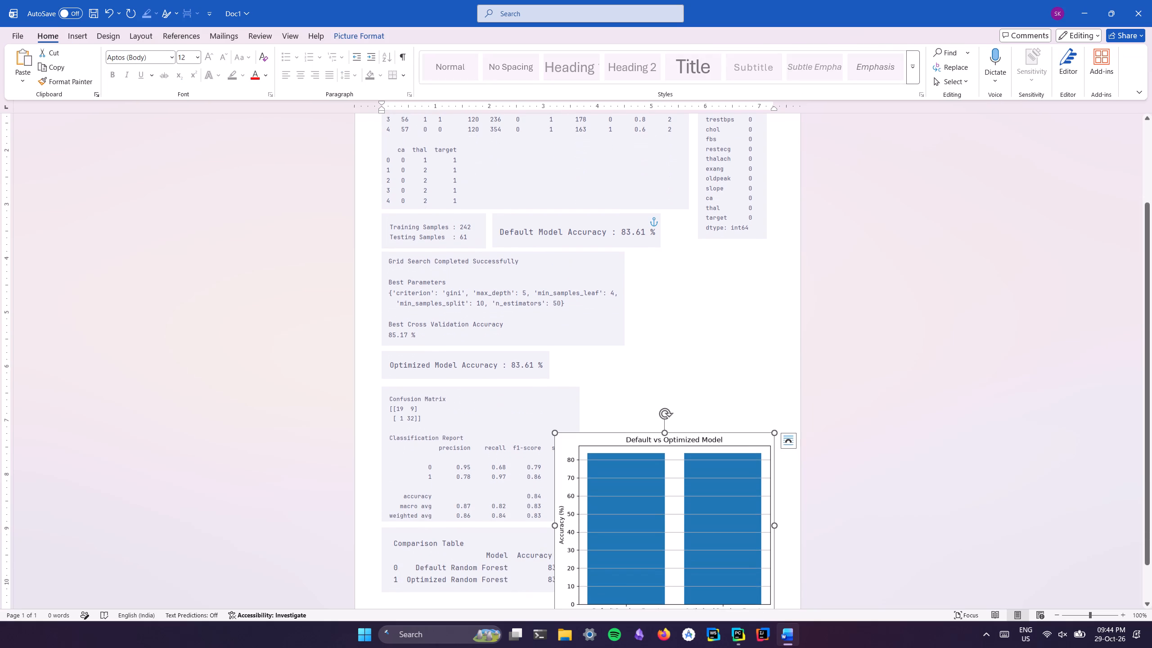
{"action": "key", "text": "Delete"}
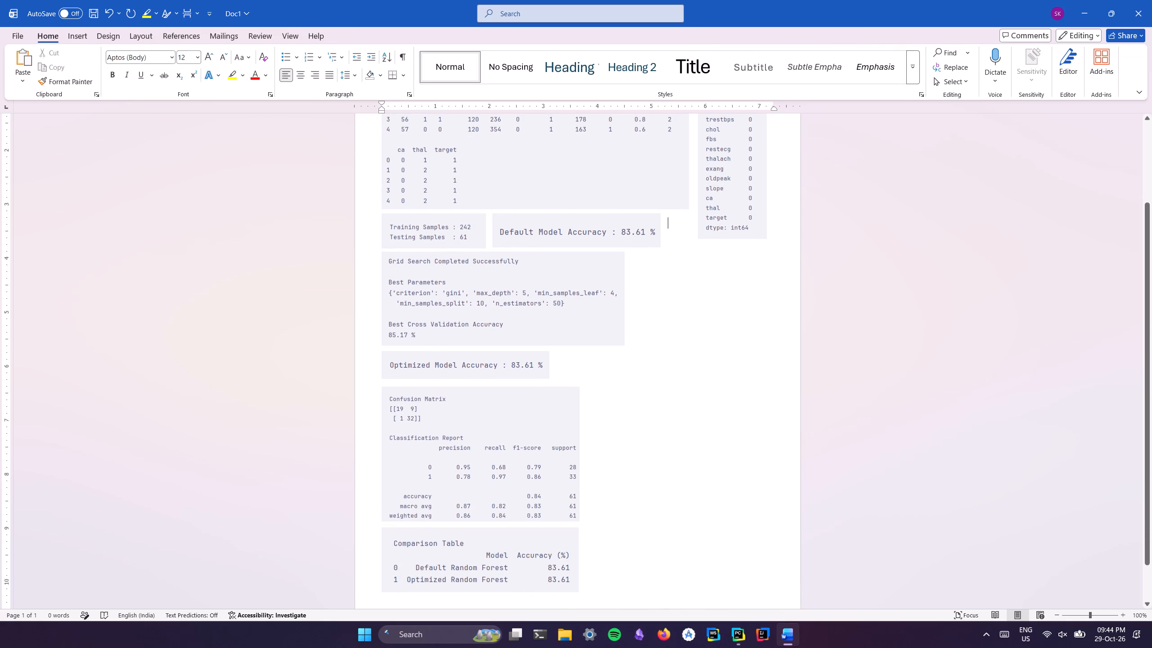
Enlarge the Grid Search picture slightly and shift the Optimized Model Accuracy picture down to clear it, at the left margin.
{"action": "left_click", "coordinate": [499, 324]}
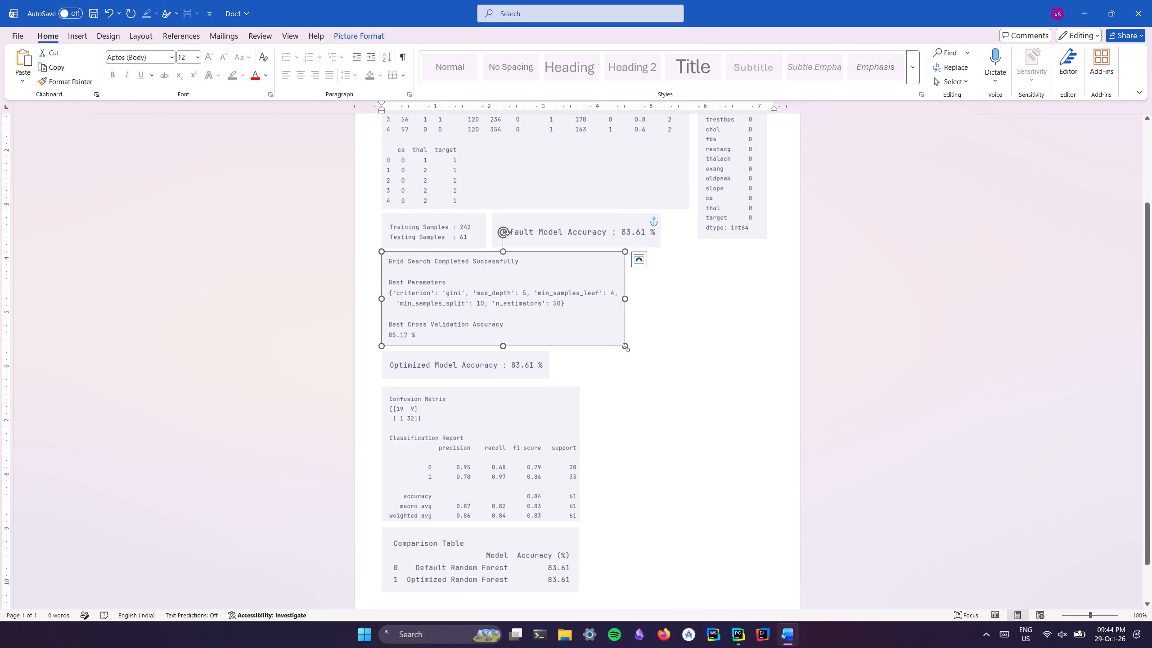
{"action": "left_click", "coordinate": [625, 347]}
{"action": "left_click", "coordinate": [507, 368]}
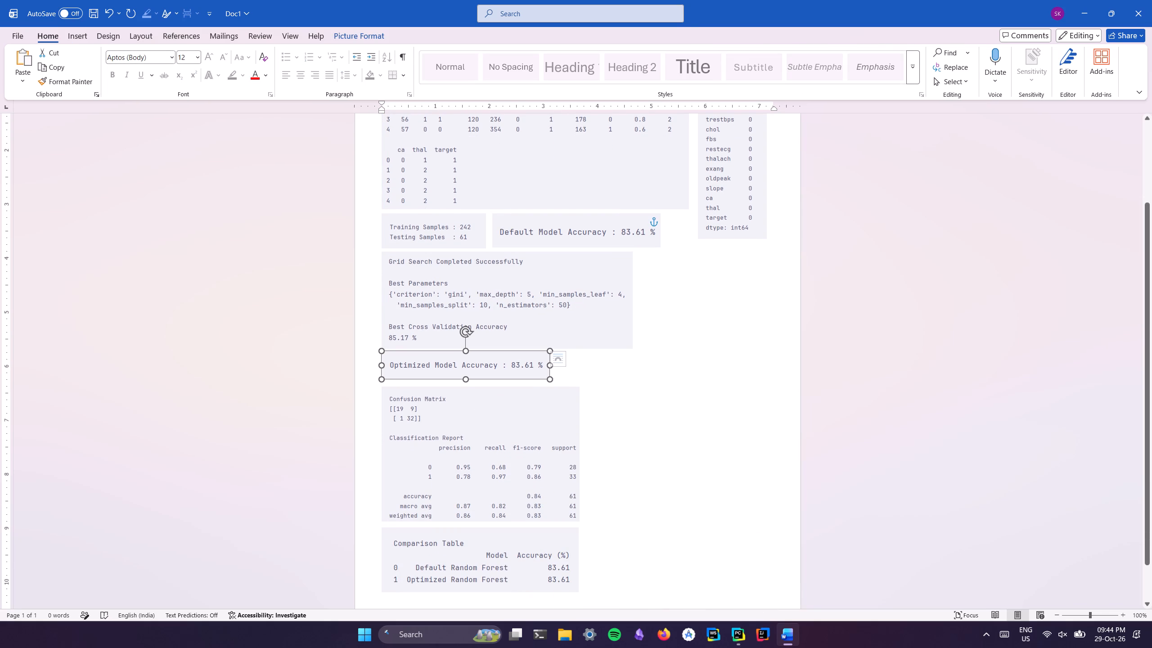
{"action": "left_click", "coordinate": [498, 366]}
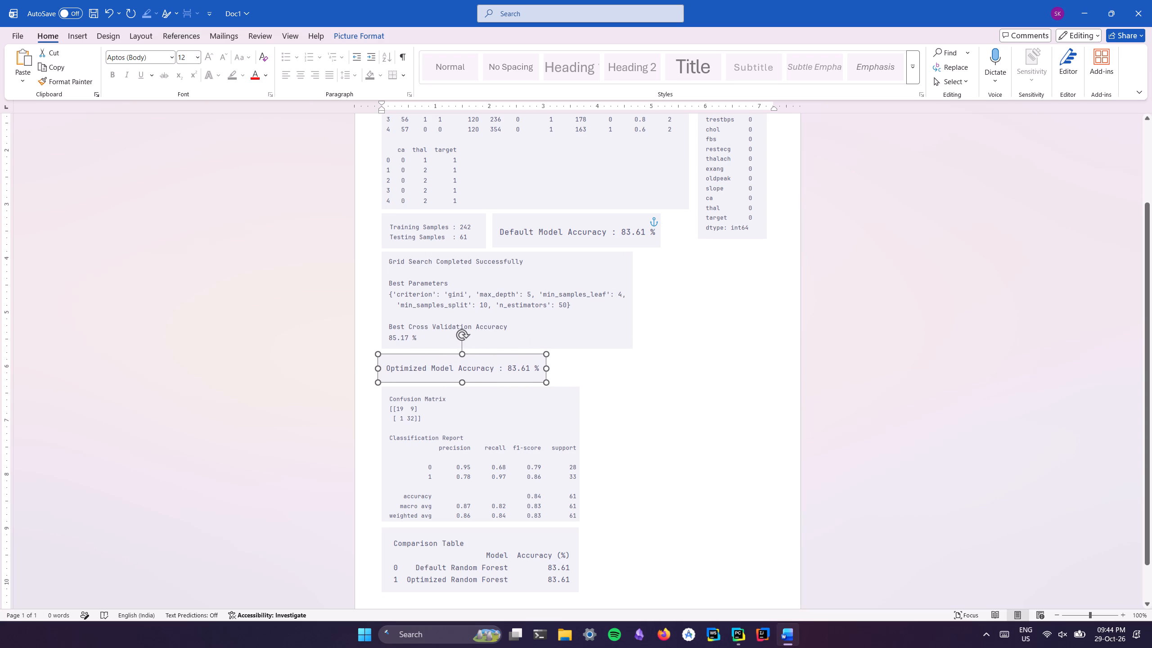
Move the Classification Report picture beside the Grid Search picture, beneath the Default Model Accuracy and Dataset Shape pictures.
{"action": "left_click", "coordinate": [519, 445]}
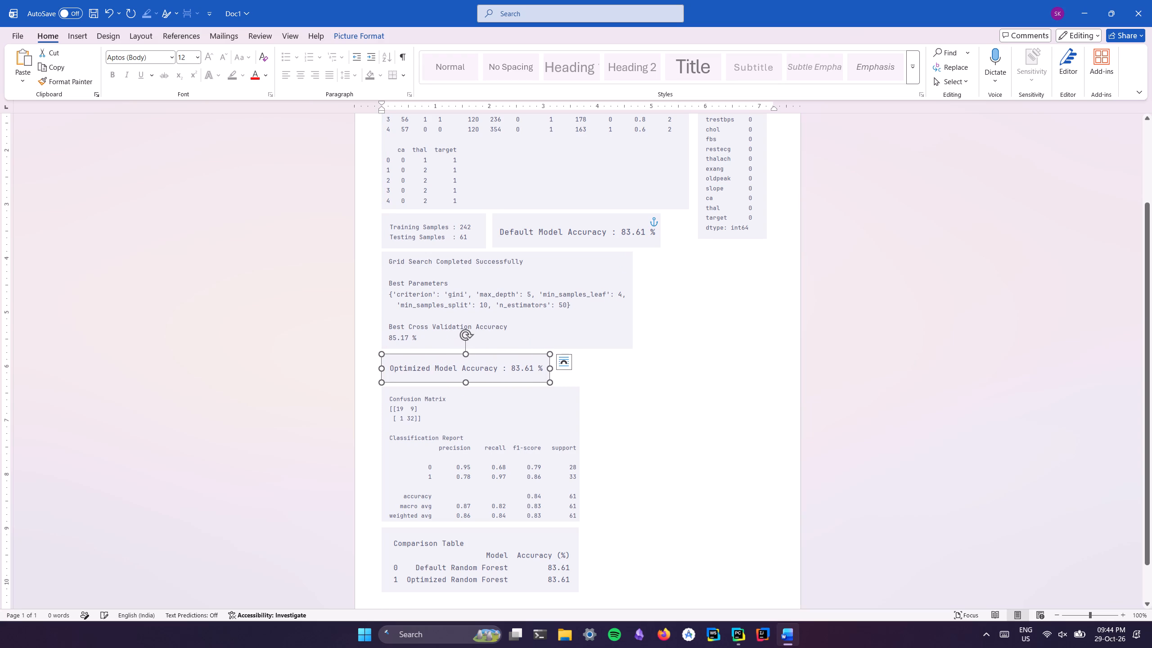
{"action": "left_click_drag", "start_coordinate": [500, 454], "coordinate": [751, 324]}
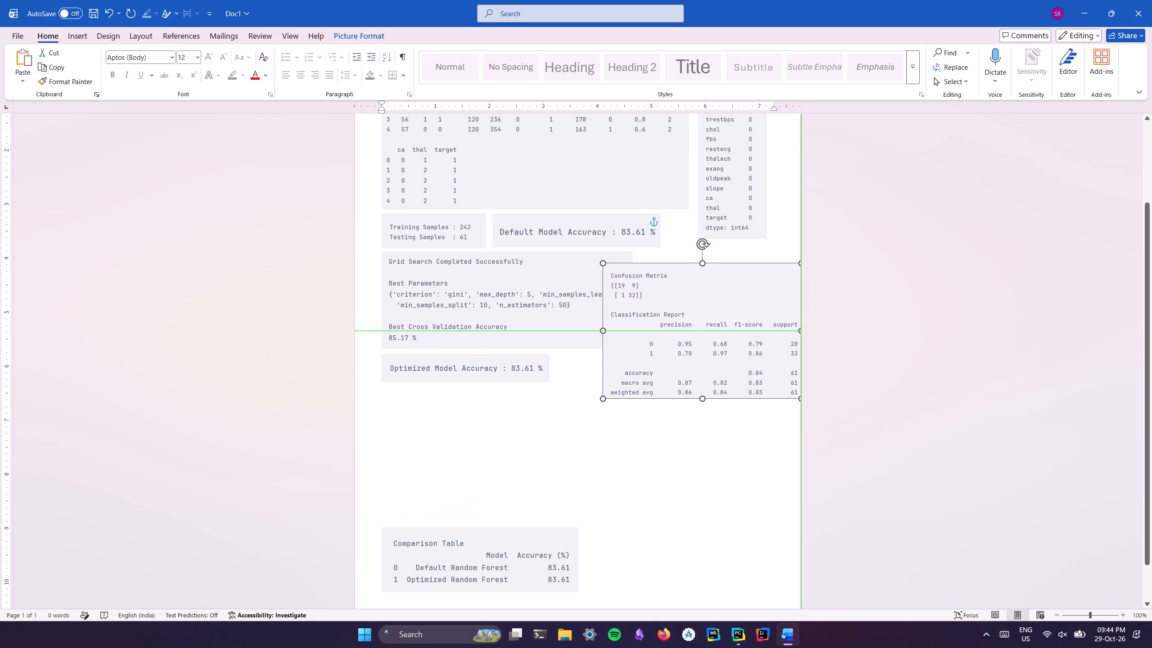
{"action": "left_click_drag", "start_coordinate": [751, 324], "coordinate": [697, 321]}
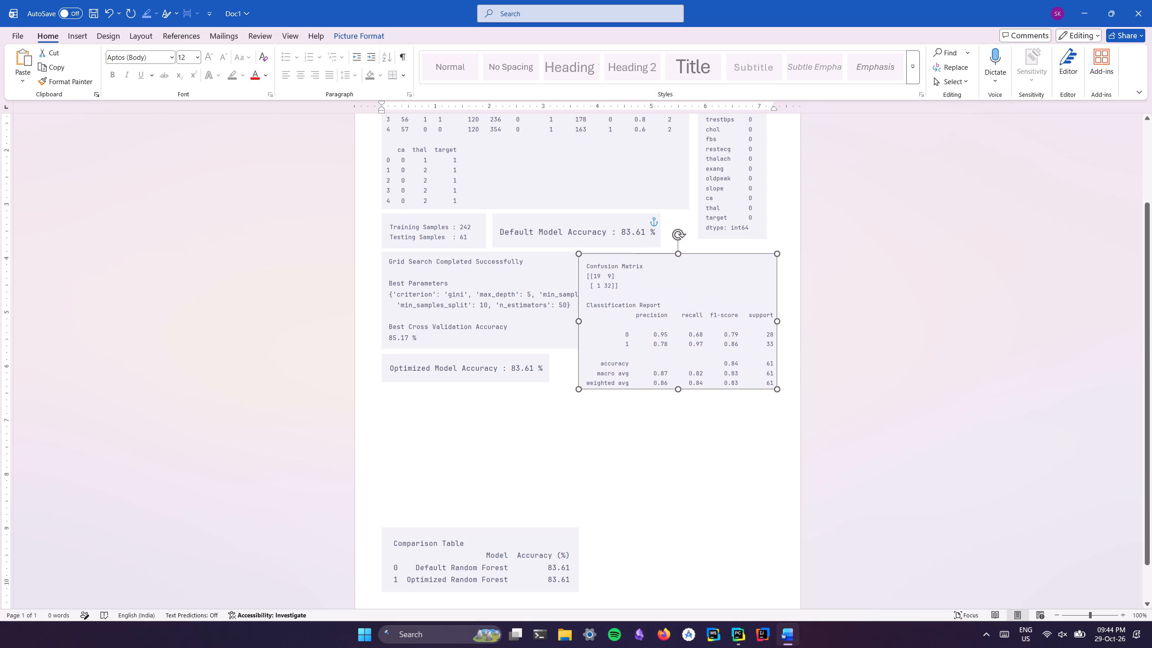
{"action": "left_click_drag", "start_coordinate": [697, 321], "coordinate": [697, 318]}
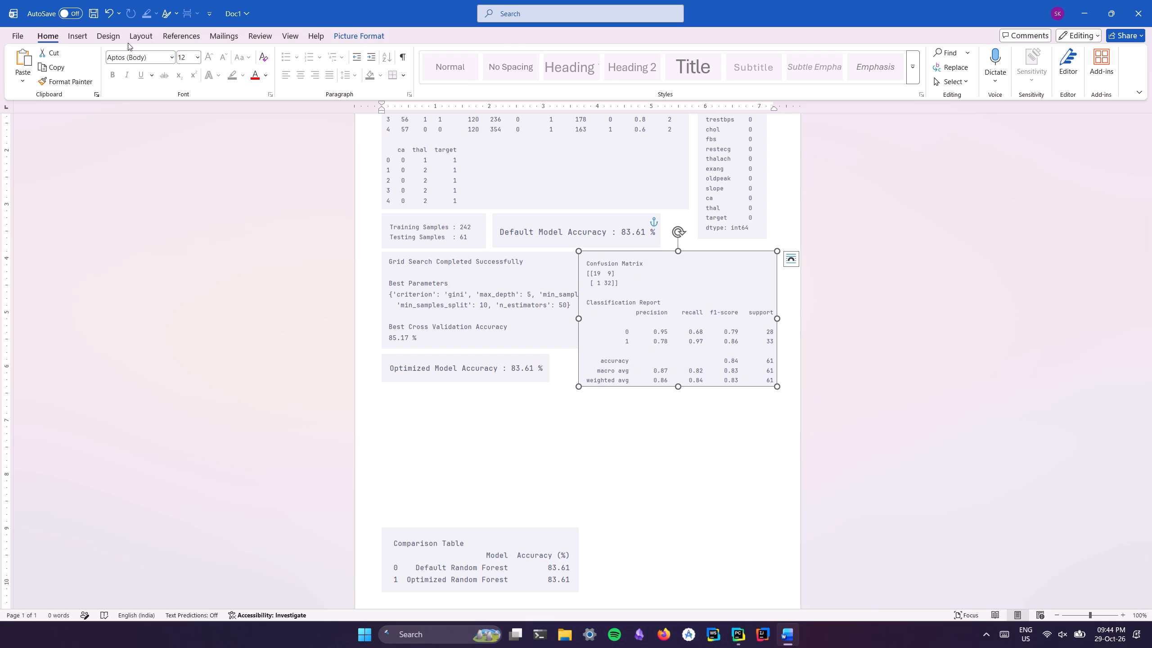
Change the page orientation to Landscape.
{"action": "left_click", "coordinate": [136, 40]}
{"action": "left_click", "coordinate": [54, 80]}
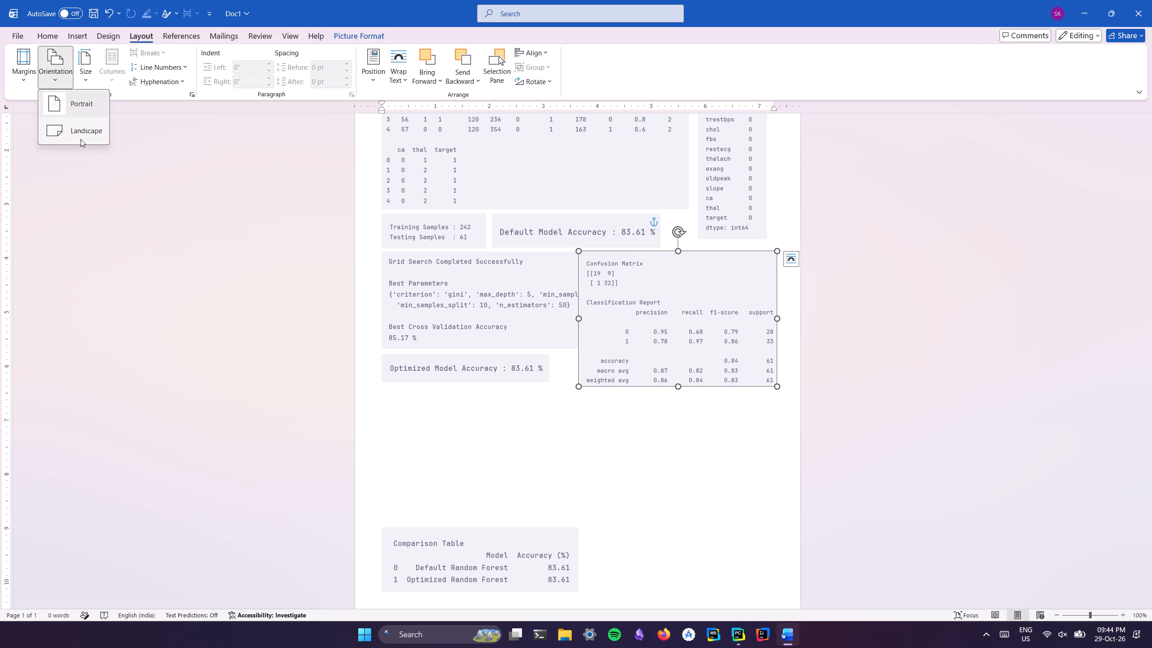
{"action": "left_click", "coordinate": [81, 139]}
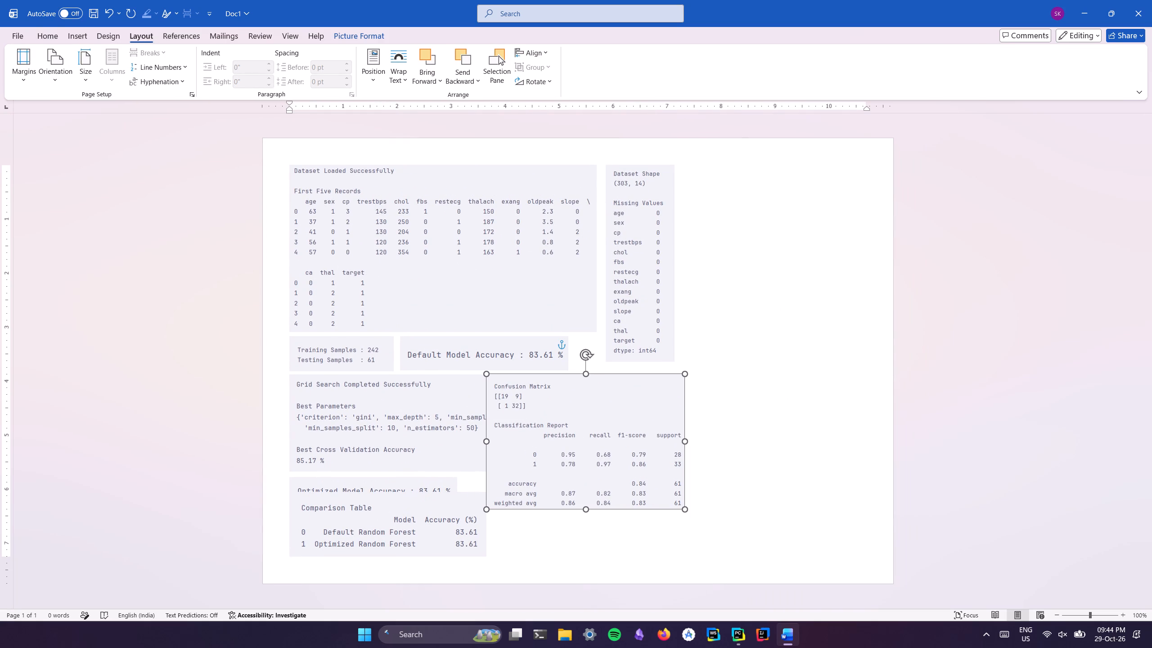
Move the Classification Report picture to the page's upper-right corner at the right margin, level with the Dataset Shape picture.
{"action": "left_click_drag", "start_coordinate": [592, 437], "coordinate": [773, 248]}
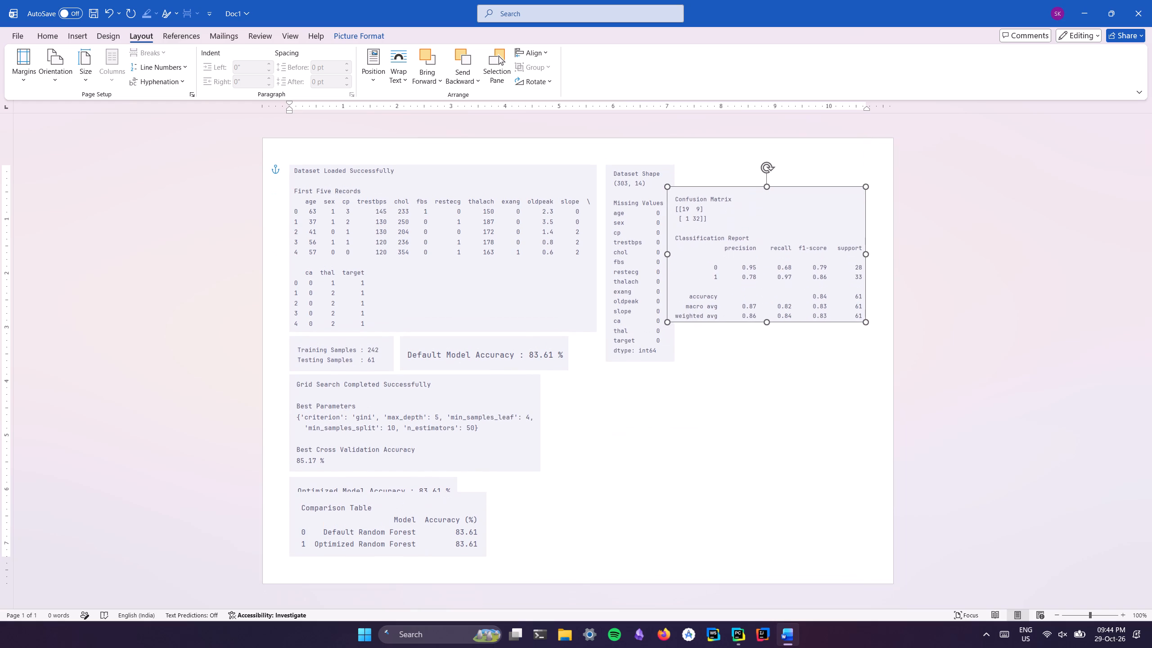
{"action": "left_click_drag", "start_coordinate": [773, 248], "coordinate": [779, 228]}
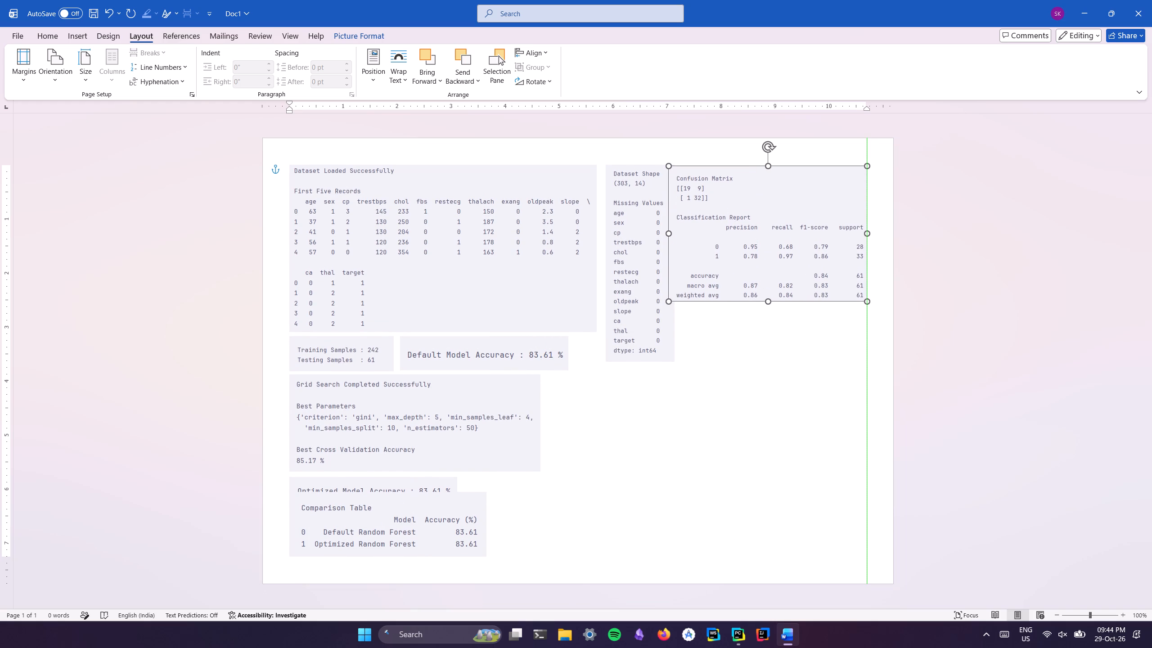
{"action": "left_click_drag", "start_coordinate": [779, 228], "coordinate": [779, 227]}
Nudge the Dataset Shape picture left until it no longer overlaps the Classification Report picture.
{"action": "left_click", "coordinate": [624, 228]}
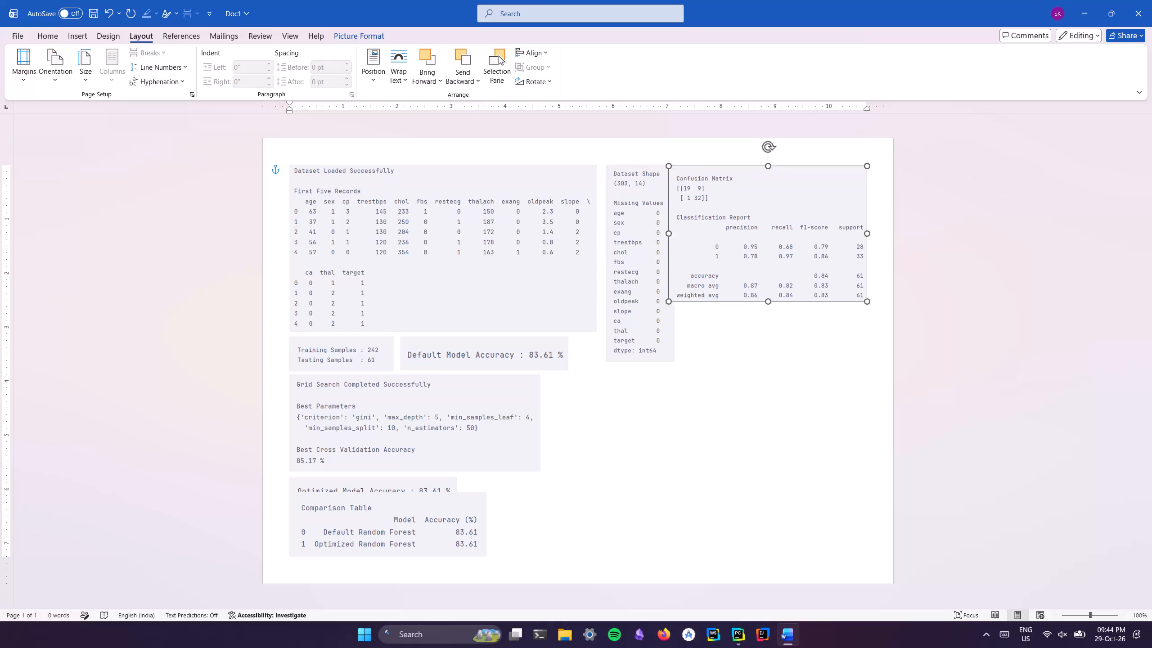
{"action": "key", "text": "Left"}
{"action": "key", "text": "Left"}
{"action": "key", "text": "Left"}
{"action": "key", "text": "Left"}
{"action": "key", "text": "Left"}
{"action": "key", "text": "Left"}
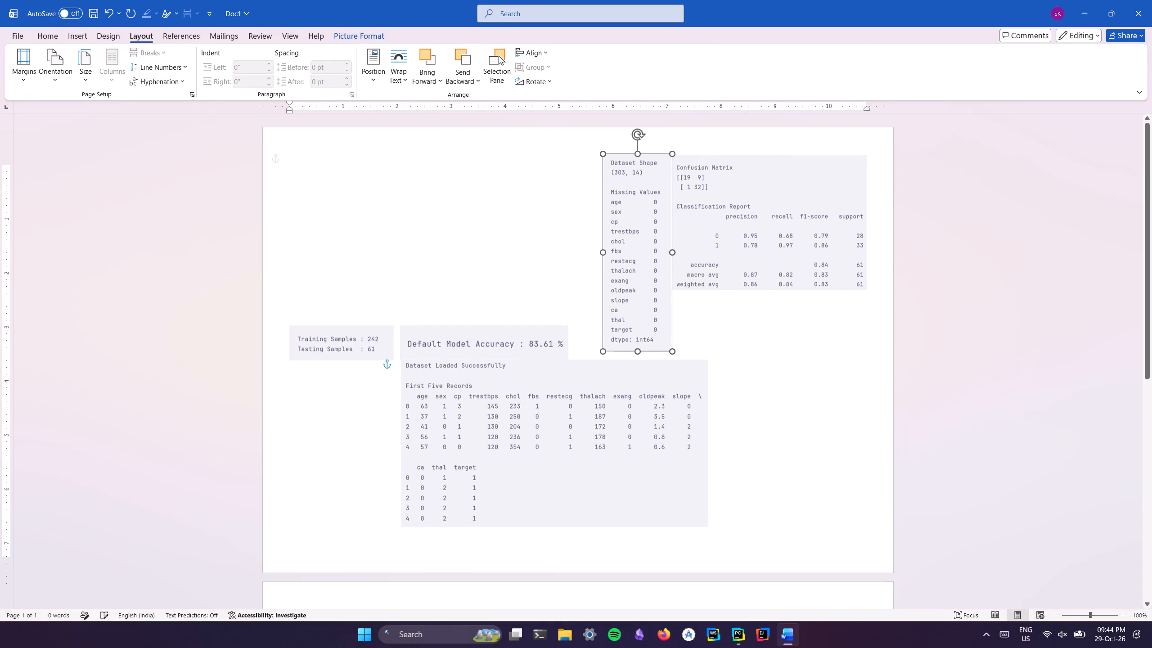
{"action": "key", "text": "Left"}
{"action": "key", "text": "Left"}
{"action": "key", "text": "Left"}
{"action": "key", "text": "Left"}
{"action": "key", "text": "Left"}
{"action": "key", "text": "Left"}
{"action": "key", "text": "Left"}
{"action": "key", "text": "Left"}
{"action": "key", "text": "Left"}
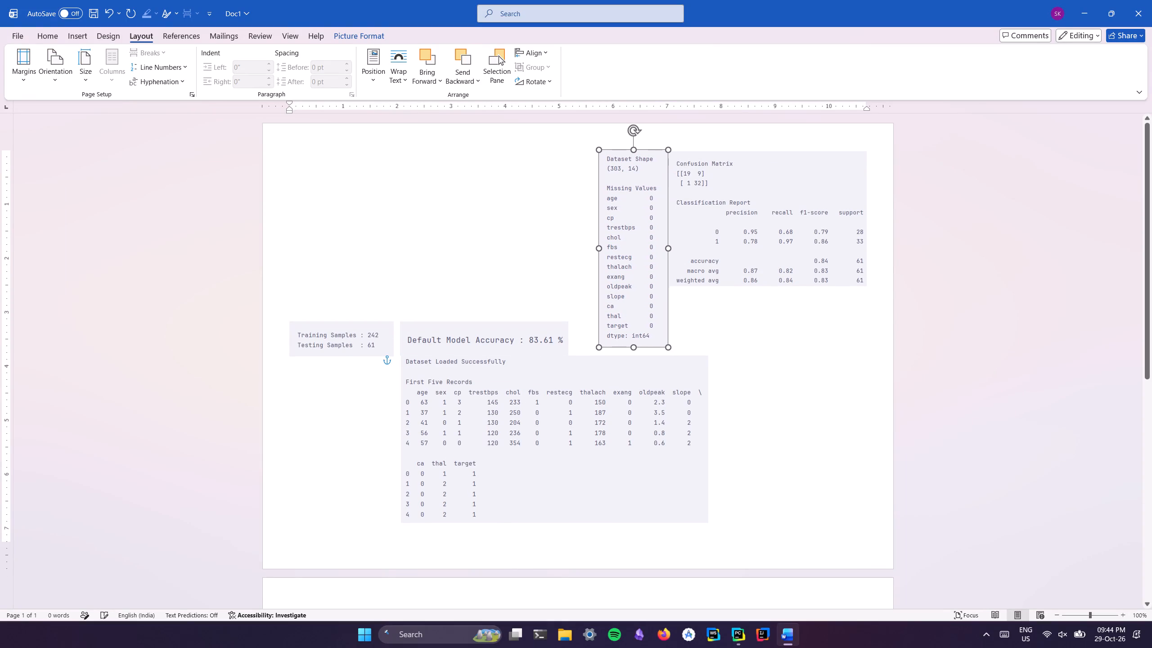
{"action": "key", "text": "Left"}
{"action": "key", "text": "Left"}
Move the Dataset Loaded picture back to the page's upper-left corner, at the left margin beside the Dataset Shape picture.
{"action": "left_click", "coordinate": [635, 401]}
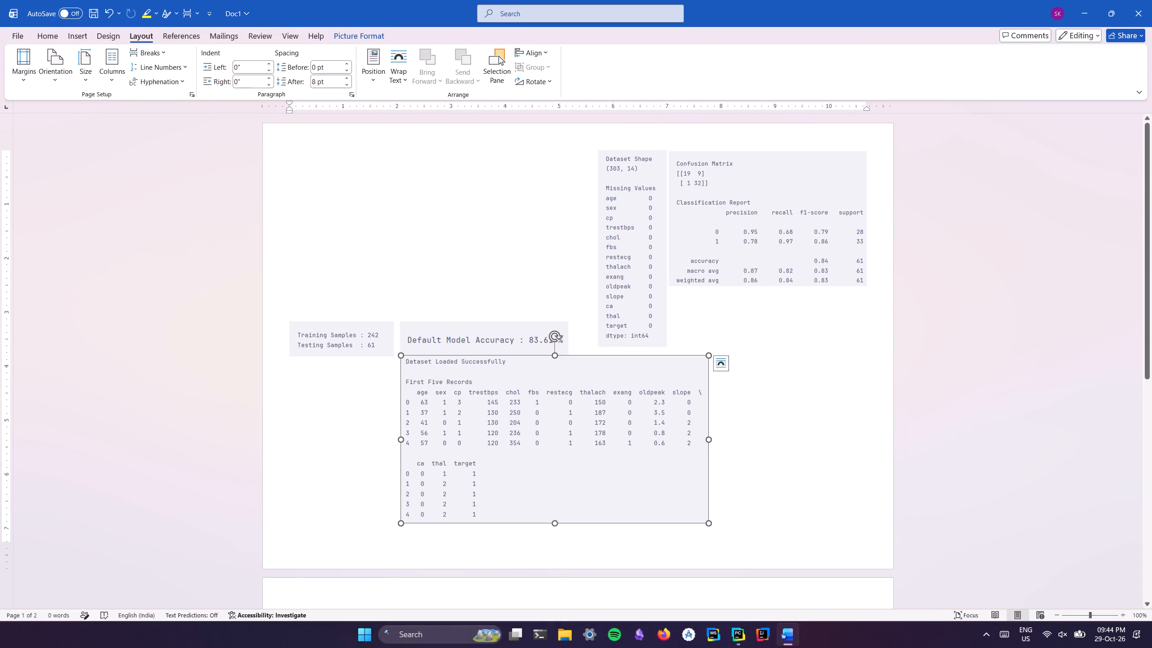
{"action": "left_click", "coordinate": [727, 360]}
{"action": "left_click", "coordinate": [758, 442]}
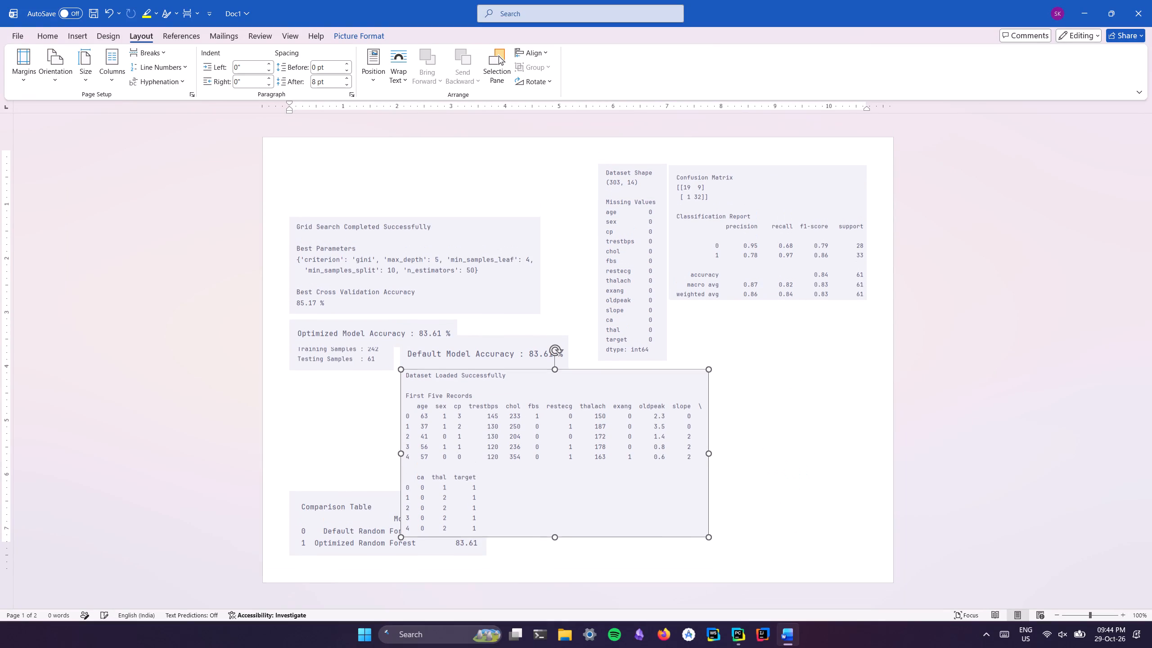
{"action": "left_click_drag", "start_coordinate": [613, 443], "coordinate": [500, 241]}
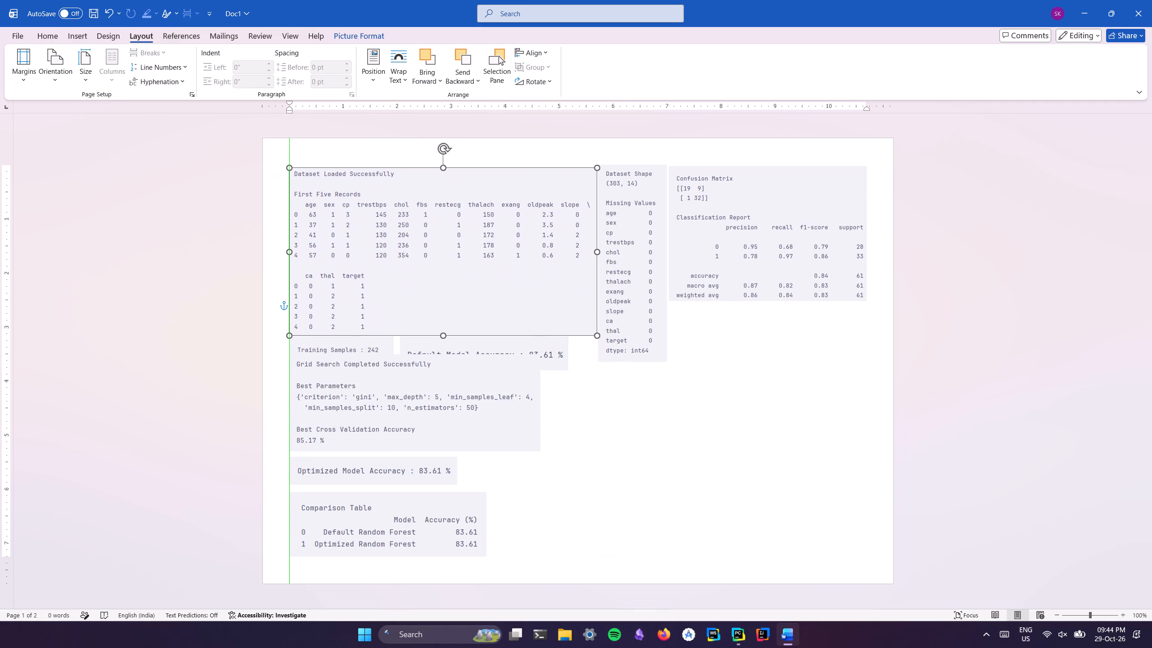
{"action": "left_click_drag", "start_coordinate": [500, 241], "coordinate": [496, 239]}
{"action": "left_click", "coordinate": [715, 353]}
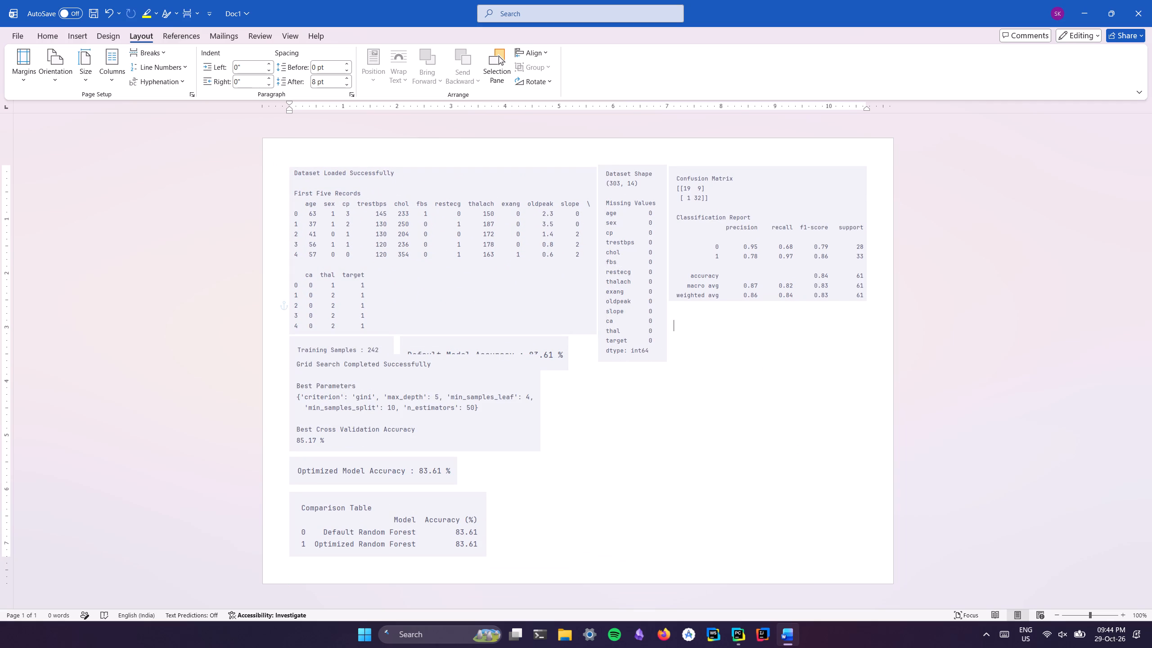
{"action": "left_click", "coordinate": [472, 223]}
{"action": "left_click_drag", "start_coordinate": [461, 247], "coordinate": [460, 242]}
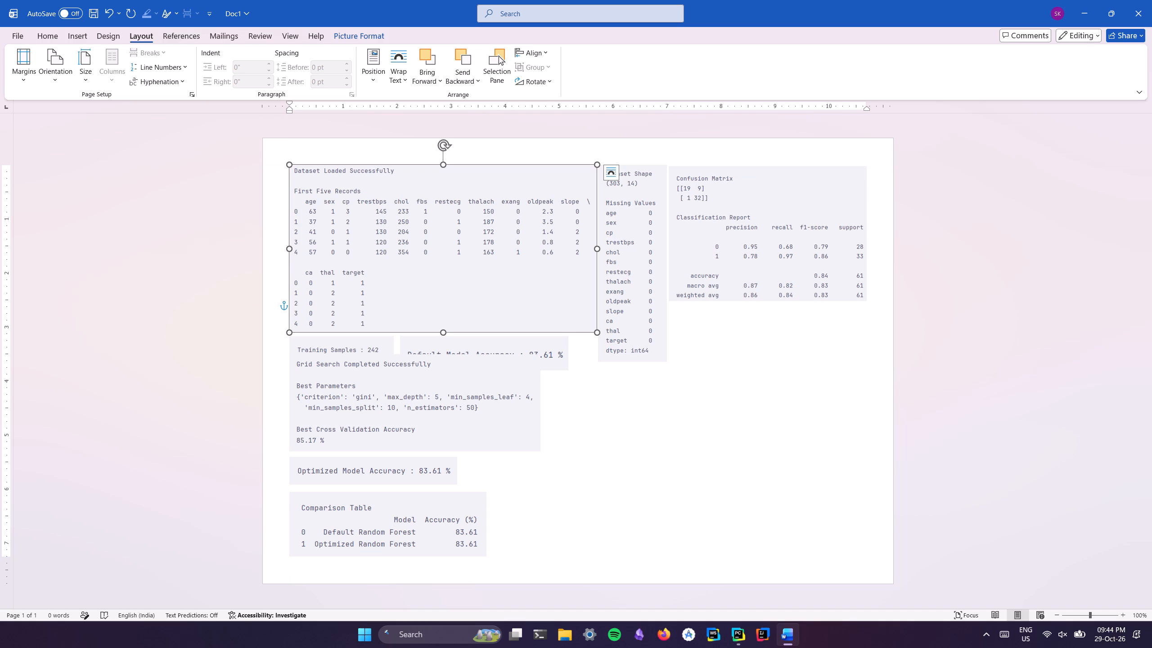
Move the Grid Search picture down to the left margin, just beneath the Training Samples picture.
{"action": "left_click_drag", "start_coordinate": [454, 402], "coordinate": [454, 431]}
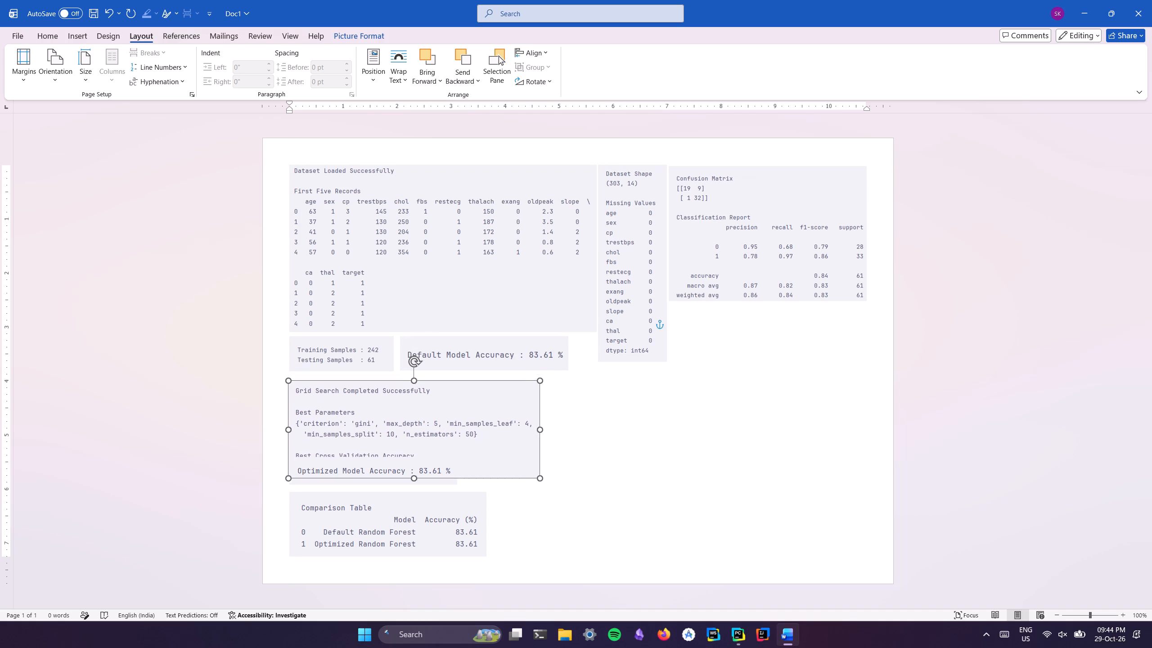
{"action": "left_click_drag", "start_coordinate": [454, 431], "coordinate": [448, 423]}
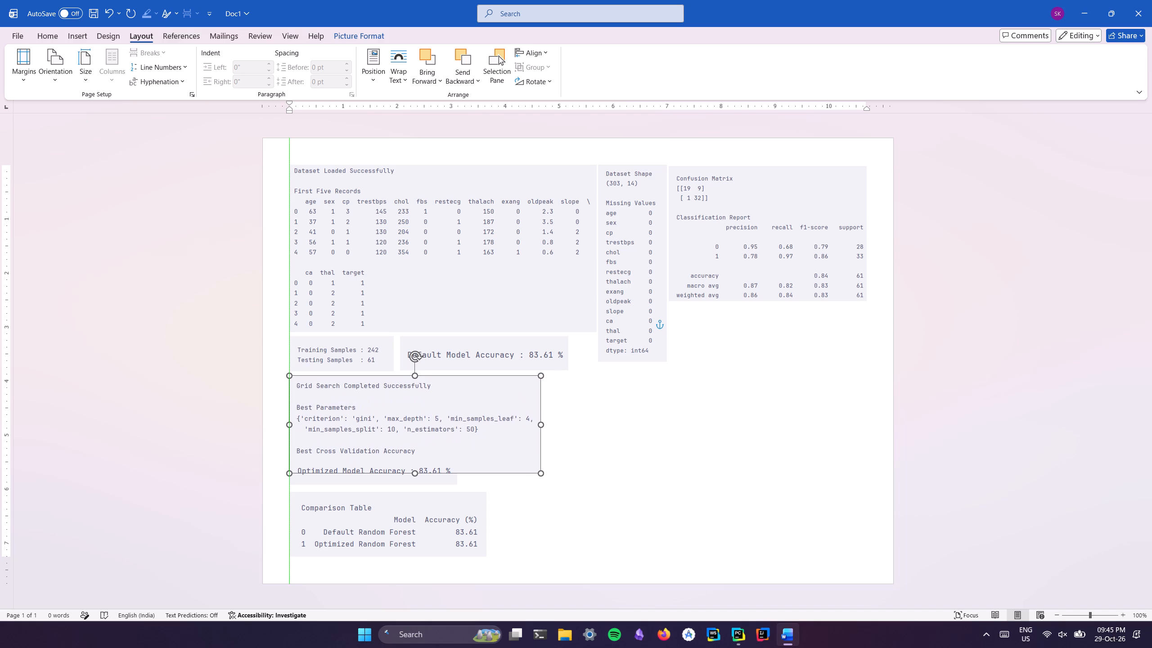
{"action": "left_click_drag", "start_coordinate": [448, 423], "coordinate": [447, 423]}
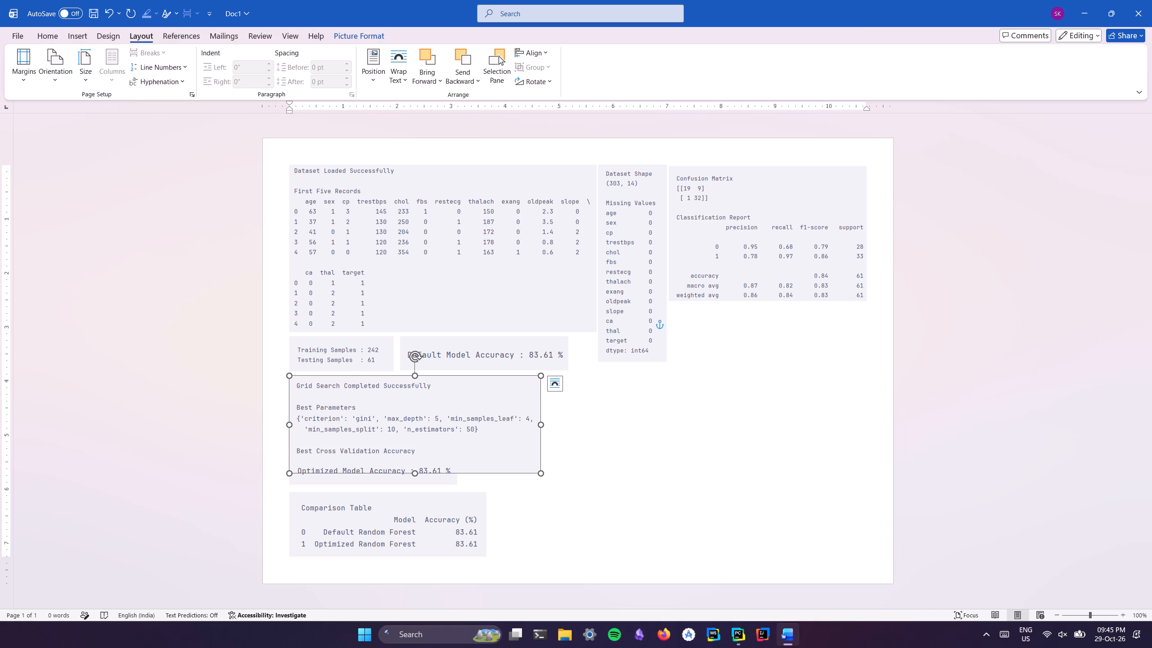
Move the Grid Search picture to the lower part of the page, to the right of the Comparison Table picture.
{"action": "left_click", "coordinate": [639, 316]}
{"action": "left_click_drag", "start_coordinate": [489, 420], "coordinate": [717, 531]}
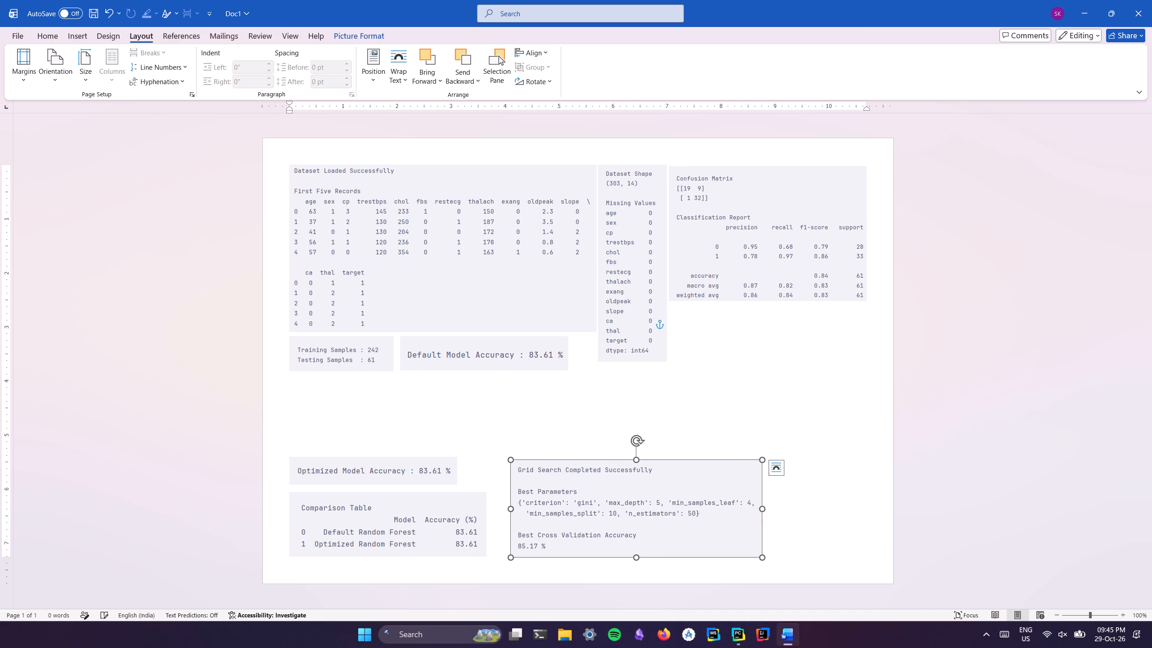
Move the Default Model Accuracy and Training Samples pictures down beside the Optimized Model Accuracy picture to free the space under Dataset Loaded.
{"action": "left_click_drag", "start_coordinate": [459, 351], "coordinate": [427, 457]}
{"action": "left_click_drag", "start_coordinate": [358, 337], "coordinate": [336, 461]}
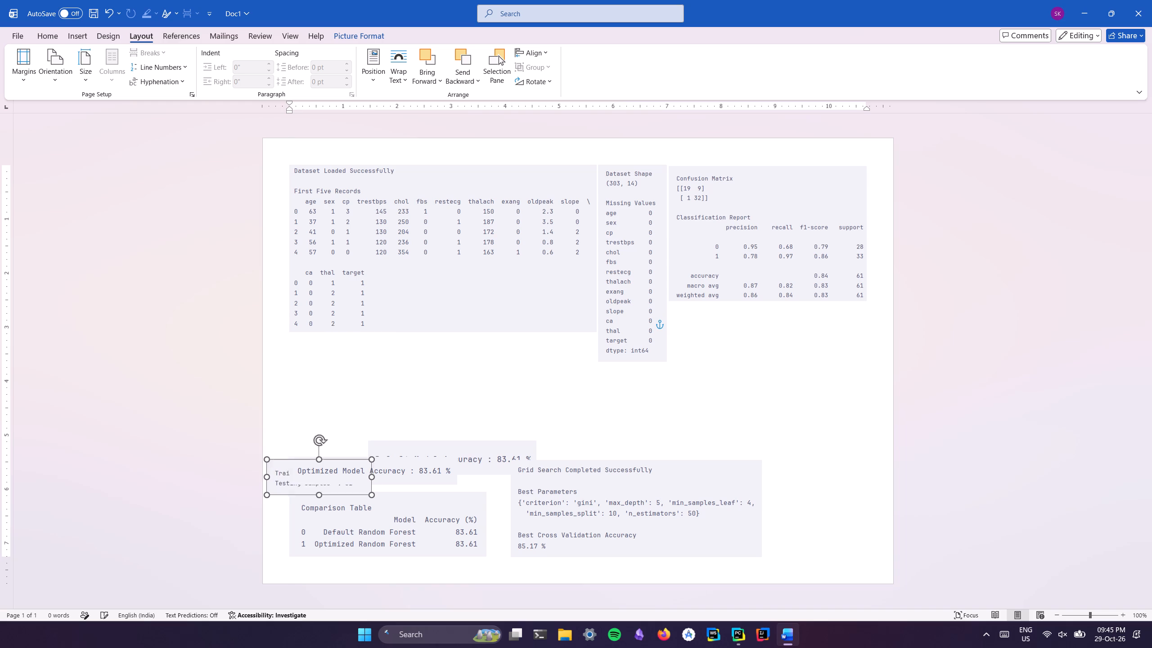
{"action": "left_click_drag", "start_coordinate": [336, 461], "coordinate": [336, 477]}
Rotate the Dataset Shape picture 90° left and place it at the left margin beneath the Dataset Loaded picture.
{"action": "left_click", "coordinate": [641, 295]}
{"action": "left_click", "coordinate": [682, 163]}
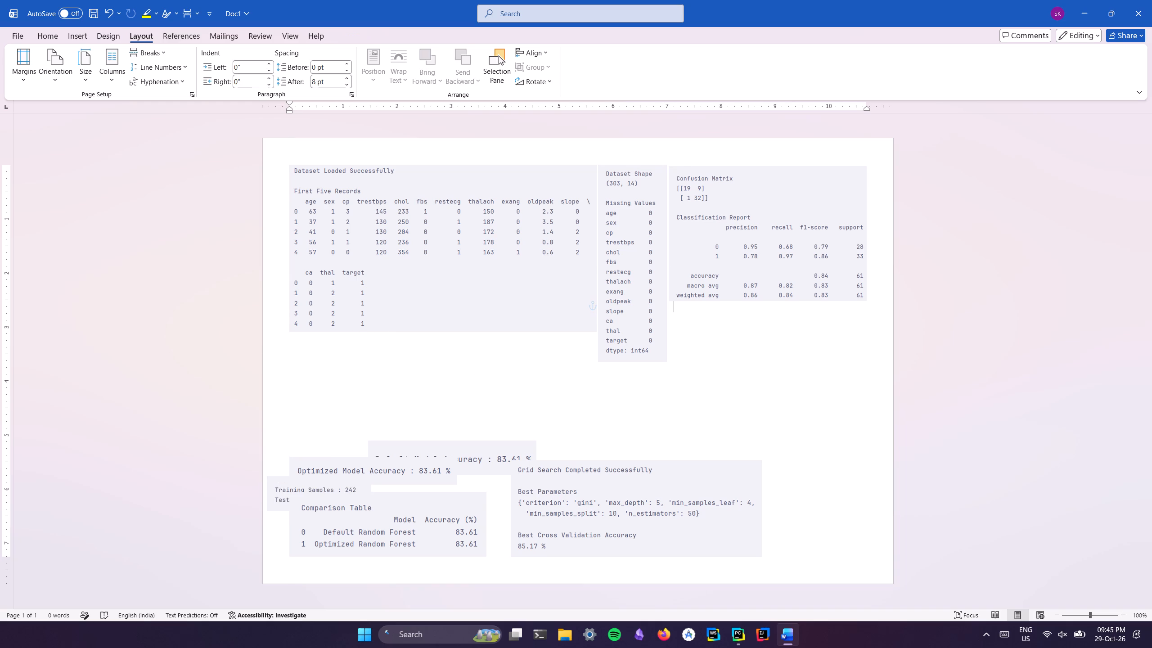
{"action": "left_click", "coordinate": [639, 214]}
{"action": "left_click", "coordinate": [681, 173]}
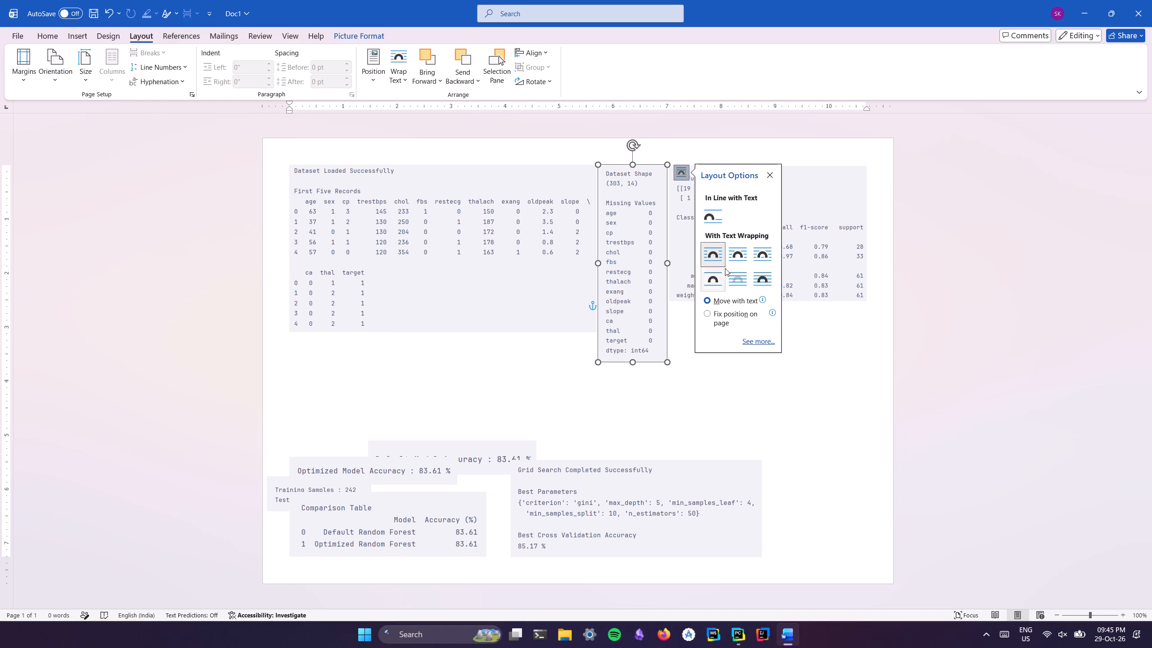
{"action": "left_click", "coordinate": [540, 84]}
{"action": "left_click", "coordinate": [553, 108]}
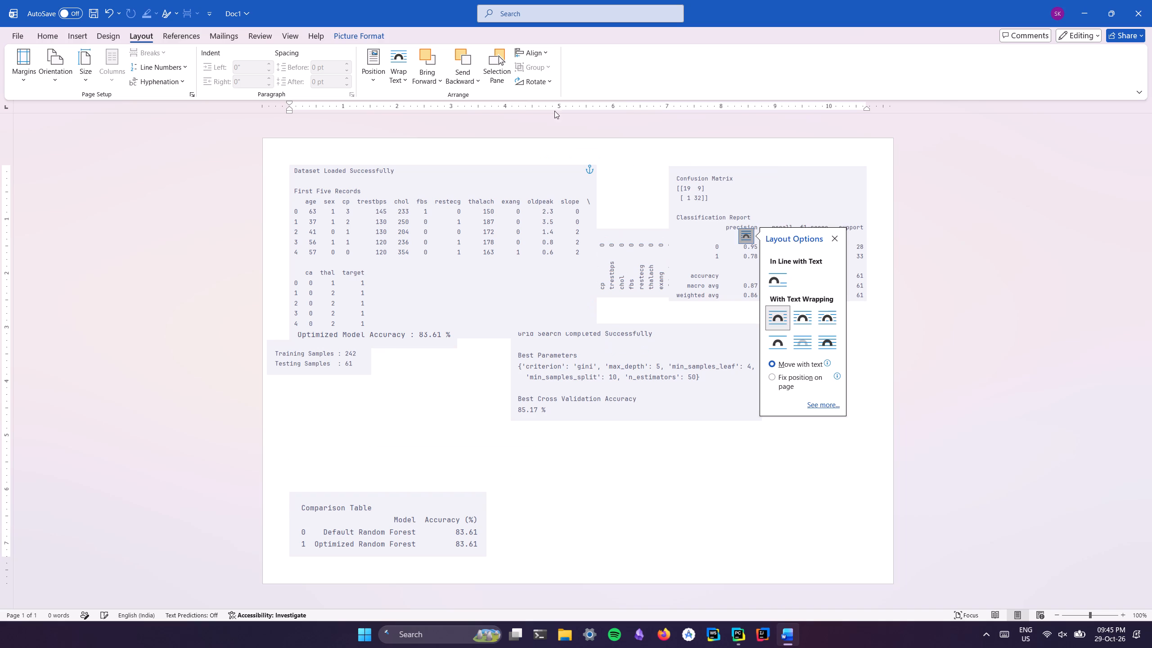
{"action": "left_click_drag", "start_coordinate": [643, 257], "coordinate": [394, 367]}
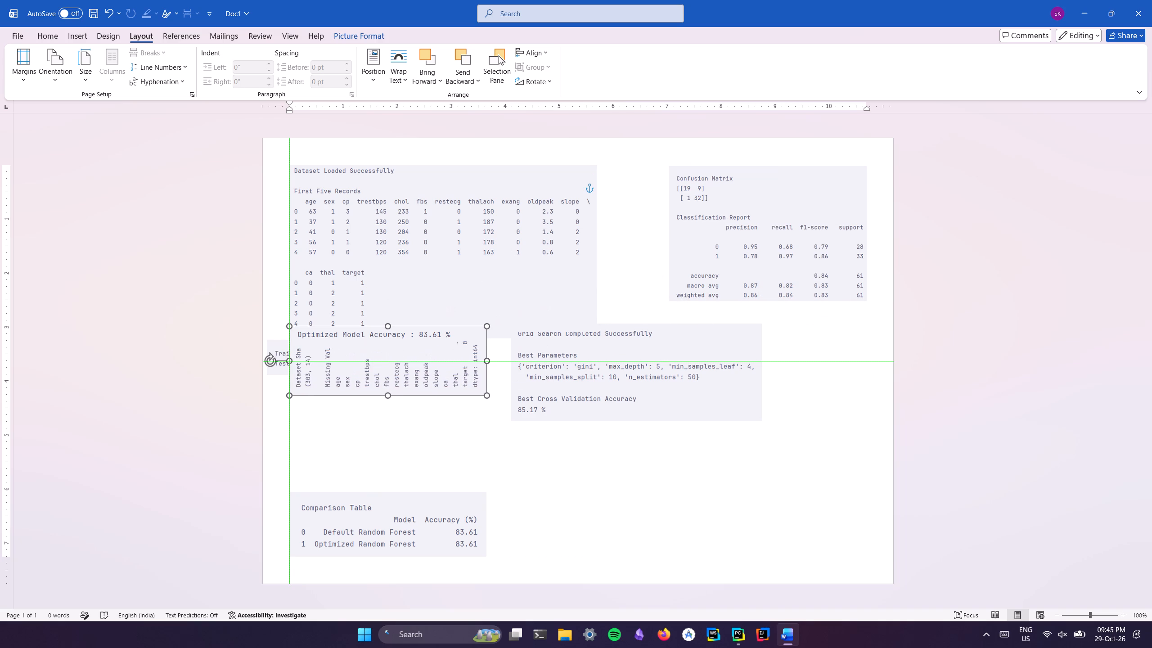
{"action": "left_click_drag", "start_coordinate": [394, 367], "coordinate": [394, 371]}
Move the Grid Search, Optimized Model Accuracy and Training Samples pictures to the lower part of the page, clear of the rotated Dataset Shape picture.
{"action": "left_click_drag", "start_coordinate": [548, 369], "coordinate": [590, 450]}
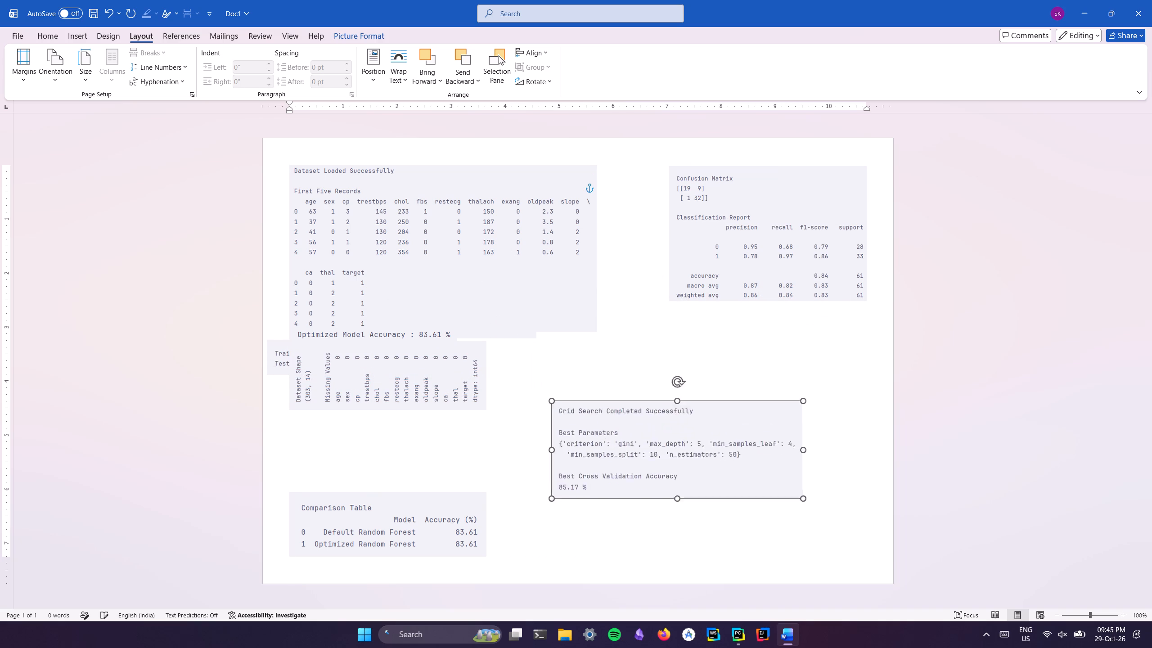
{"action": "left_click_drag", "start_coordinate": [590, 450], "coordinate": [614, 483]}
{"action": "left_click", "coordinate": [325, 333]}
{"action": "left_click_drag", "start_coordinate": [337, 335], "coordinate": [526, 508]}
{"action": "left_click", "coordinate": [280, 353]}
{"action": "left_click_drag", "start_coordinate": [280, 353], "coordinate": [332, 499]}
{"action": "left_click_drag", "start_coordinate": [282, 356], "coordinate": [366, 509]}
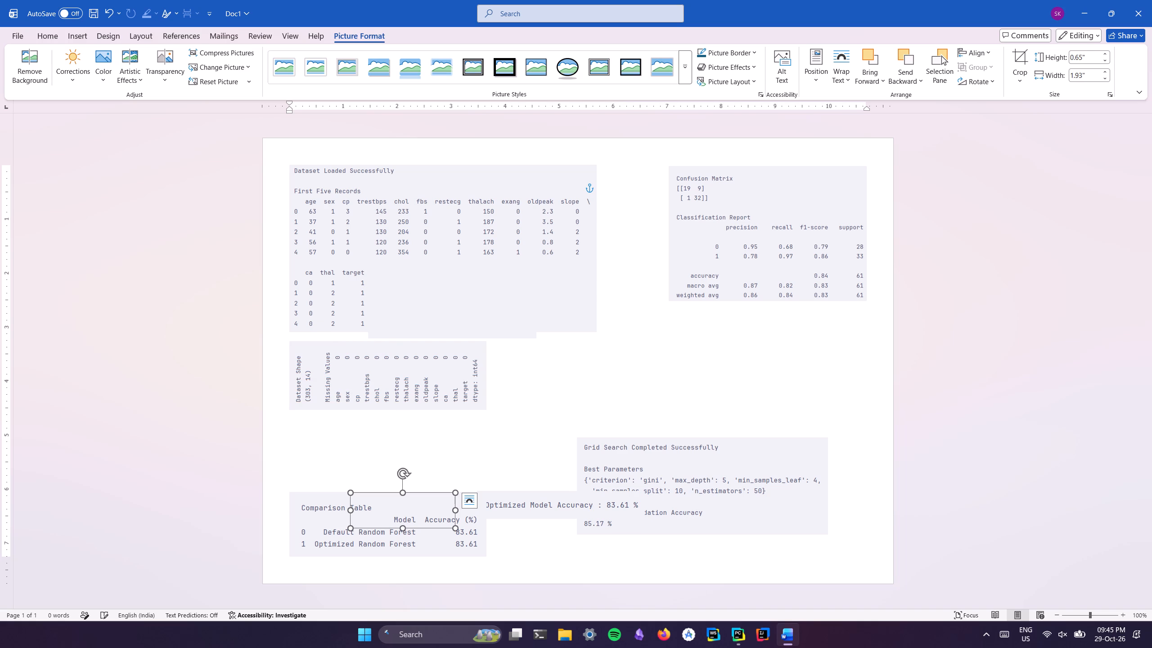
Move the Default Model Accuracy picture out from behind the Dataset Loaded picture to just above the Optimized Model Accuracy picture.
{"action": "left_click", "coordinate": [434, 331]}
{"action": "left_click", "coordinate": [450, 337]}
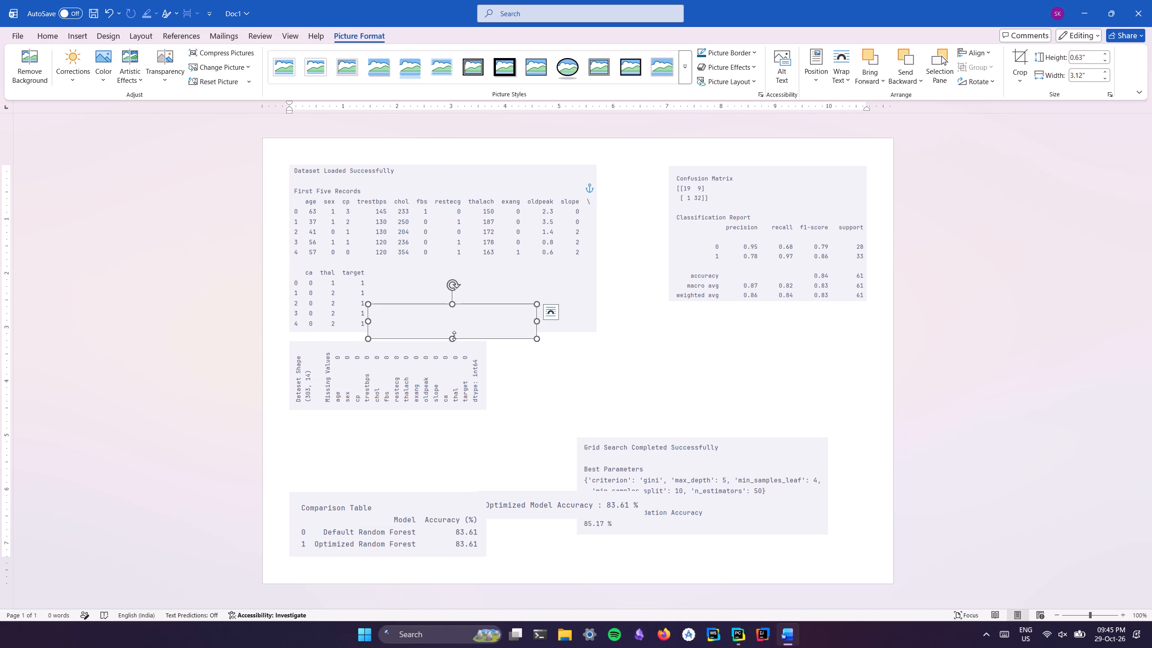
{"action": "left_click_drag", "start_coordinate": [458, 327], "coordinate": [450, 265]}
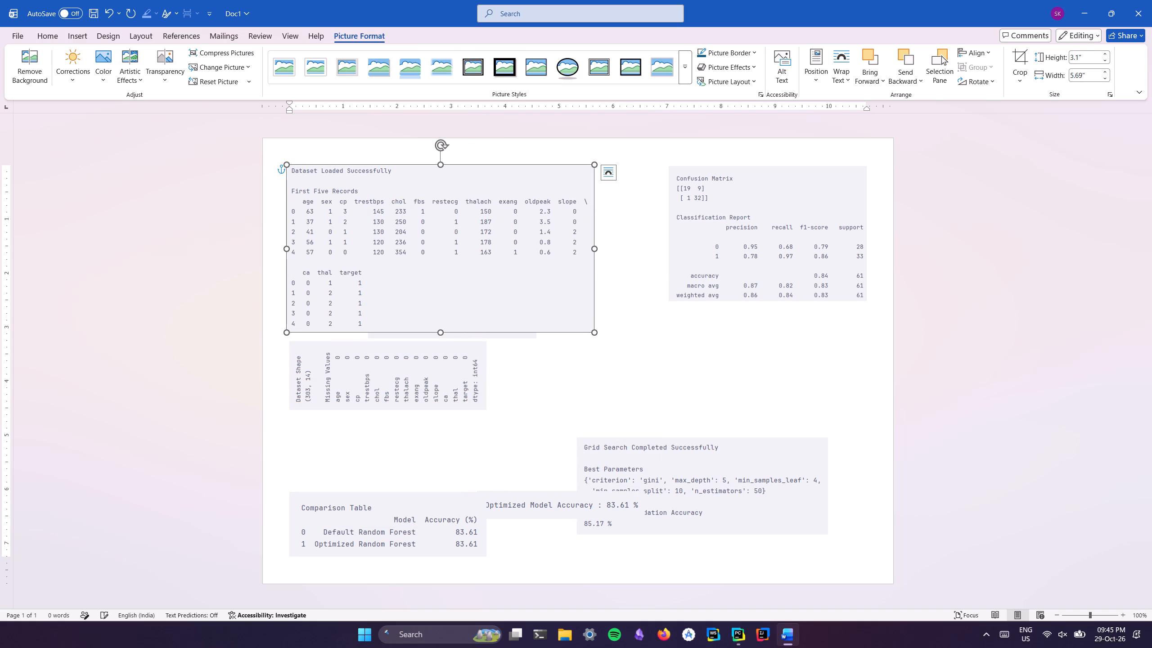
{"action": "left_click", "coordinate": [509, 337]}
{"action": "left_click_drag", "start_coordinate": [503, 326], "coordinate": [510, 385]}
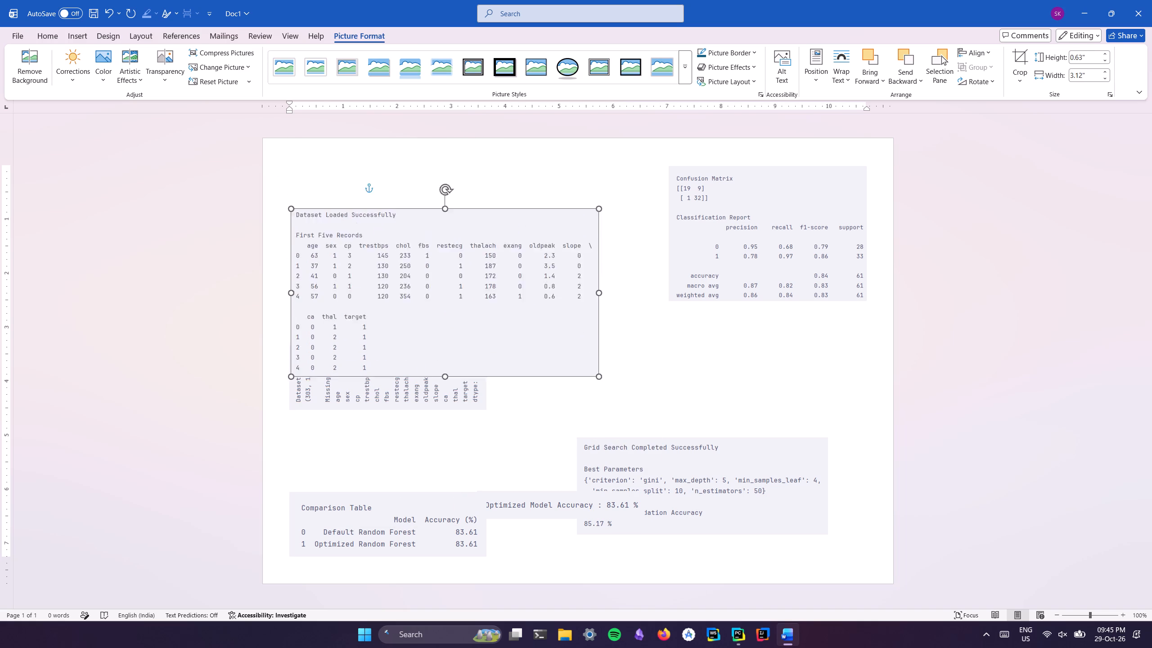
{"action": "left_click_drag", "start_coordinate": [510, 385], "coordinate": [467, 262]}
{"action": "left_click", "coordinate": [493, 337]}
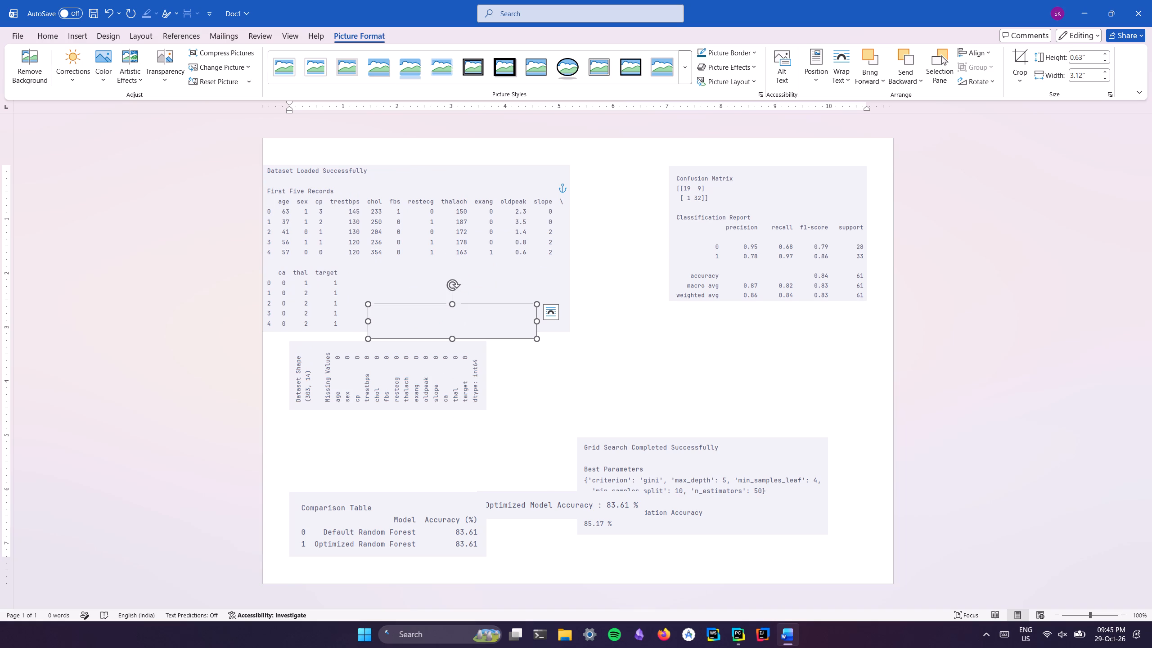
{"action": "left_click_drag", "start_coordinate": [499, 336], "coordinate": [536, 480]}
Return the Dataset Loaded picture to the upper-left margin corner and align the Classification Report picture's top edge with it.
{"action": "left_click", "coordinate": [457, 254]}
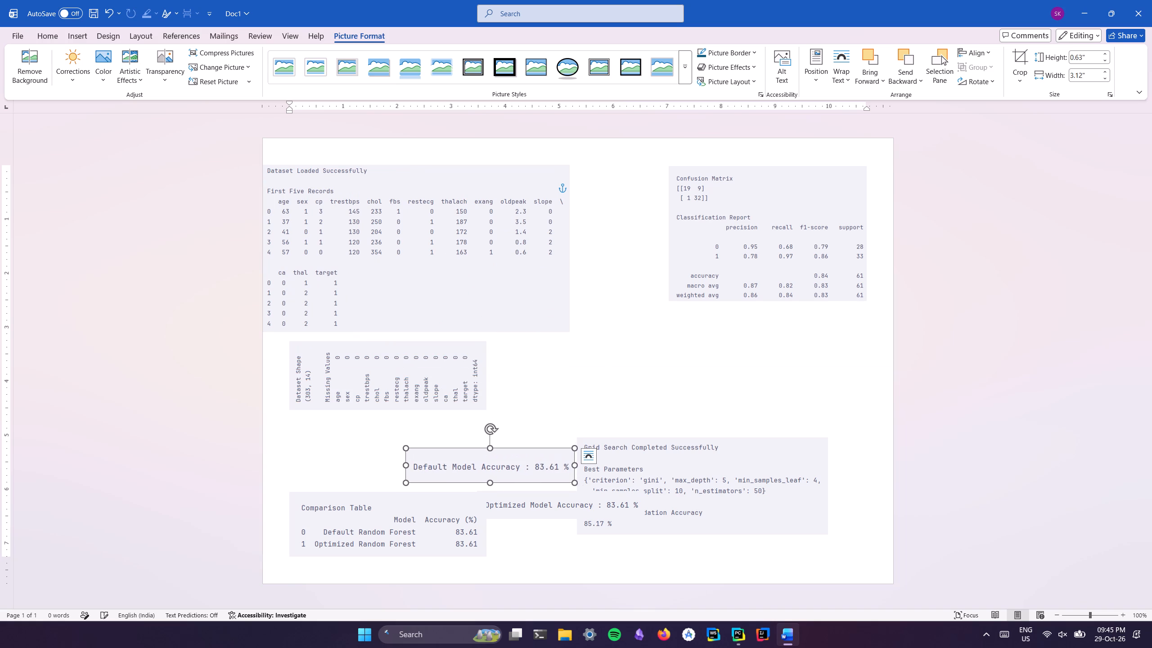
{"action": "left_click_drag", "start_coordinate": [411, 254], "coordinate": [441, 244]}
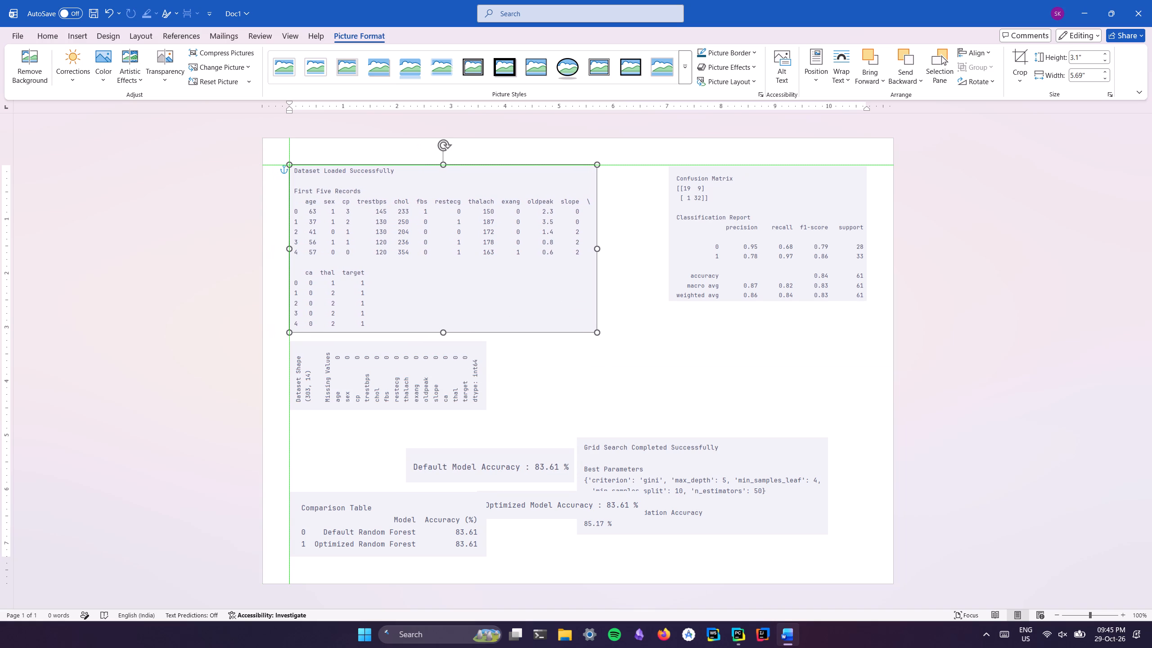
{"action": "left_click_drag", "start_coordinate": [441, 244], "coordinate": [442, 243]}
{"action": "left_click", "coordinate": [809, 232]}
{"action": "left_click", "coordinate": [803, 233]}
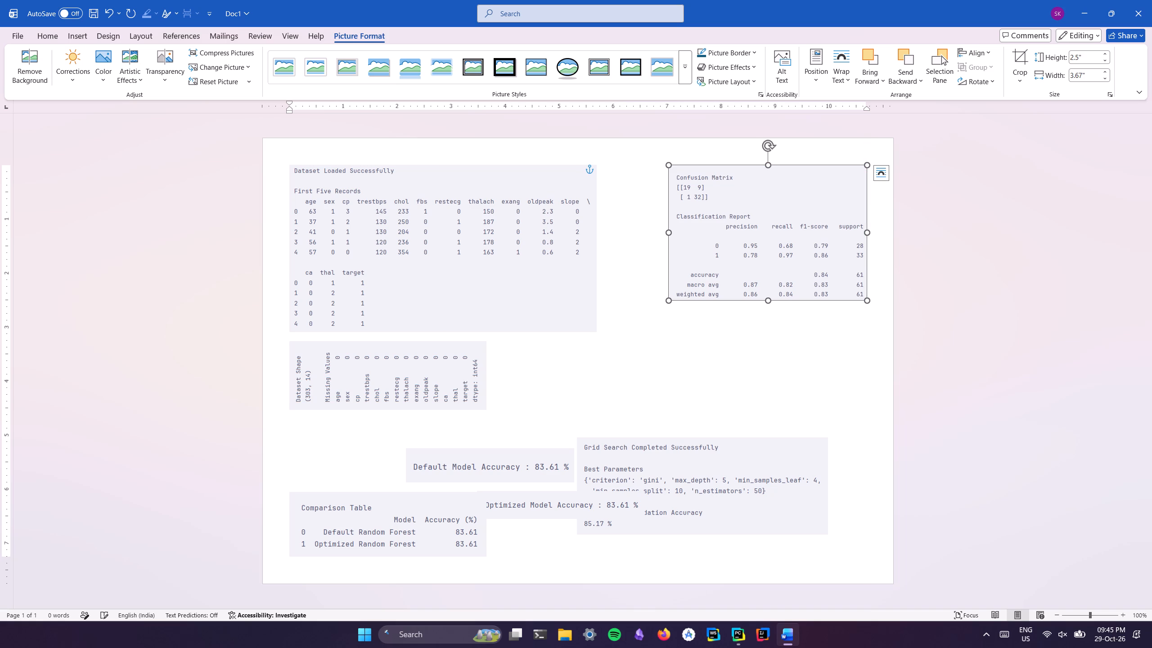
Move the Dataset Shape picture up close beneath Dataset Loaded and enlarge it to 3.84" high by 1.34" wide.
{"action": "left_click_drag", "start_coordinate": [388, 362], "coordinate": [387, 355]}
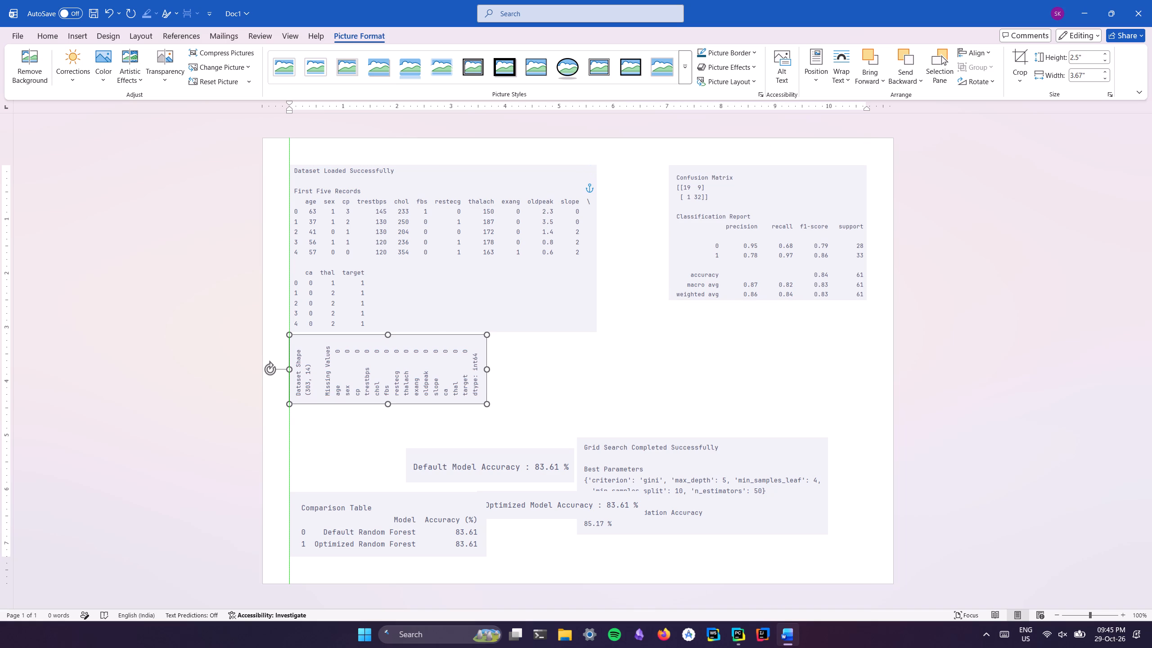
{"action": "left_click_drag", "start_coordinate": [387, 355], "coordinate": [387, 355]}
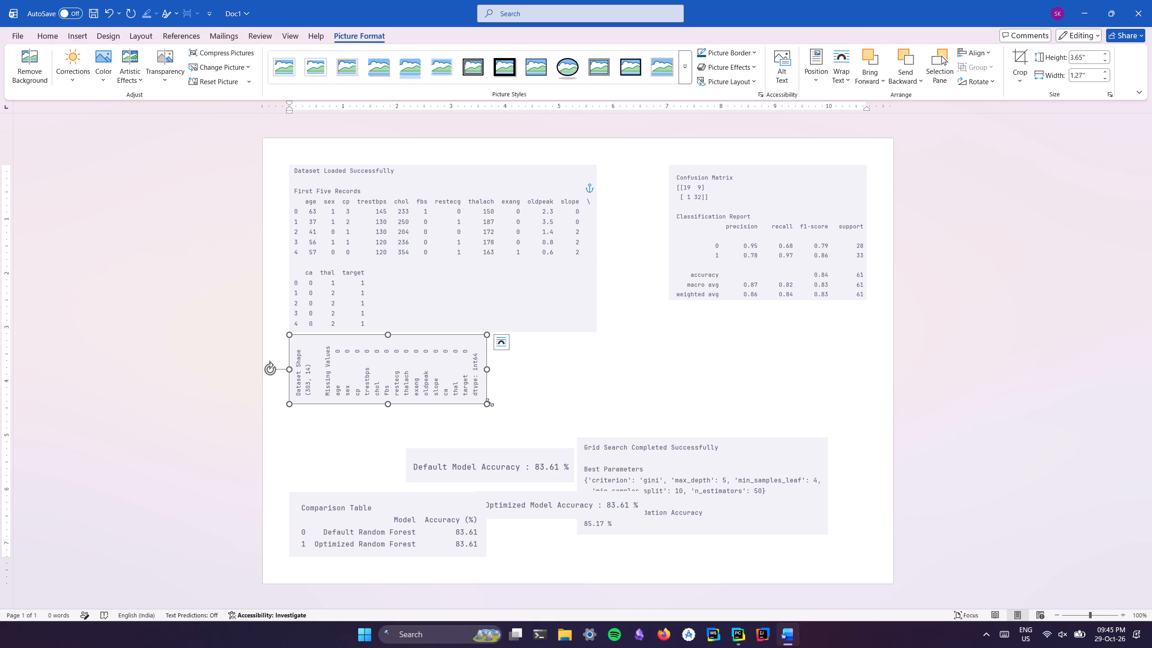
{"action": "left_click", "coordinate": [490, 404]}
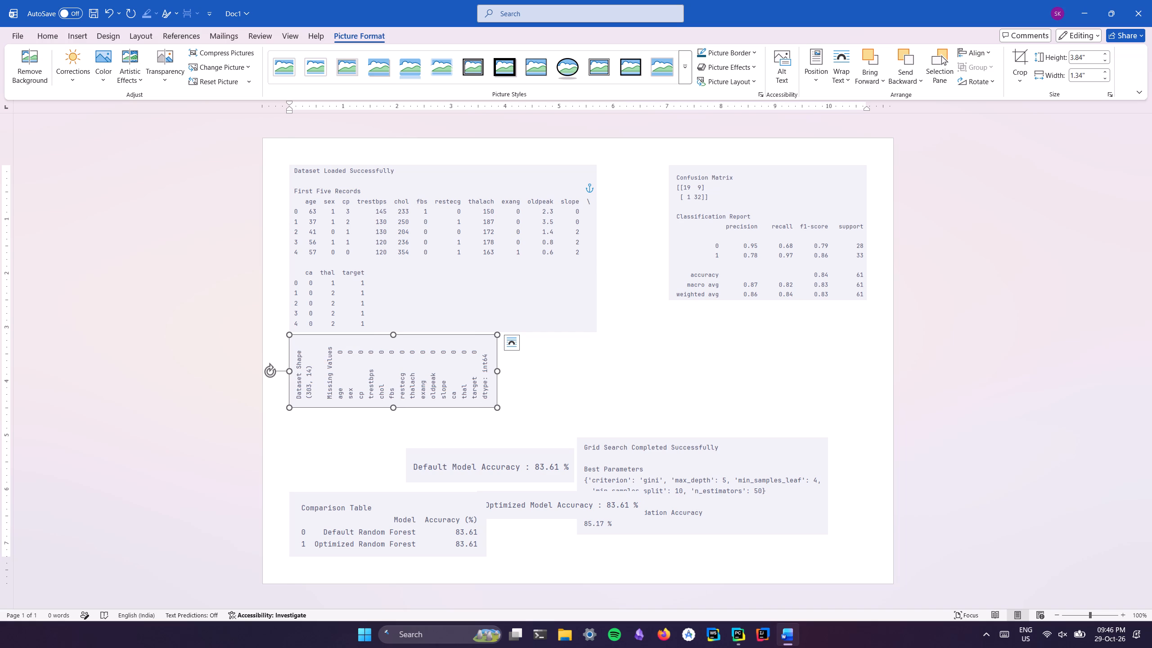
Stack the Grid Search and Comparison Table pictures on the right half of the page, below the Classification Report picture.
{"action": "left_click_drag", "start_coordinate": [686, 457], "coordinate": [742, 361]}
{"action": "left_click_drag", "start_coordinate": [436, 509], "coordinate": [779, 481]}
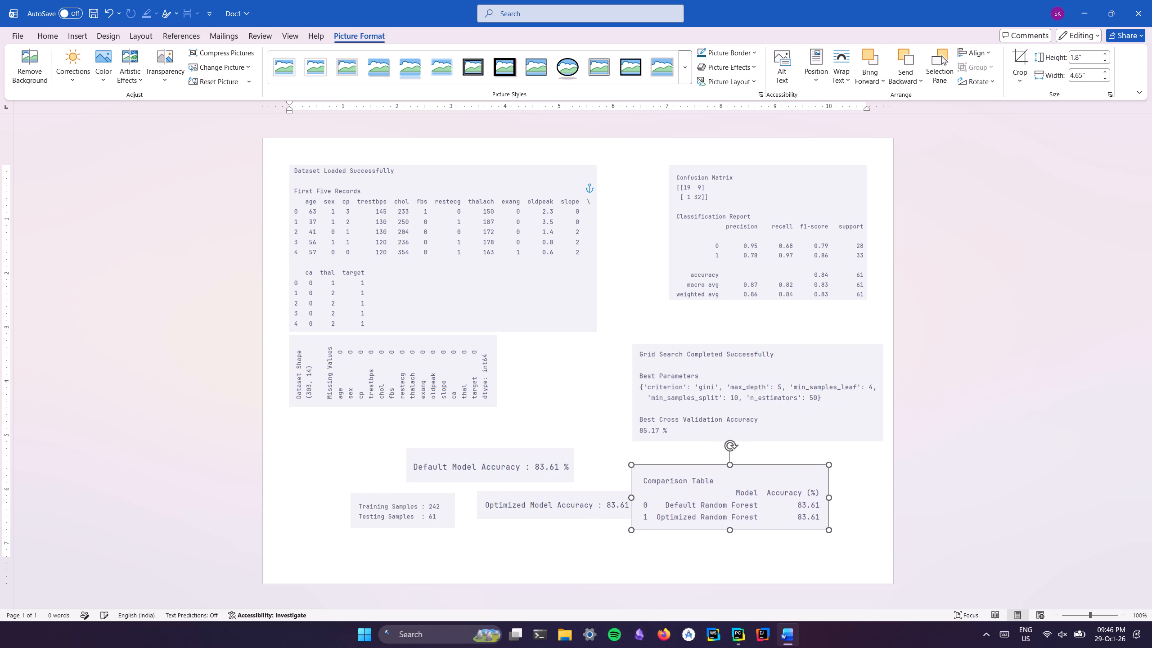
{"action": "left_click_drag", "start_coordinate": [779, 481], "coordinate": [808, 474]}
Place the Training Samples picture at the left margin just beneath Dataset Shape and enlarge it to 0.69" high by 2.06" wide.
{"action": "left_click_drag", "start_coordinate": [415, 508], "coordinate": [393, 478]}
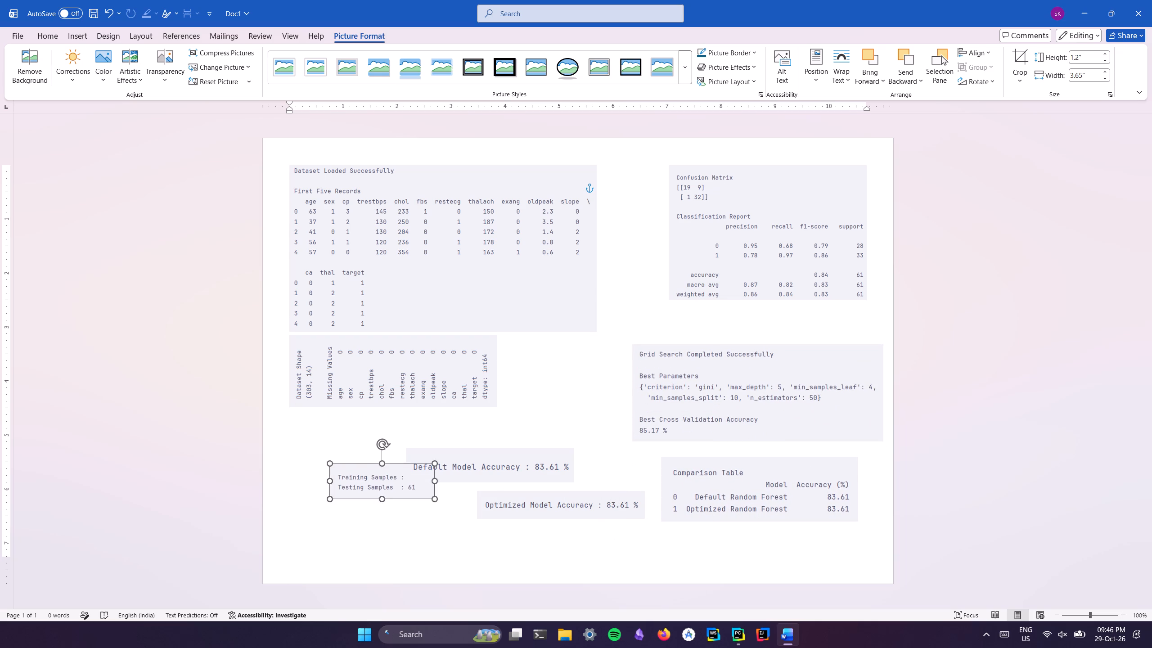
{"action": "left_click_drag", "start_coordinate": [393, 478], "coordinate": [347, 429]}
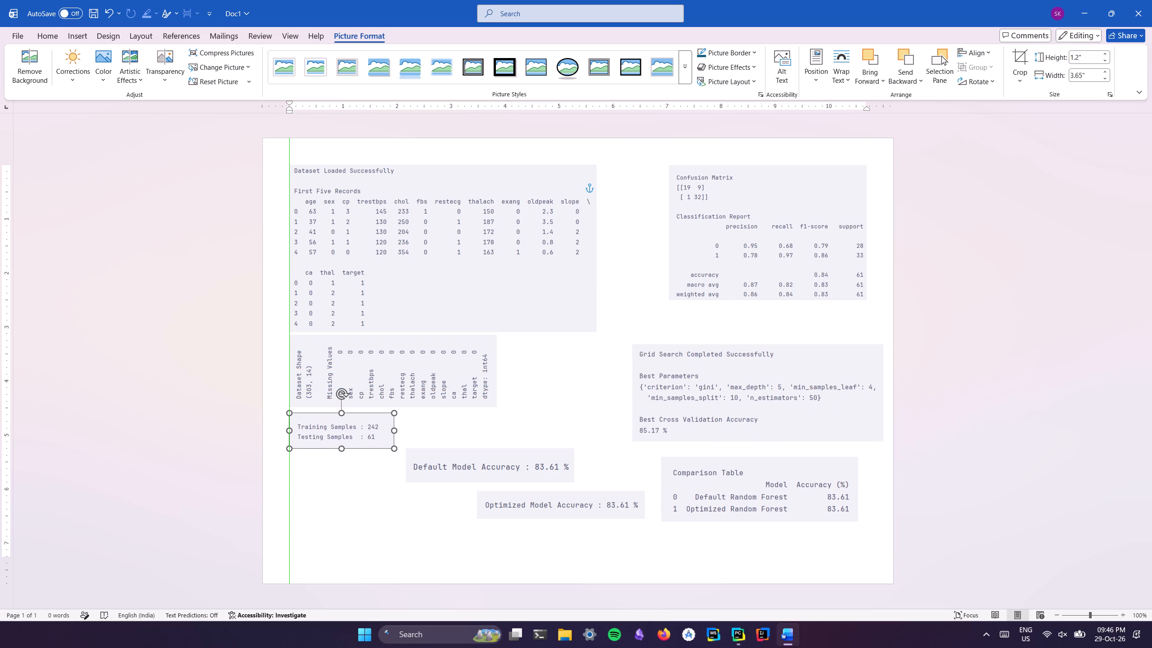
{"action": "left_click_drag", "start_coordinate": [347, 429], "coordinate": [341, 428]}
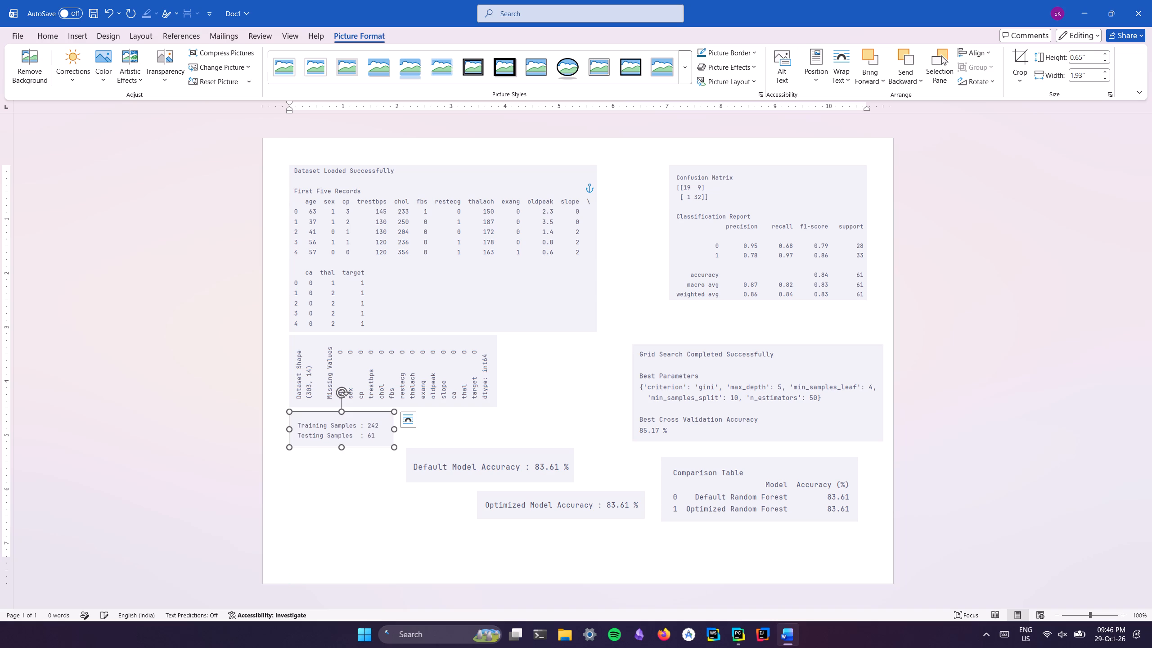
{"action": "left_click_drag", "start_coordinate": [355, 436], "coordinate": [355, 432]}
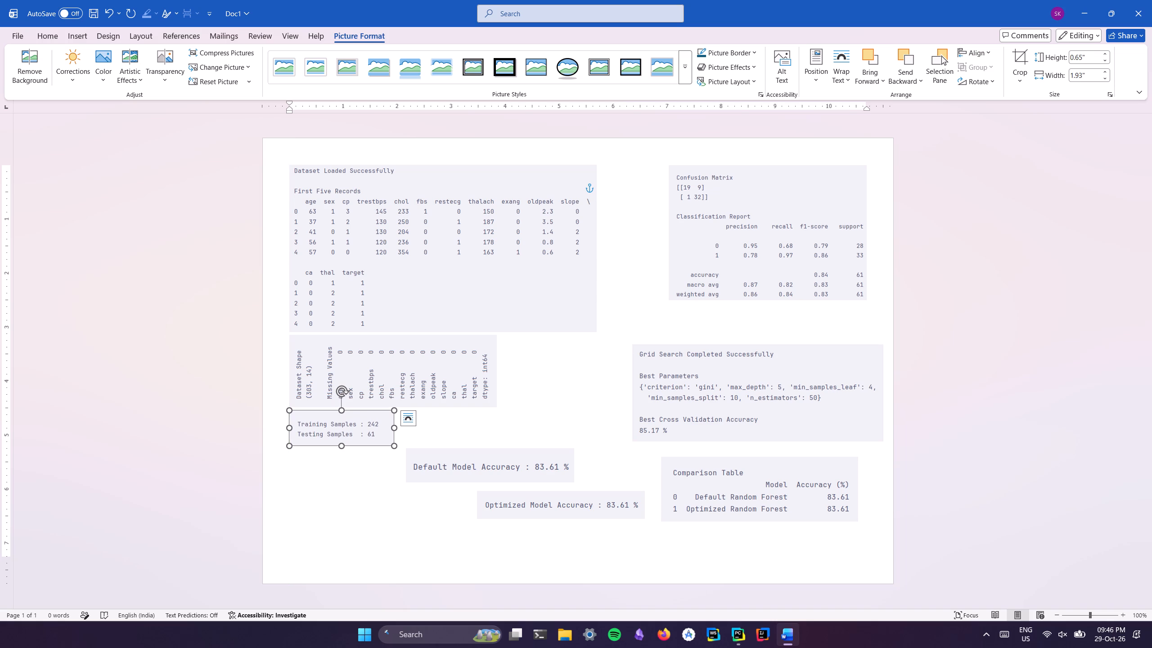
{"action": "left_click", "coordinate": [398, 446]}
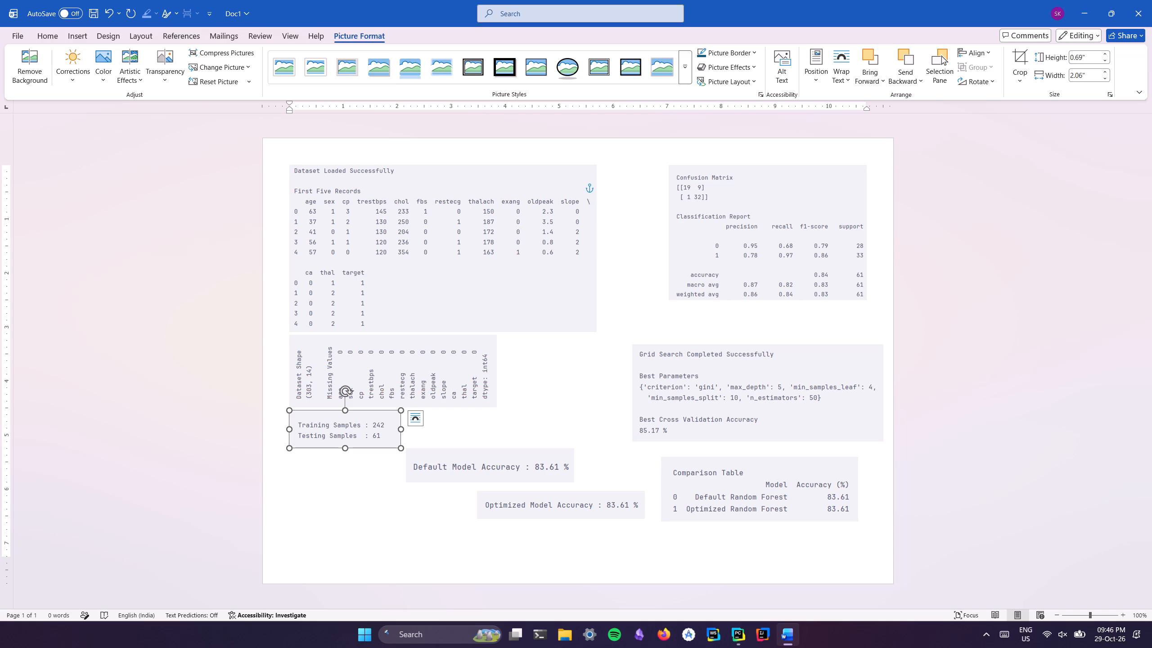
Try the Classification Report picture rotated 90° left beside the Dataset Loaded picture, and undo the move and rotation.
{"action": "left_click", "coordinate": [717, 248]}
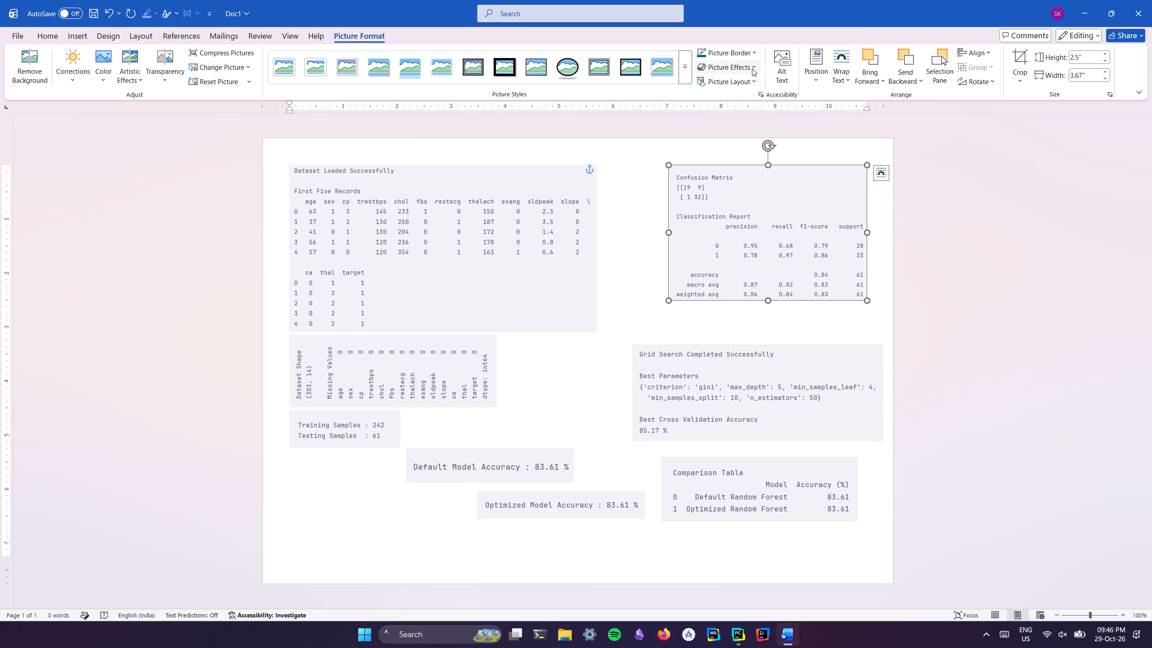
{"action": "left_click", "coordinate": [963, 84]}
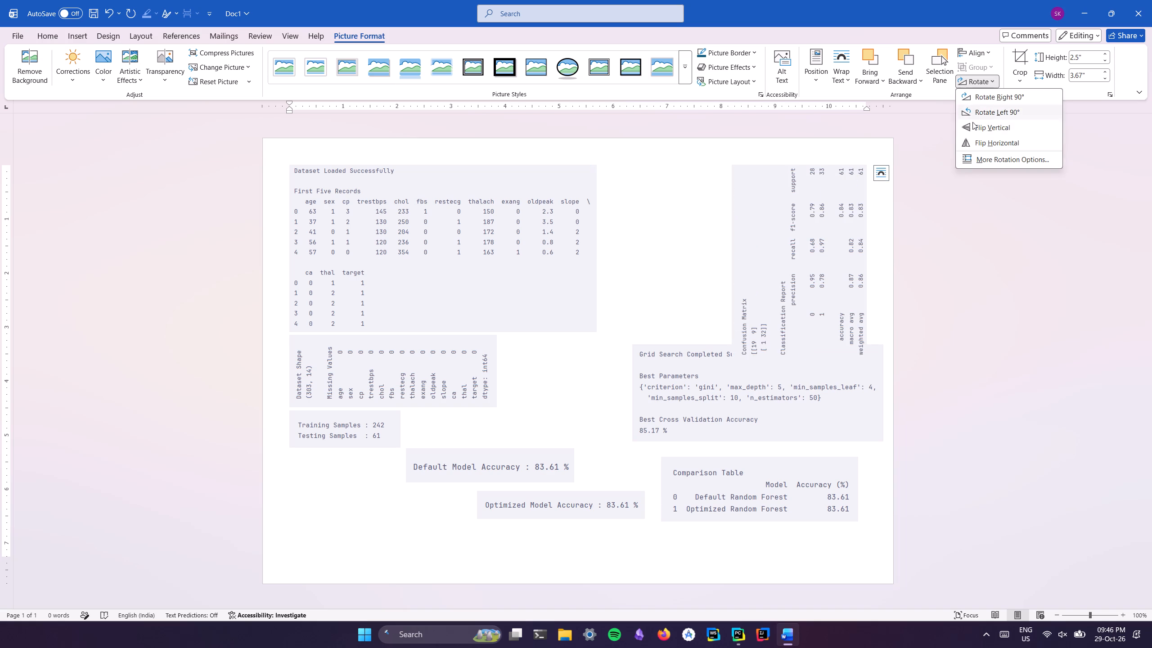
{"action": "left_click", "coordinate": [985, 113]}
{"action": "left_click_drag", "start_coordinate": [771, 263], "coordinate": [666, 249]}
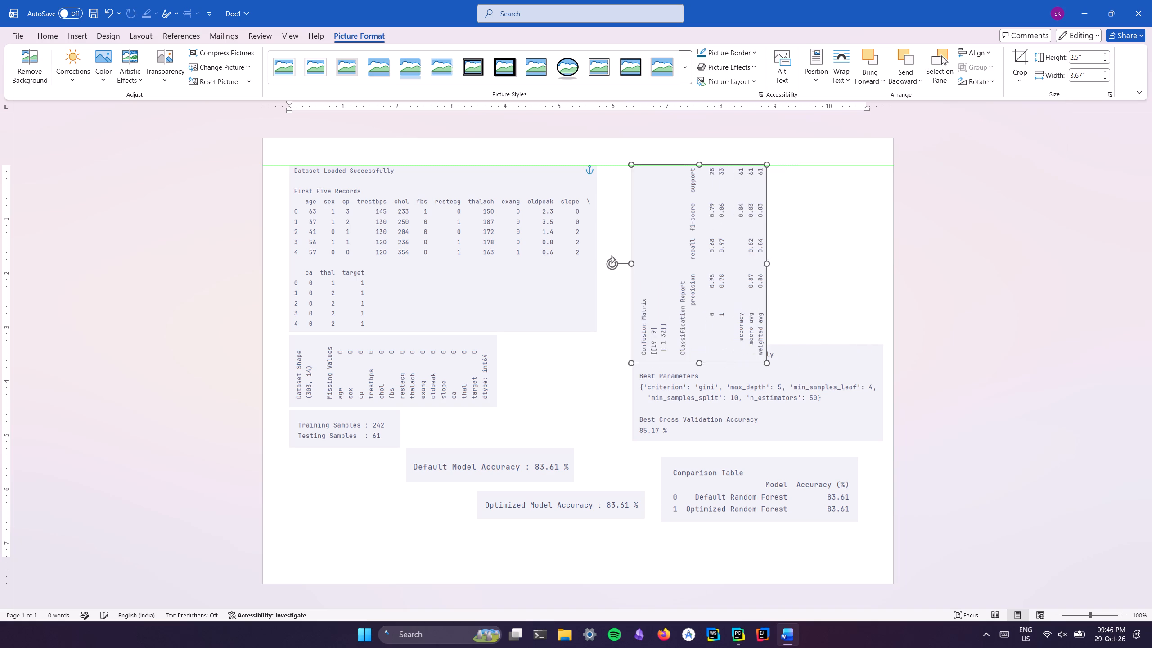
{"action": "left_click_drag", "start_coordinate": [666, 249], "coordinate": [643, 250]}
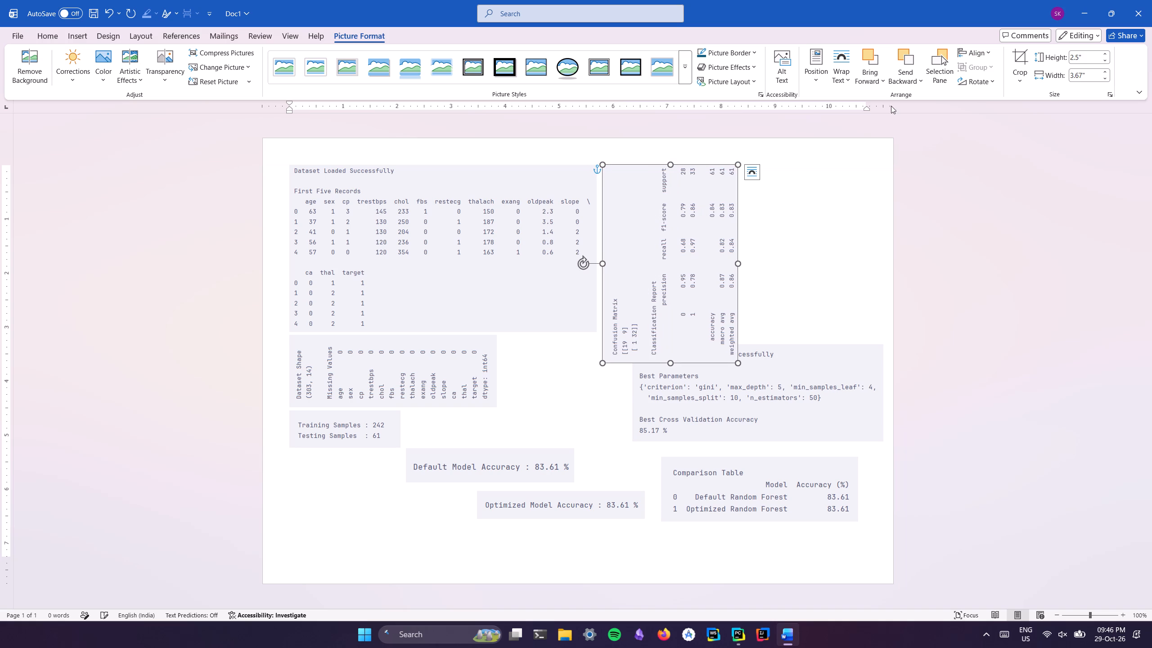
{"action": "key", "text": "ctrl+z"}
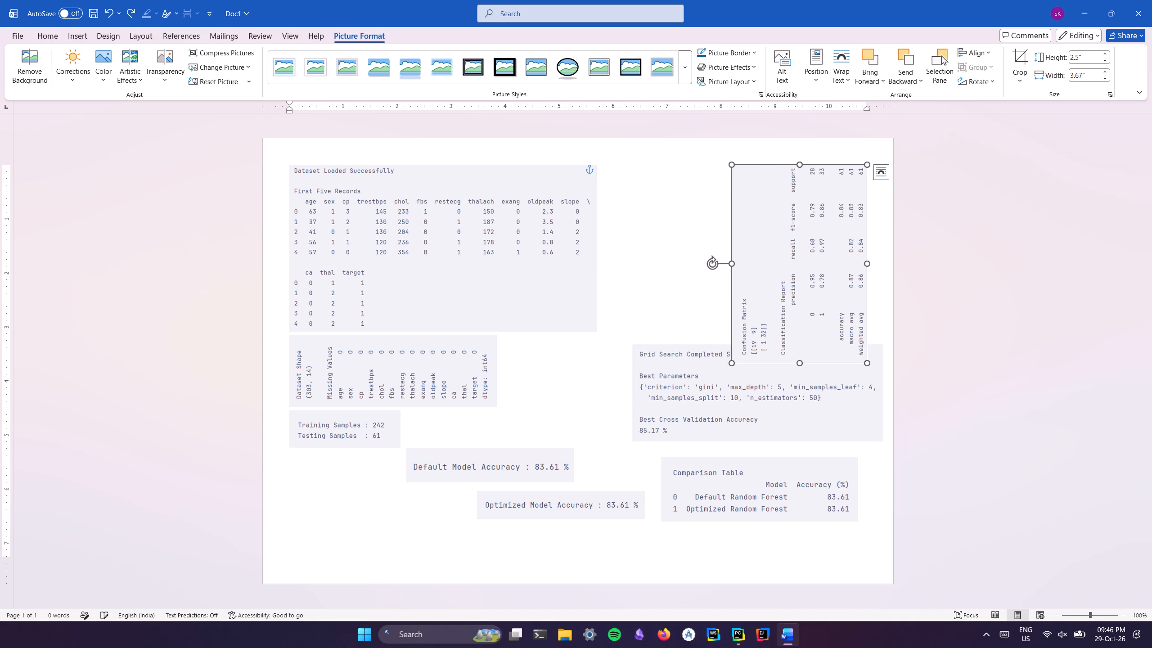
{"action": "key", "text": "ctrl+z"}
Move the Classification Report picture to the page's lower-left corner, aligned with the left and bottom margins.
{"action": "left_click_drag", "start_coordinate": [782, 232], "coordinate": [722, 226]}
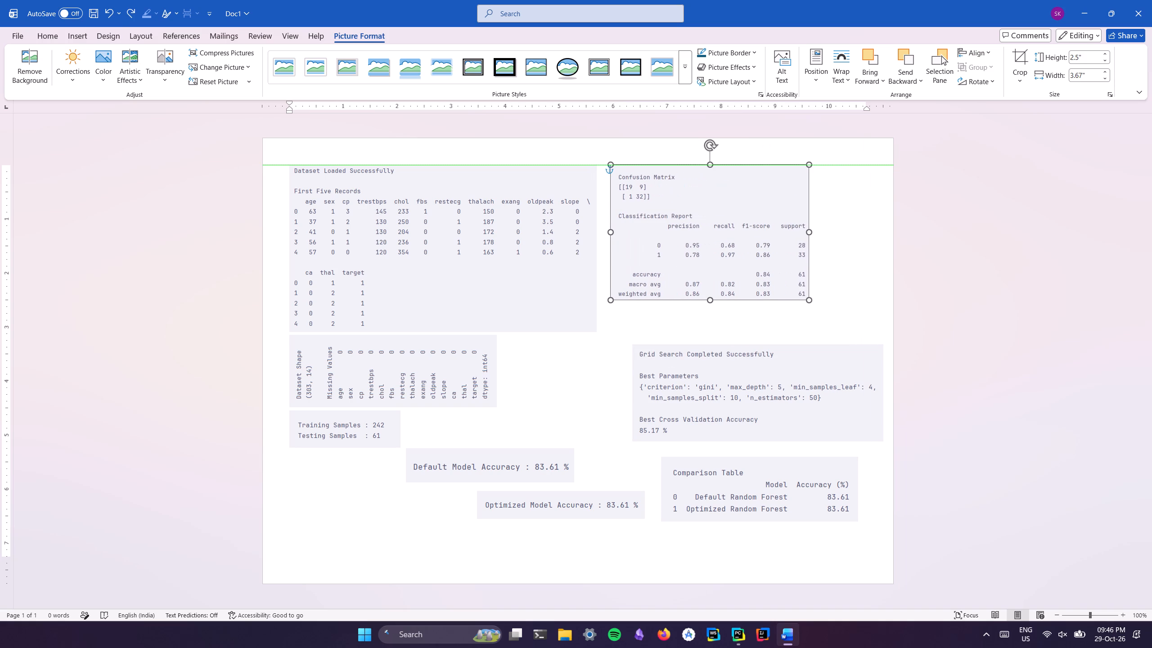
{"action": "left_click_drag", "start_coordinate": [722, 226], "coordinate": [437, 502]}
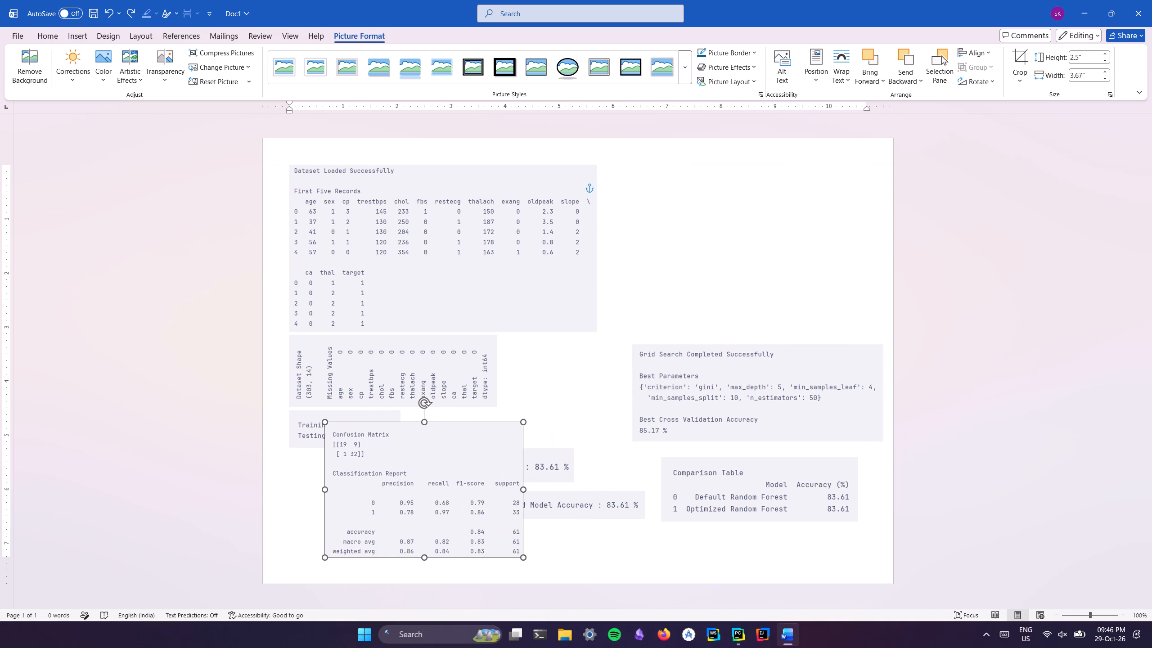
{"action": "left_click_drag", "start_coordinate": [437, 502], "coordinate": [389, 495]}
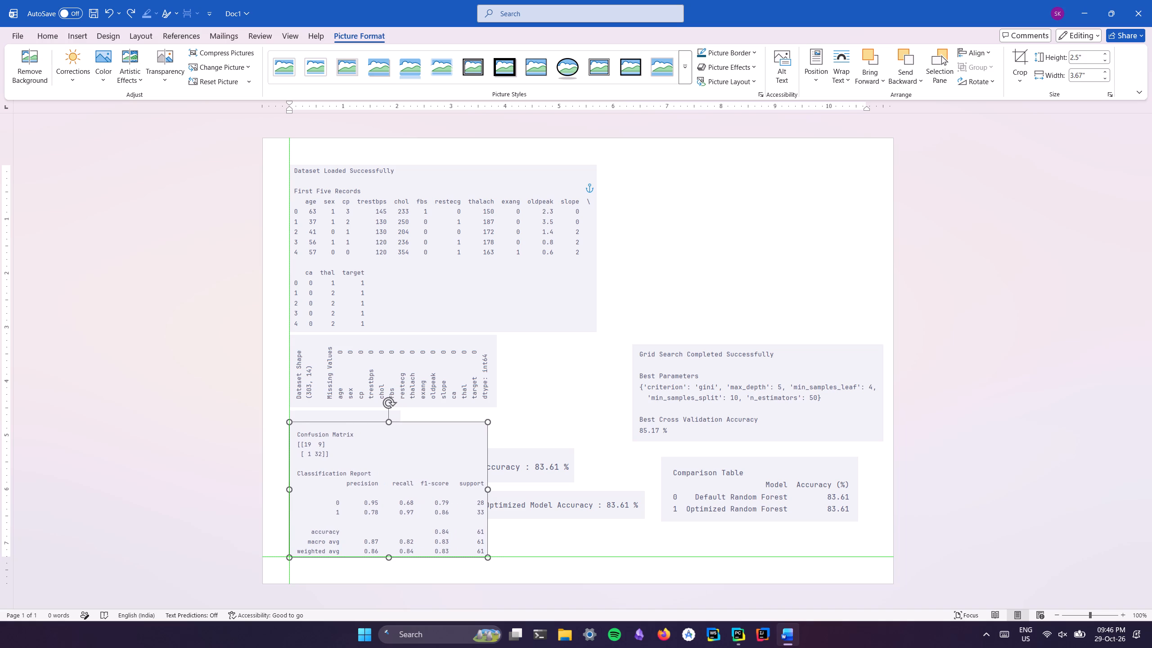
{"action": "left_click_drag", "start_coordinate": [389, 495], "coordinate": [387, 495]}
{"action": "left_click_drag", "start_coordinate": [403, 490], "coordinate": [426, 490]}
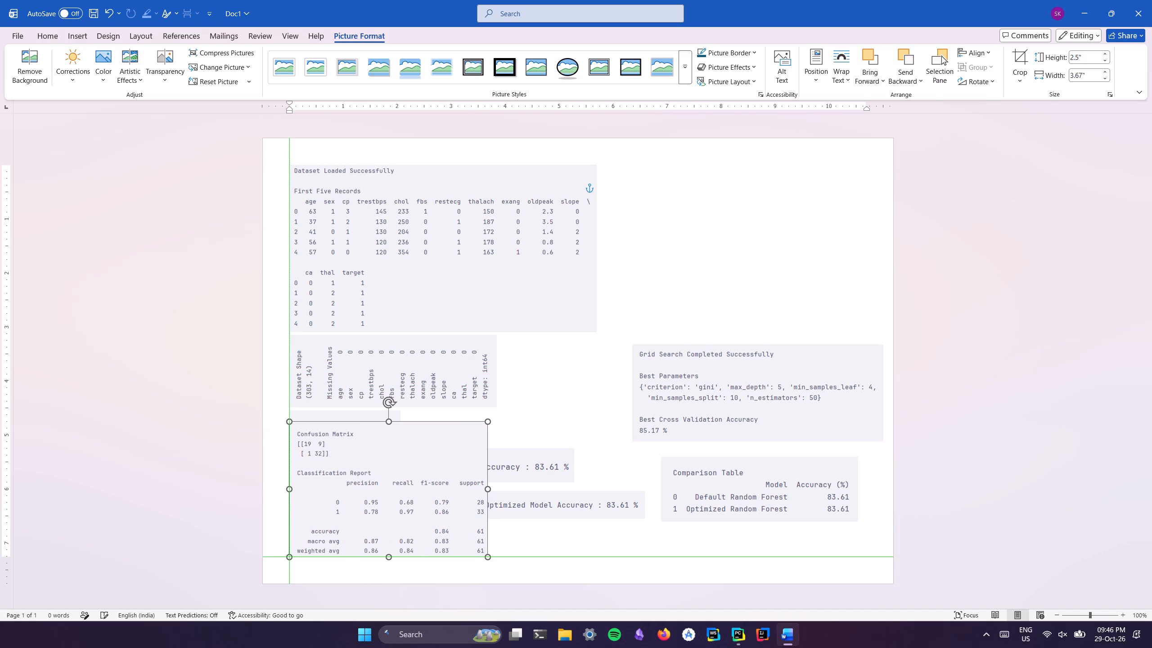
{"action": "left_click_drag", "start_coordinate": [426, 490], "coordinate": [427, 490]}
Move the Training Samples picture to the top margin, just to the right of the Dataset Loaded picture.
{"action": "left_click", "coordinate": [359, 412]}
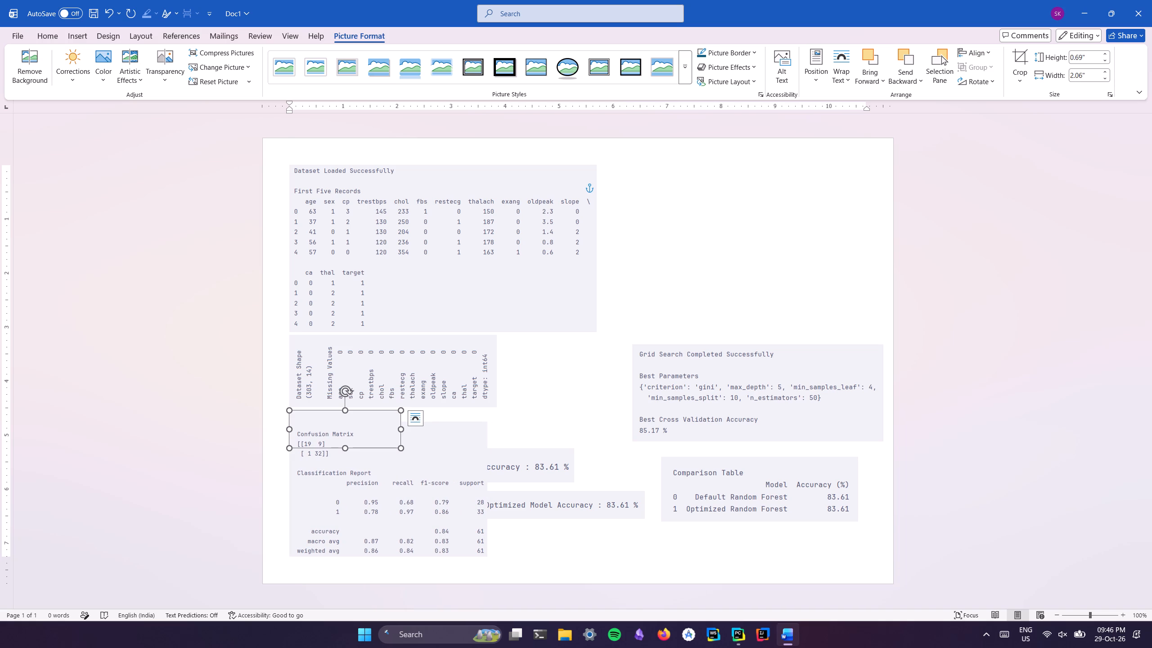
{"action": "left_click_drag", "start_coordinate": [358, 412], "coordinate": [661, 168]}
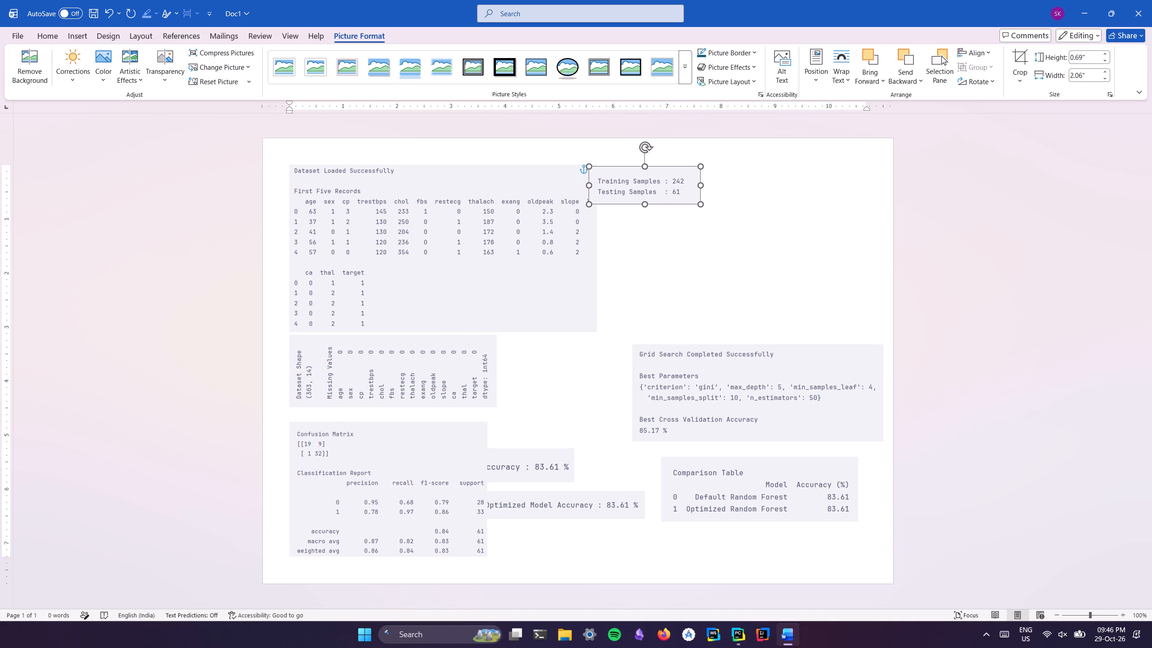
{"action": "left_click_drag", "start_coordinate": [661, 168], "coordinate": [675, 164]}
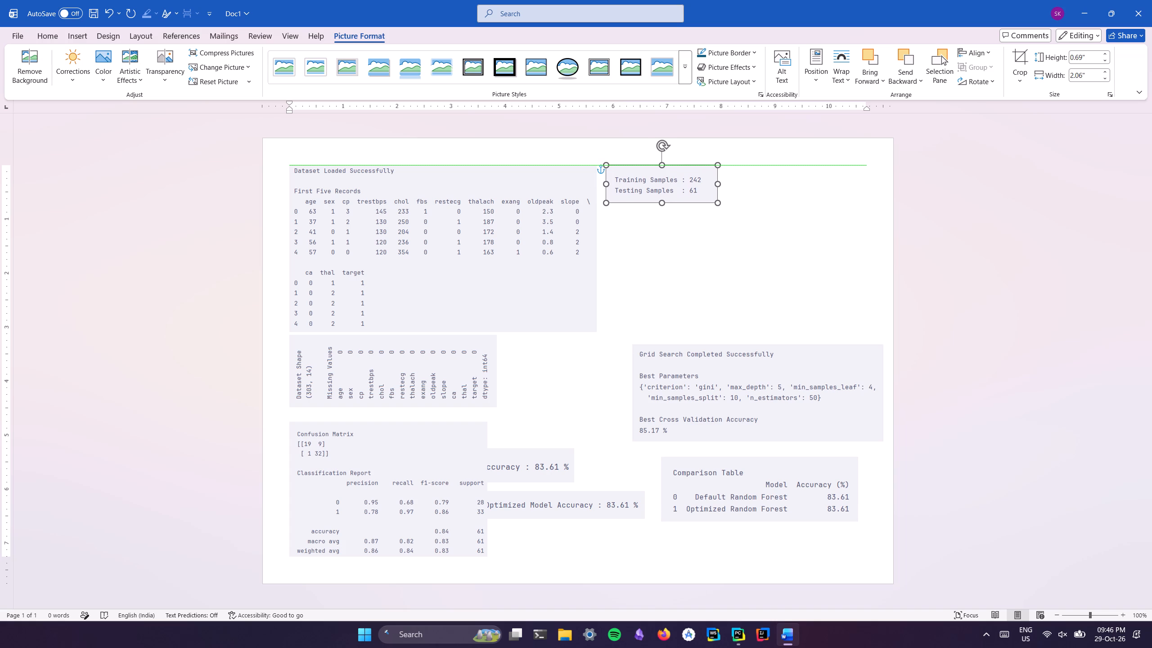
Shift the Training Samples picture slightly left along the top margin, closer to the Dataset Loaded picture.
{"action": "left_click_drag", "start_coordinate": [675, 164], "coordinate": [668, 164]}
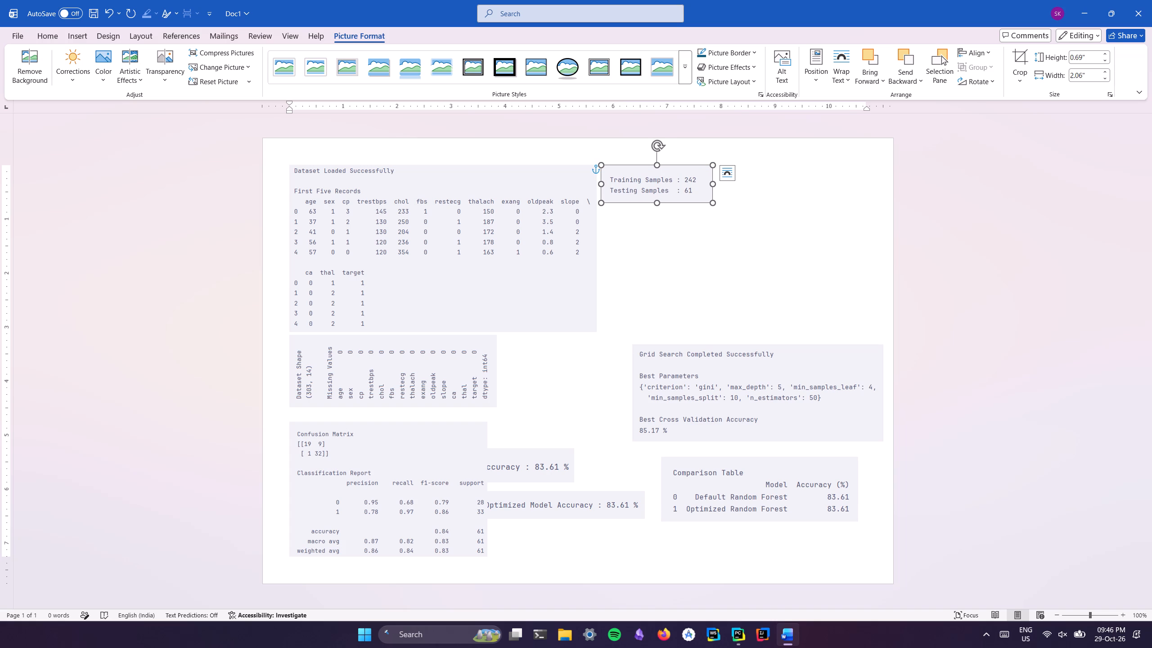
Move the Default Model Accuracy picture to the top margin, just to the right of the Training Samples picture.
{"action": "left_click", "coordinate": [528, 462]}
{"action": "left_click_drag", "start_coordinate": [524, 470], "coordinate": [764, 226]}
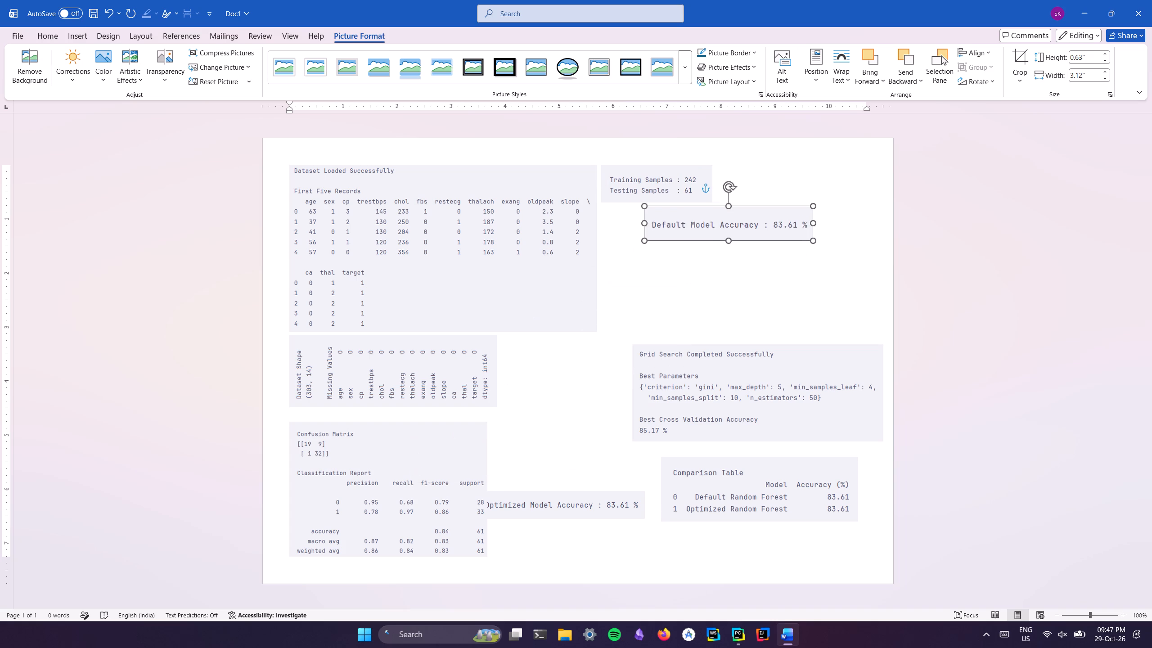
{"action": "left_click_drag", "start_coordinate": [764, 226], "coordinate": [827, 189]}
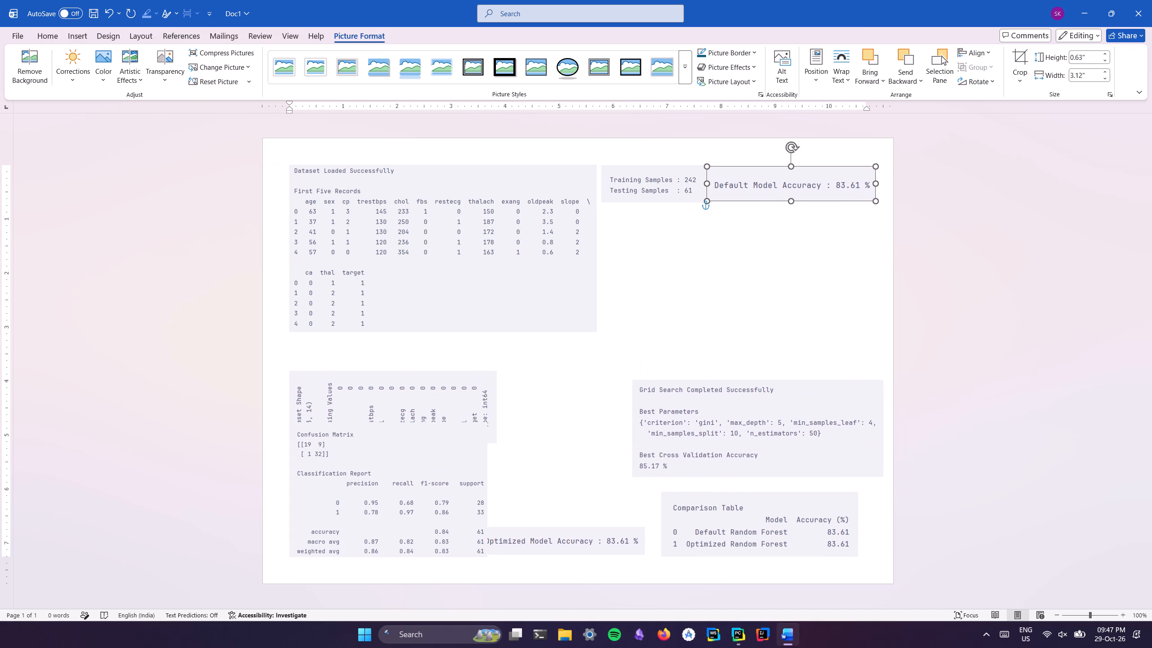
{"action": "left_click_drag", "start_coordinate": [827, 189], "coordinate": [830, 187]}
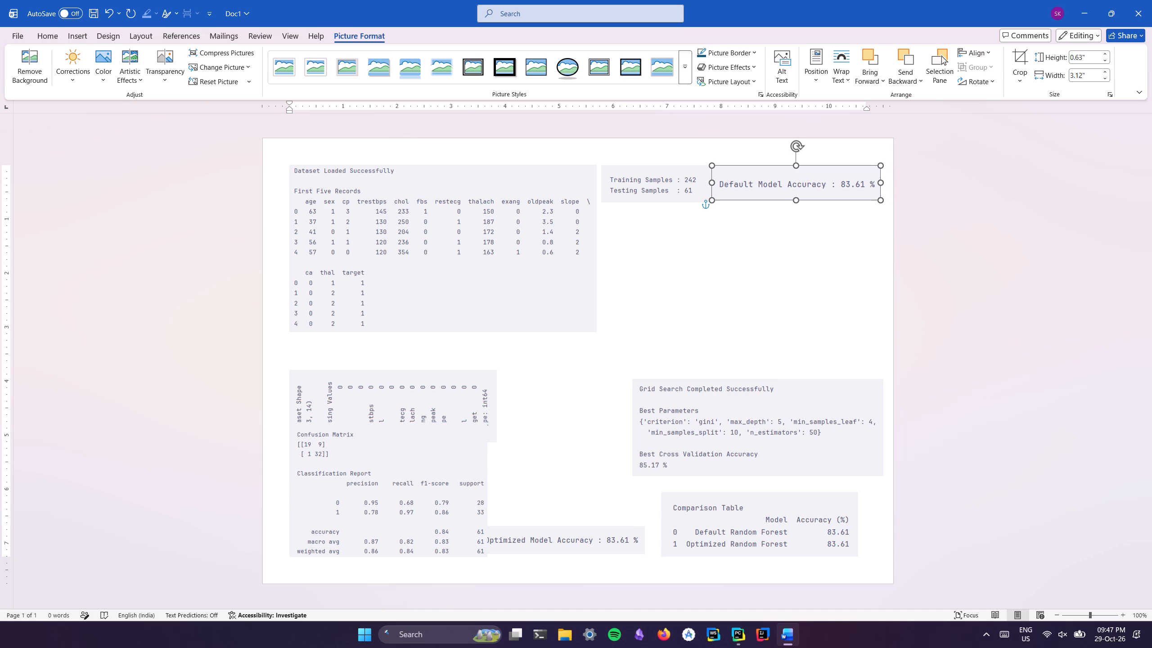
{"action": "left_click_drag", "start_coordinate": [830, 187], "coordinate": [835, 183]}
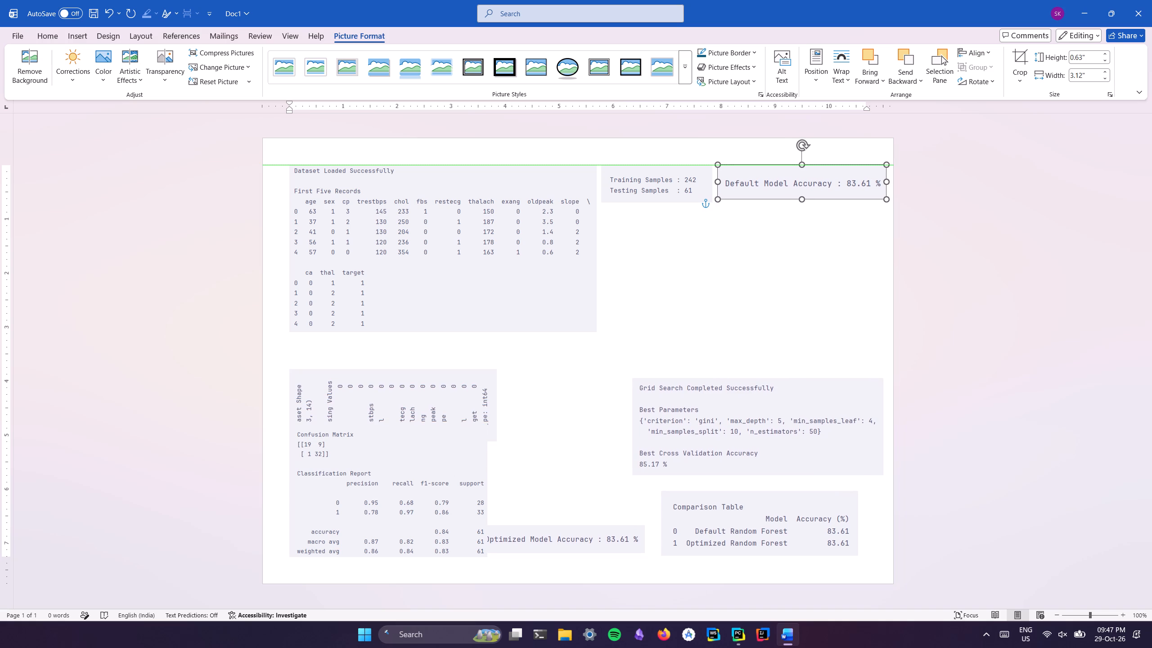
{"action": "left_click_drag", "start_coordinate": [835, 183], "coordinate": [833, 183]}
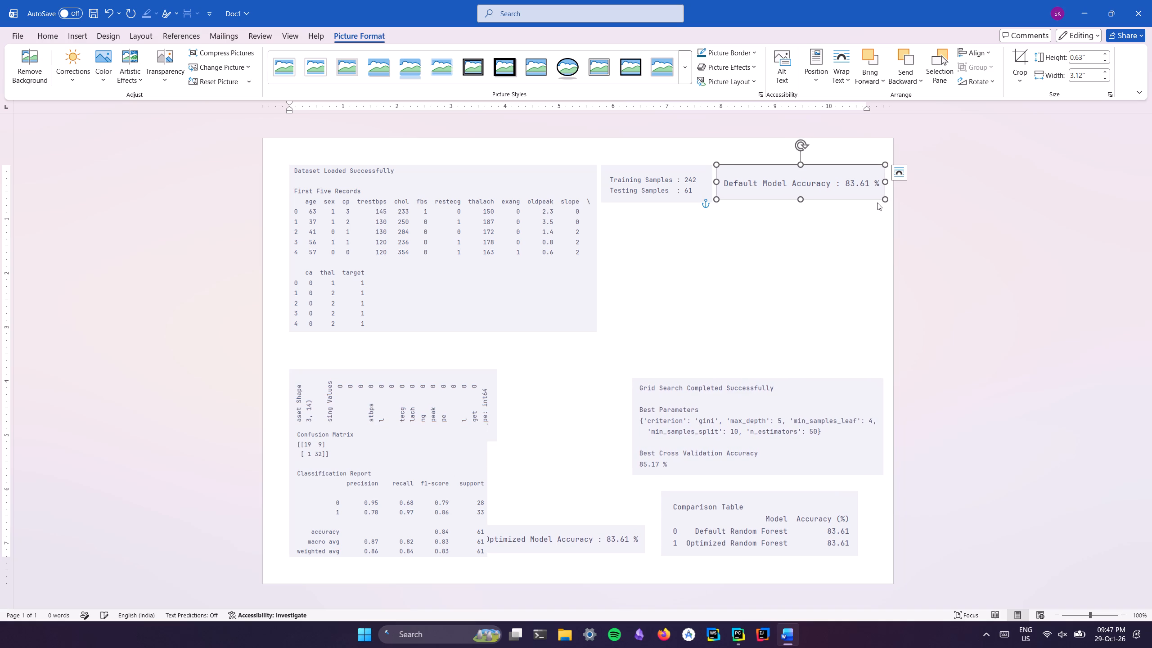
Shrink the Default Model Accuracy picture to 0.56" high by 2.76" wide, fitting between Training Samples and the right margin.
{"action": "left_click_drag", "start_coordinate": [884, 201], "coordinate": [864, 194]}
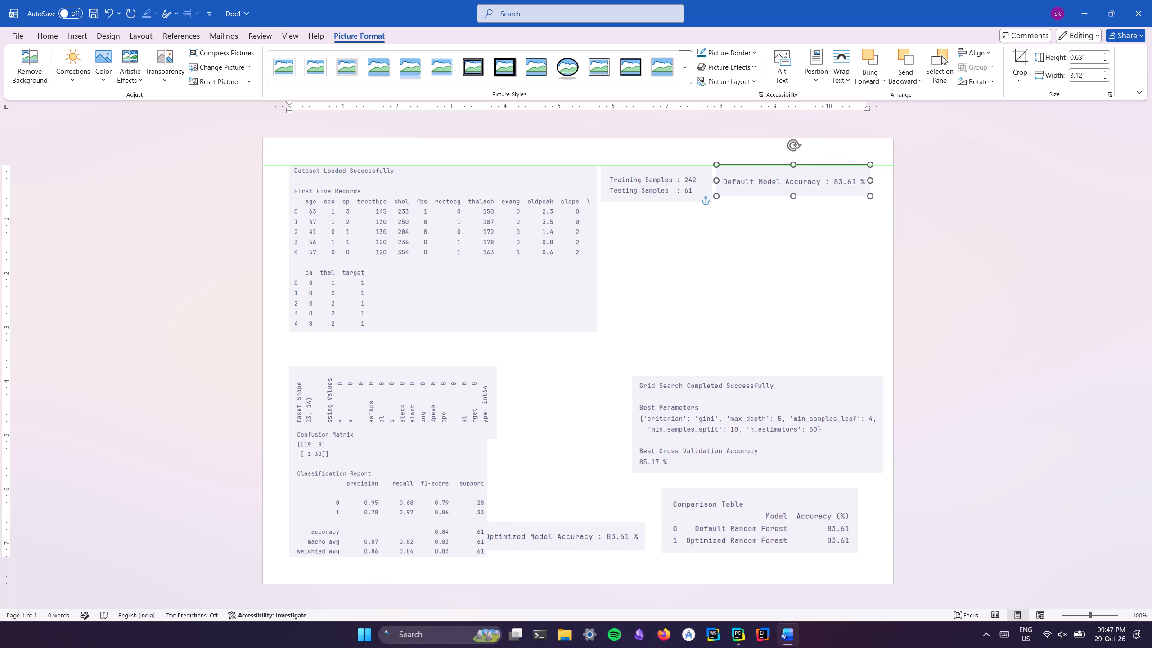
{"action": "left_click_drag", "start_coordinate": [864, 194], "coordinate": [858, 192]}
{"action": "left_click_drag", "start_coordinate": [821, 179], "coordinate": [831, 180]}
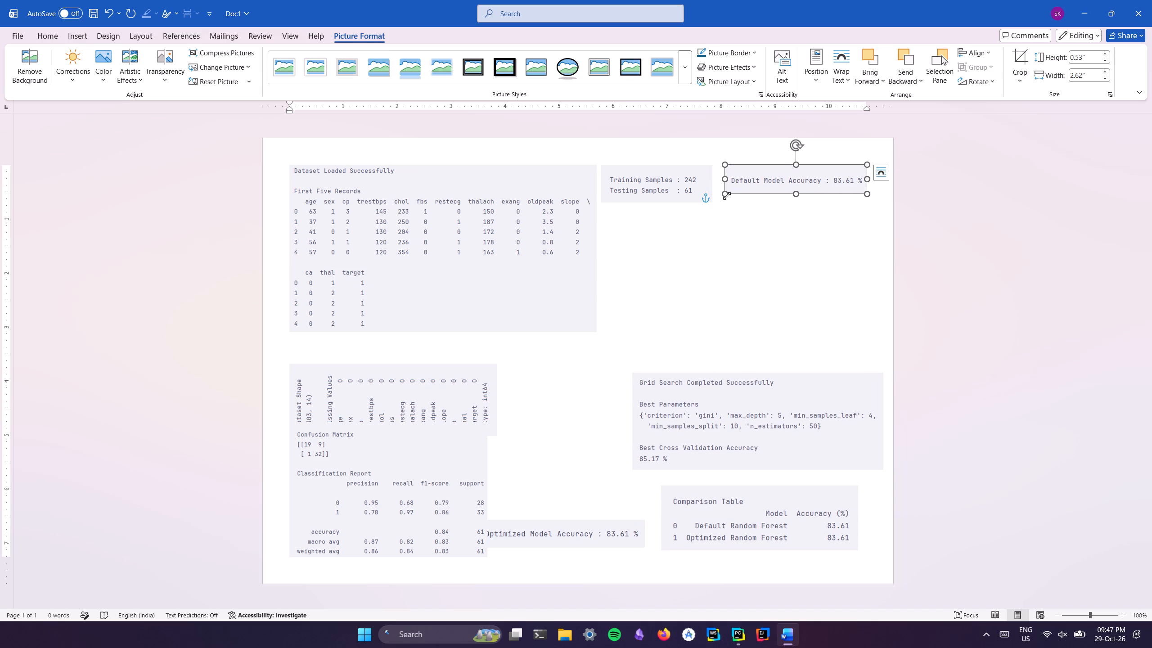
{"action": "left_click_drag", "start_coordinate": [724, 195], "coordinate": [725, 196]}
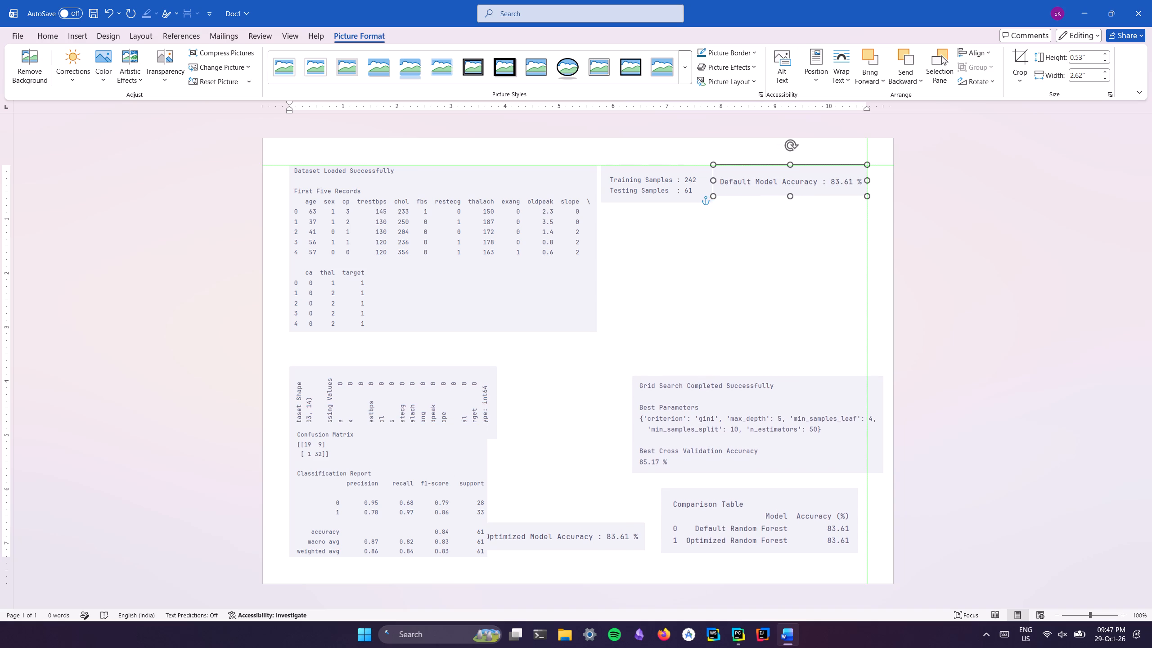
{"action": "left_click_drag", "start_coordinate": [725, 196], "coordinate": [730, 194]}
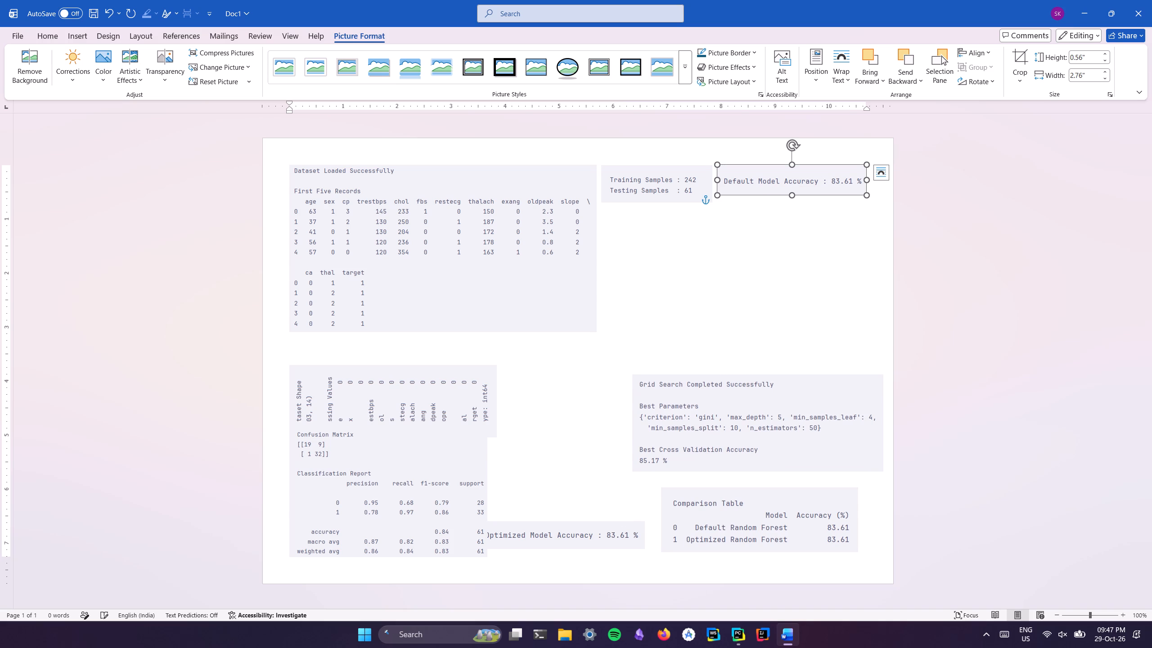
Move the Dataset Shape picture back up along the left margin to just beneath the Dataset Loaded picture.
{"action": "left_click", "coordinate": [451, 392]}
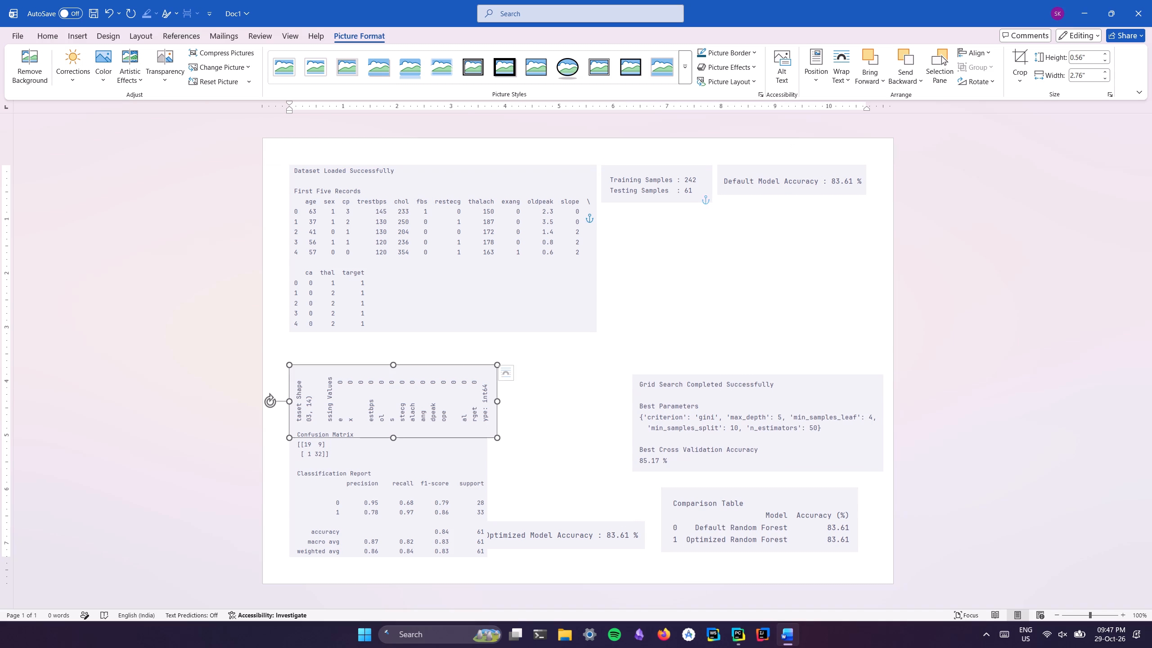
{"action": "left_click_drag", "start_coordinate": [450, 392], "coordinate": [450, 367]}
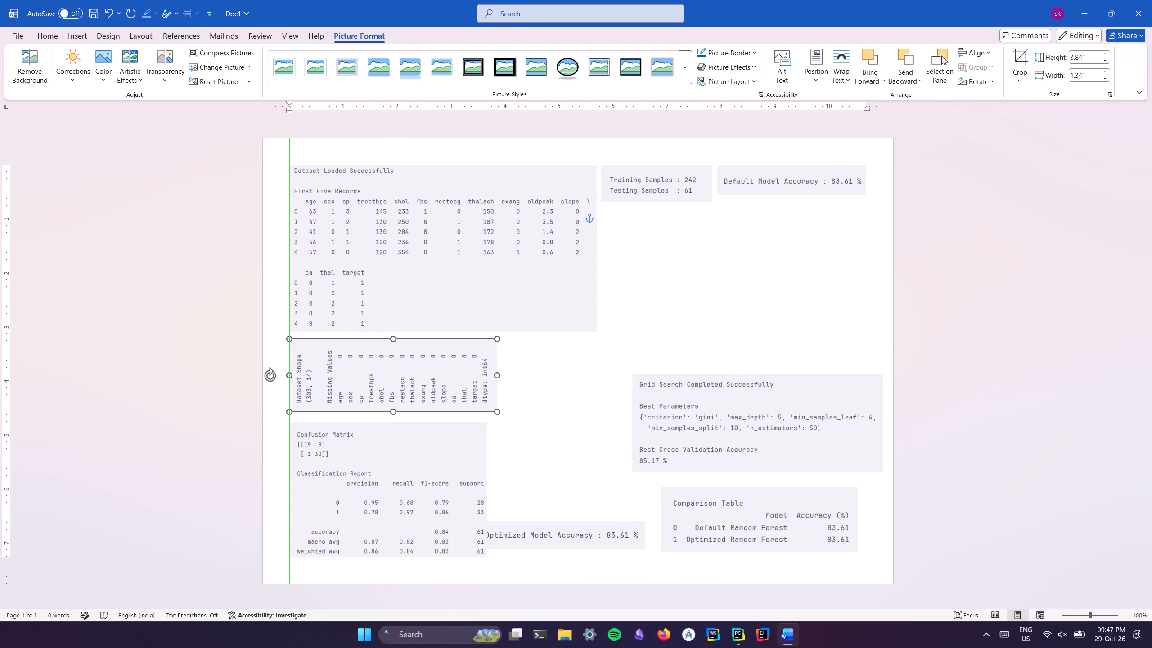
{"action": "left_click_drag", "start_coordinate": [450, 367], "coordinate": [449, 364]}
Enlarge the Classification Report picture to about the width of Dataset Shape, keeping it in the lower-left margin corner.
{"action": "left_click", "coordinate": [456, 463]}
{"action": "left_click_drag", "start_coordinate": [436, 477], "coordinate": [436, 468]}
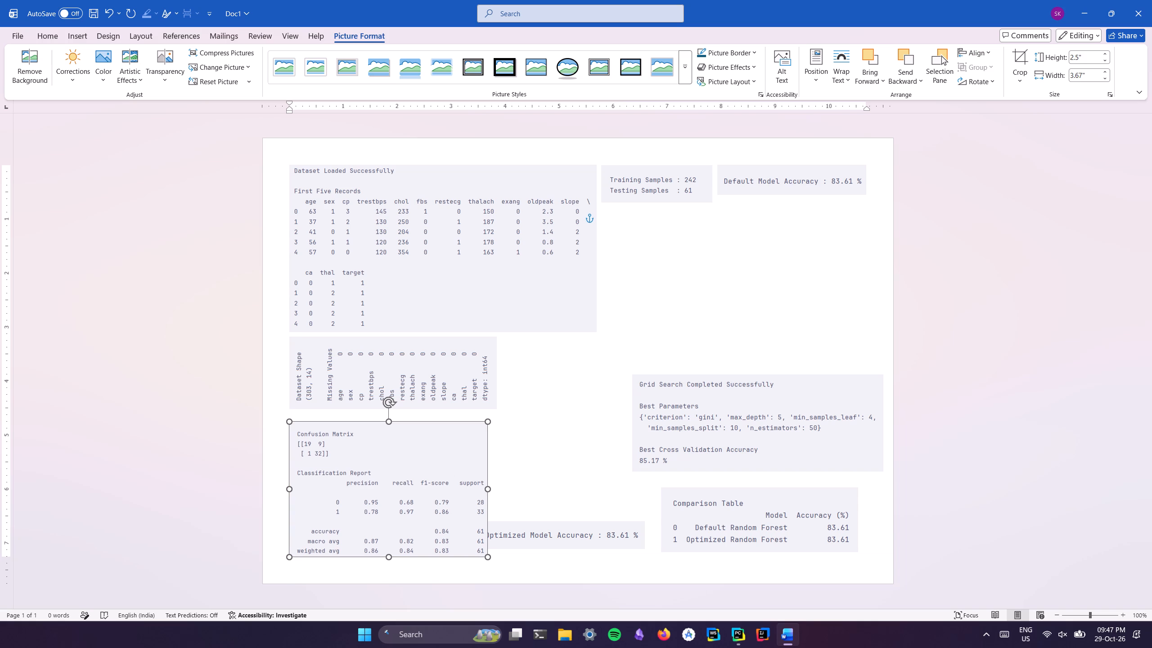
{"action": "left_click_drag", "start_coordinate": [486, 423], "coordinate": [490, 415]}
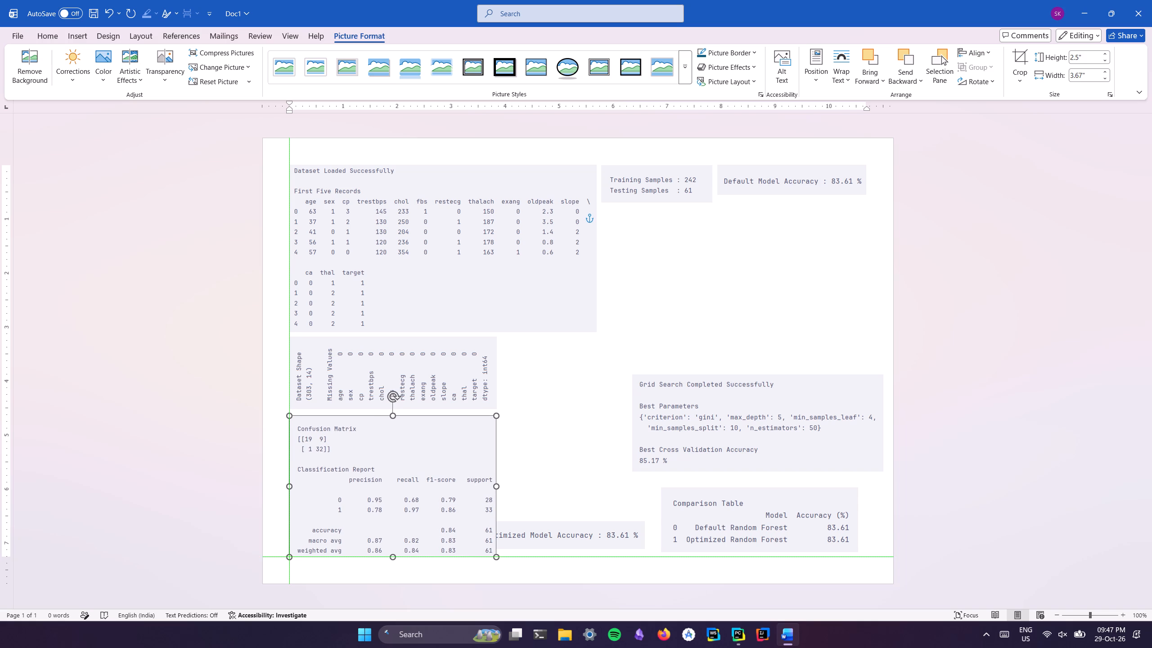
{"action": "left_click_drag", "start_coordinate": [490, 415], "coordinate": [486, 416]}
Move the Grid Search picture directly beneath Training Samples, with their left edges aligned.
{"action": "left_click", "coordinate": [690, 414]}
{"action": "left_click_drag", "start_coordinate": [716, 417], "coordinate": [716, 401]}
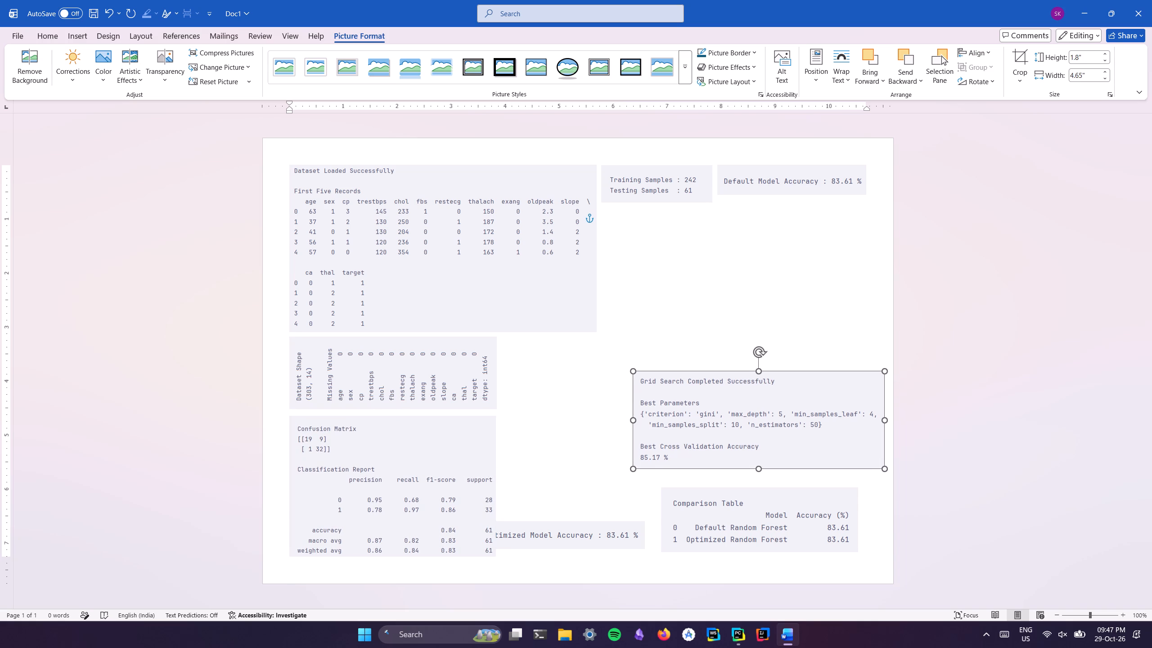
{"action": "left_click_drag", "start_coordinate": [716, 401], "coordinate": [687, 251]}
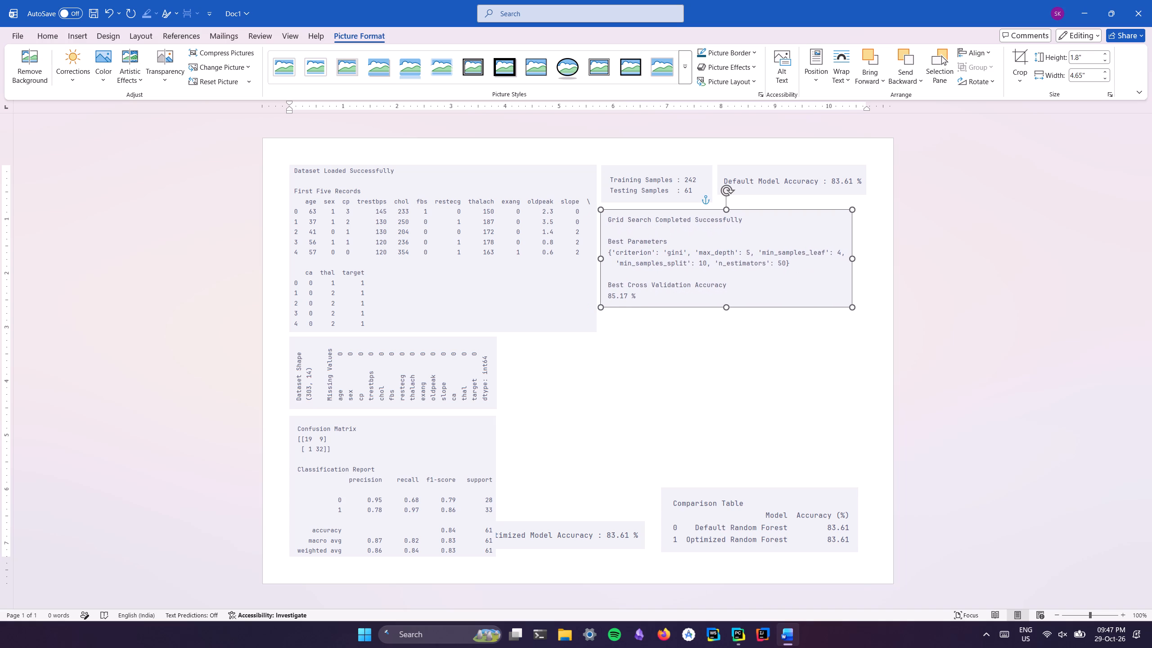
{"action": "left_click_drag", "start_coordinate": [687, 251], "coordinate": [686, 255]}
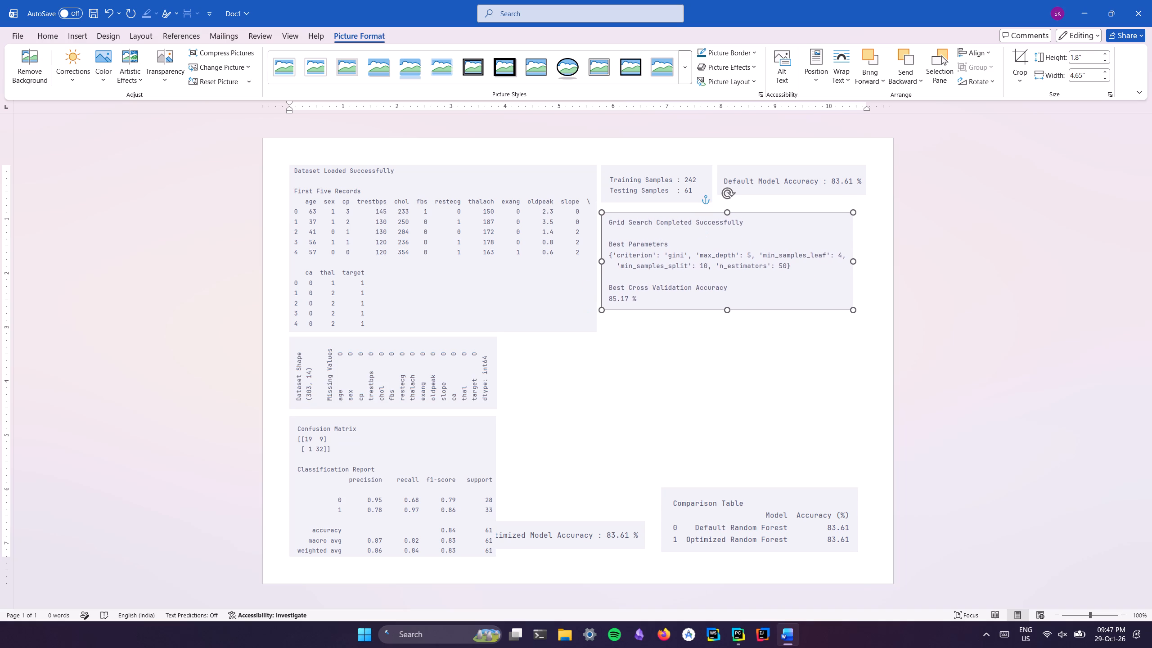
{"action": "left_click_drag", "start_coordinate": [686, 255], "coordinate": [685, 252]}
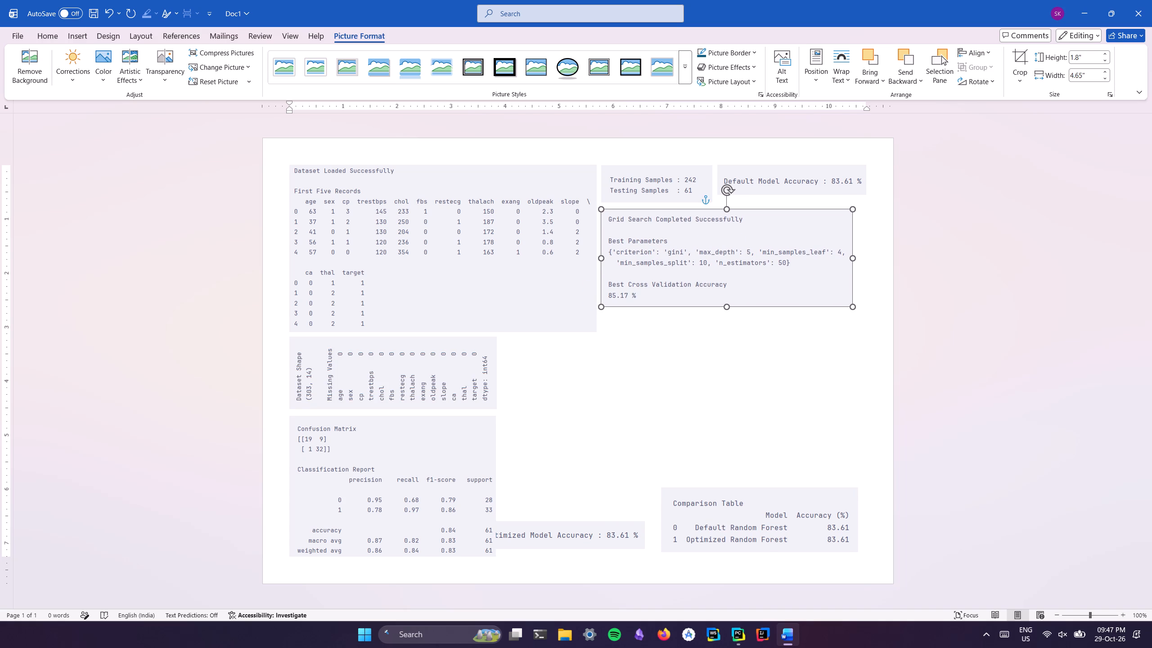
{"action": "left_click_drag", "start_coordinate": [685, 252], "coordinate": [686, 249]}
Move the Optimized Model Accuracy picture directly beneath the Grid Search picture and align their left edges.
{"action": "left_click", "coordinate": [566, 530]}
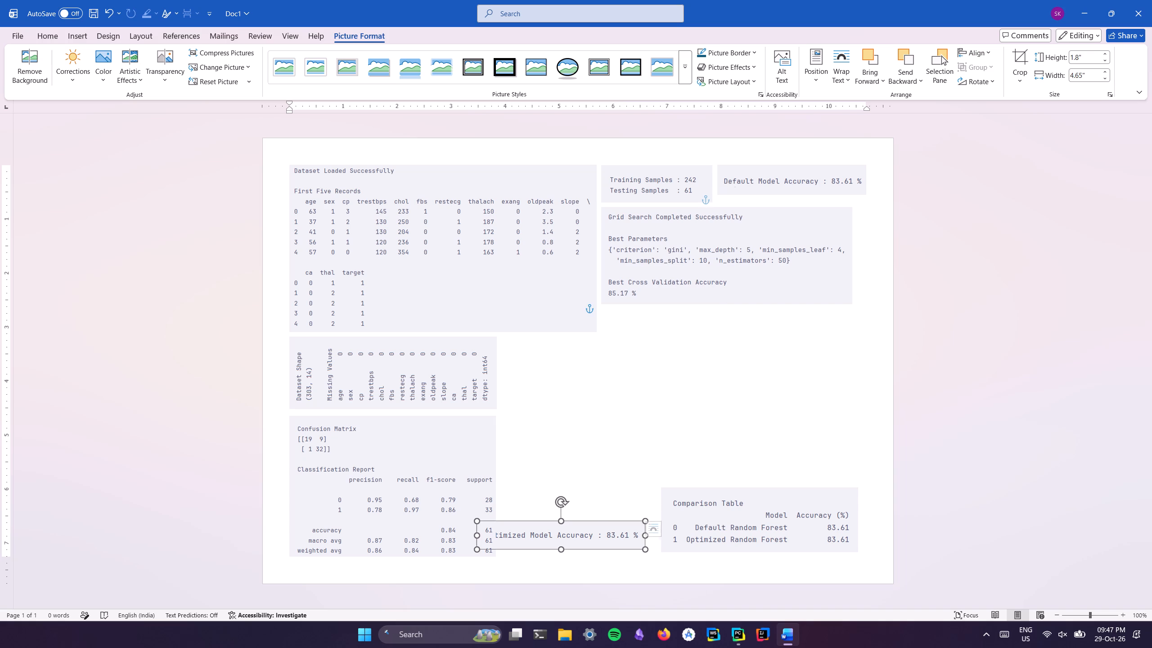
{"action": "left_click_drag", "start_coordinate": [562, 535], "coordinate": [688, 326]}
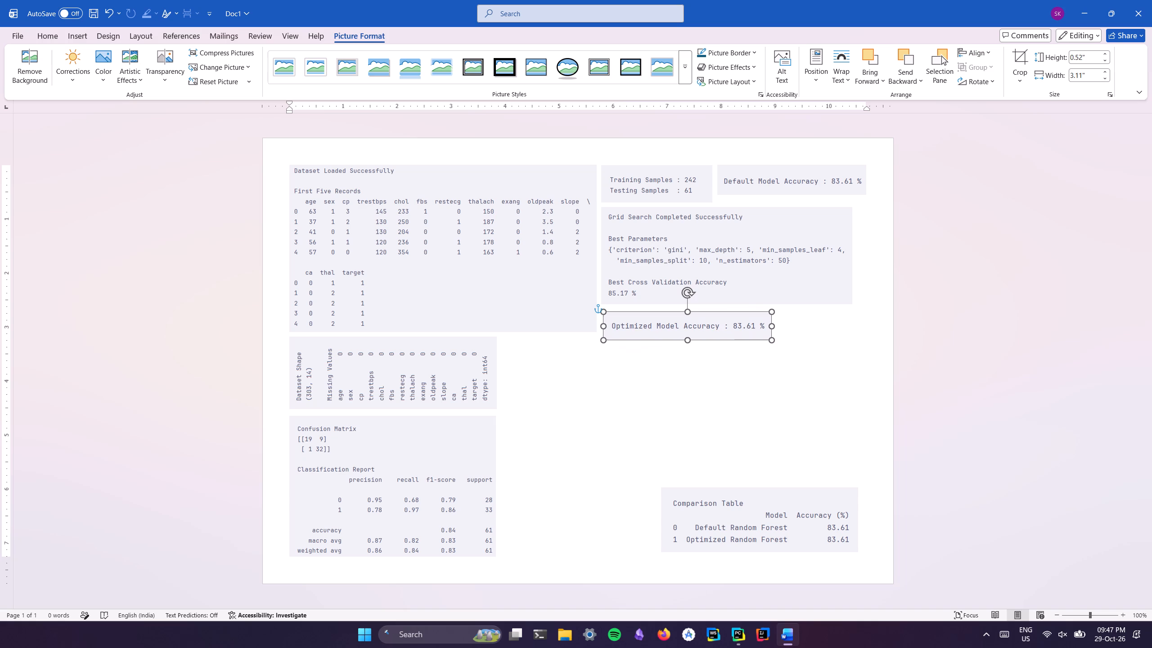
{"action": "left_click_drag", "start_coordinate": [688, 326], "coordinate": [688, 323]}
{"action": "left_click", "coordinate": [688, 413]}
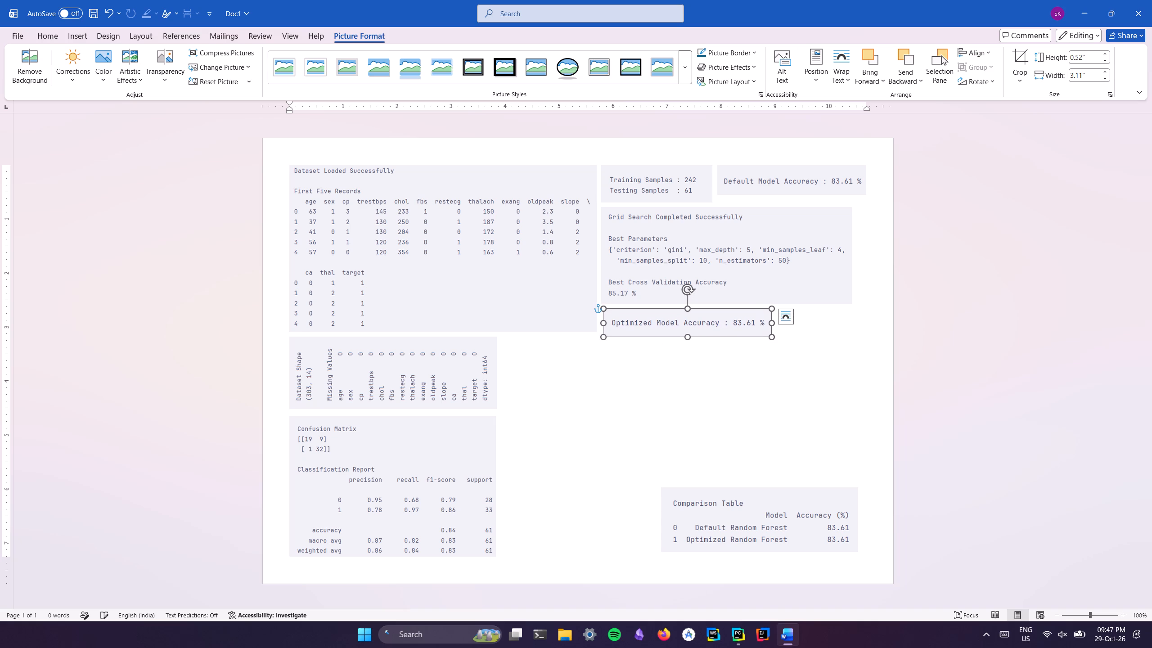
{"action": "left_click", "coordinate": [788, 315]}
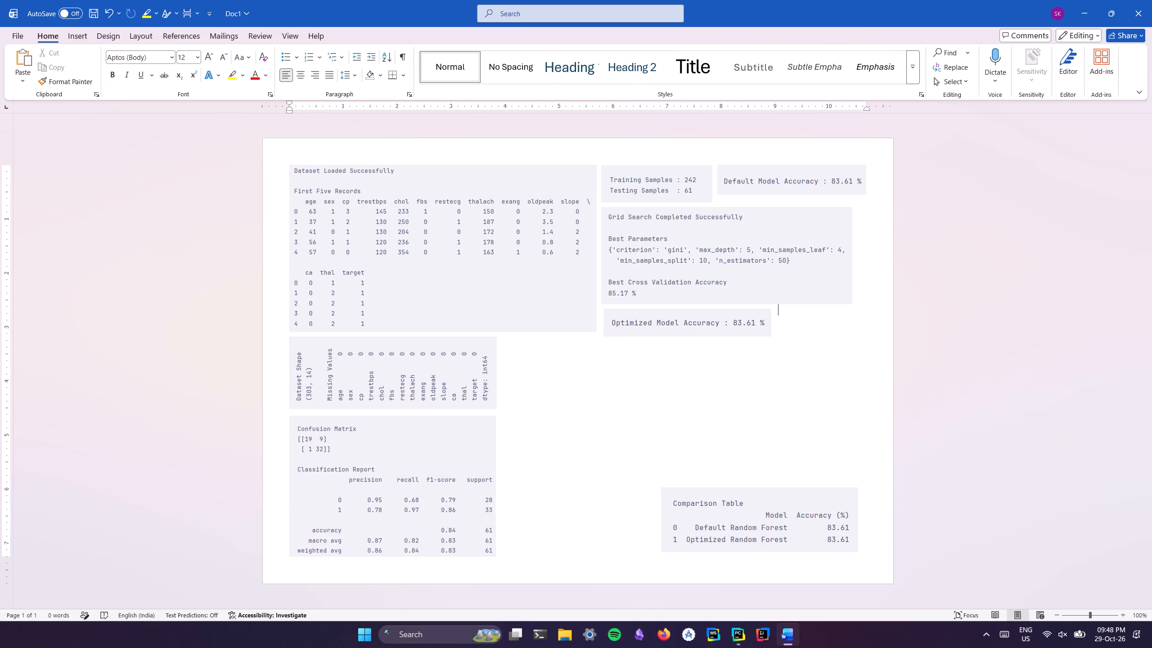
{"action": "left_click", "coordinate": [727, 326]}
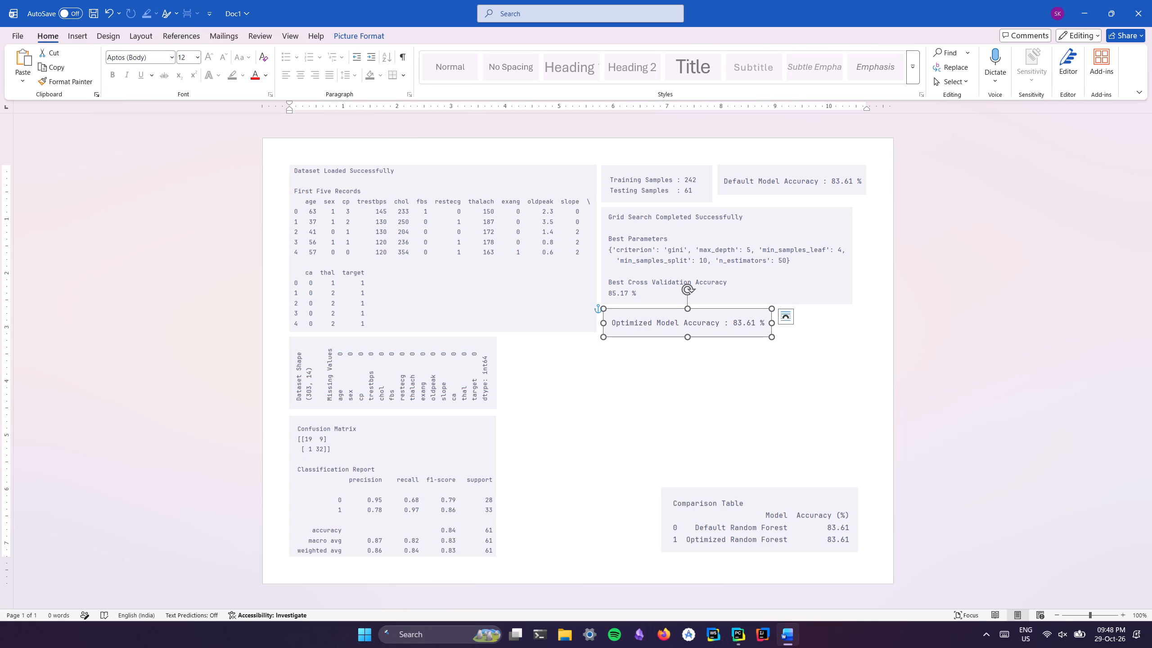
{"action": "key", "text": "Left"}
{"action": "key", "text": "Left"}
{"action": "key", "text": "Left"}
{"action": "key", "text": "Left"}
{"action": "key", "text": "Up"}
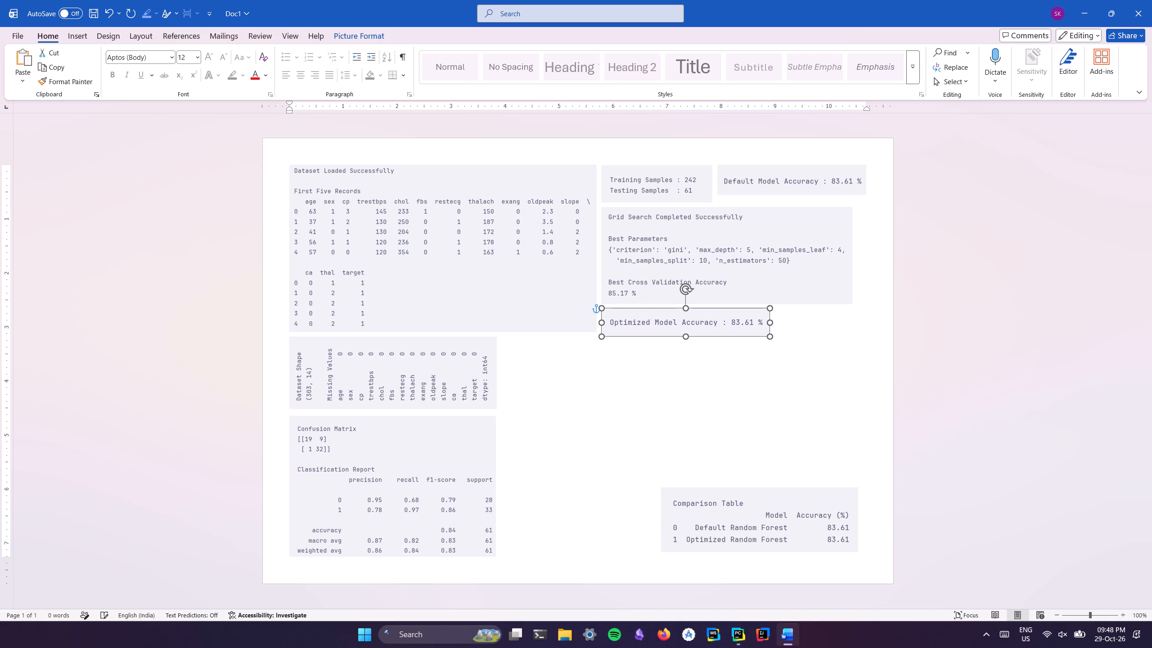
{"action": "key", "text": "Up"}
Nudge the Grid Search picture up to close the gap beneath Training Samples.
{"action": "left_click", "coordinate": [729, 236]}
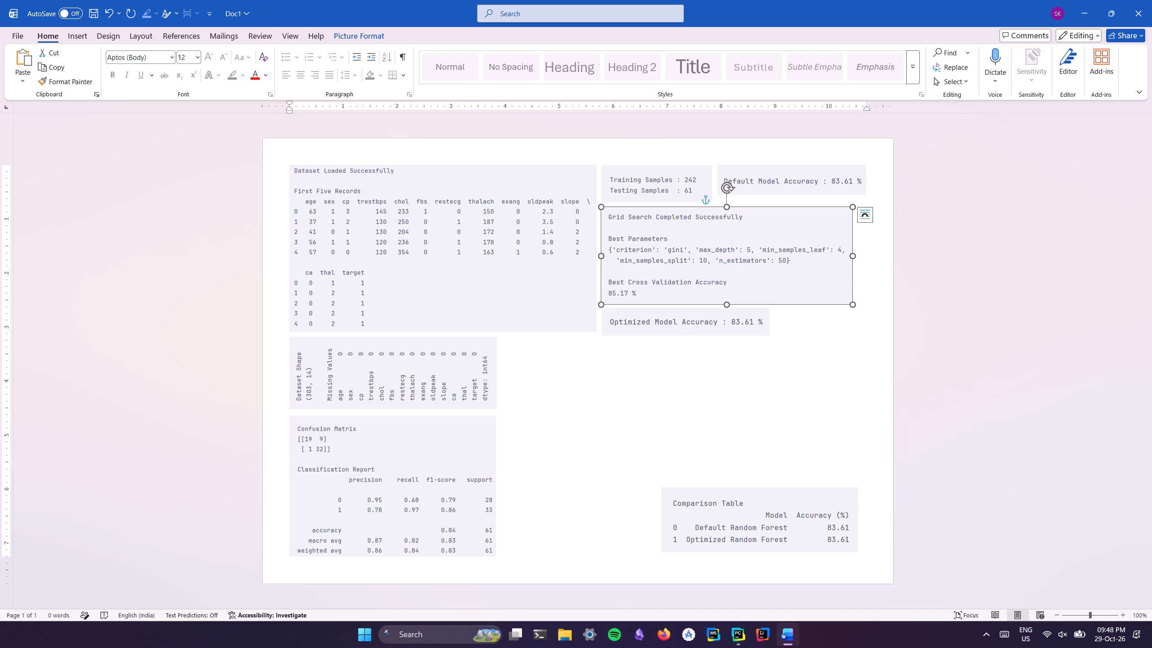
{"action": "key", "text": "Up"}
{"action": "key", "text": "Up"}
{"action": "key", "text": "Up"}
{"action": "key", "text": "Up"}
{"action": "key", "text": "Up"}
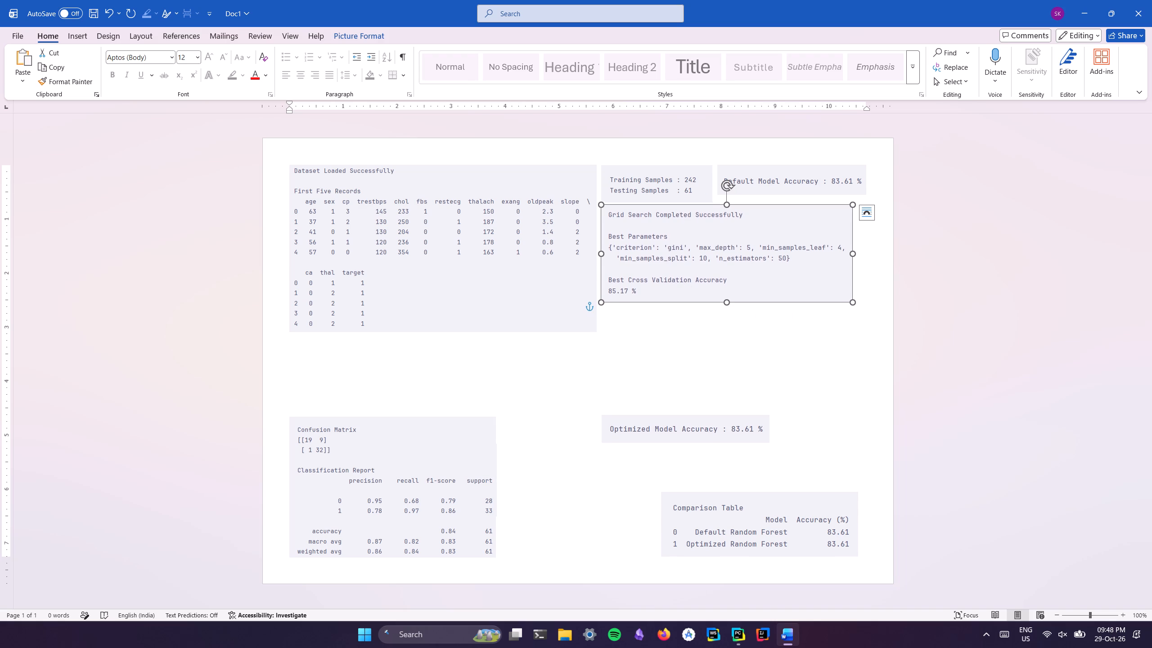
Nudge the displaced Optimized Model Accuracy picture back up until it sits just beneath the Grid Search picture.
{"action": "left_click", "coordinate": [675, 429]}
{"action": "key", "text": "Up"}
{"action": "key", "text": "Up"}
{"action": "key", "text": "Up"}
{"action": "key", "text": "Up"}
{"action": "key", "text": "Up"}
{"action": "key", "text": "Up"}
{"action": "key", "text": "Up"}
{"action": "key", "text": "Up"}
{"action": "key", "text": "Up"}
{"action": "key", "text": "Up"}
{"action": "key", "text": "Up"}
{"action": "key", "text": "Up"}
{"action": "key", "text": "Up"}
{"action": "key", "text": "Up"}
{"action": "key", "text": "Up"}
{"action": "key", "text": "Up"}
{"action": "key", "text": "Up"}
{"action": "key", "text": "Up"}
{"action": "key", "text": "Up"}
{"action": "key", "text": "Up"}
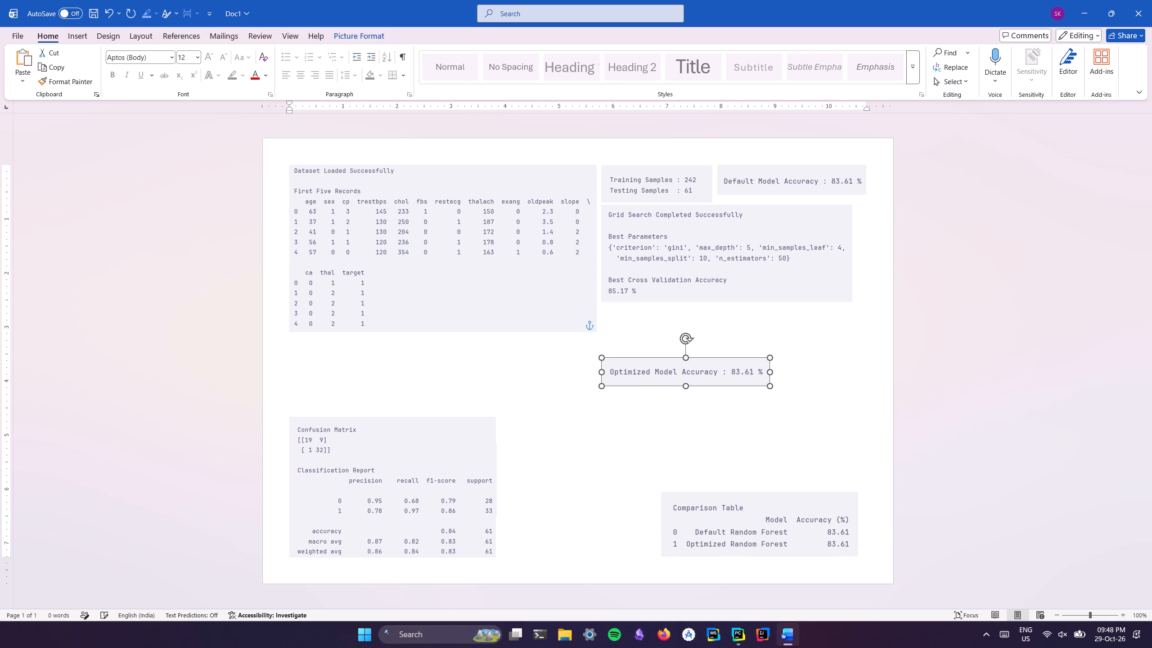
{"action": "key", "text": "Up"}
{"action": "key", "text": "Up"}
{"action": "key", "text": "Up"}
{"action": "key", "text": "Up"}
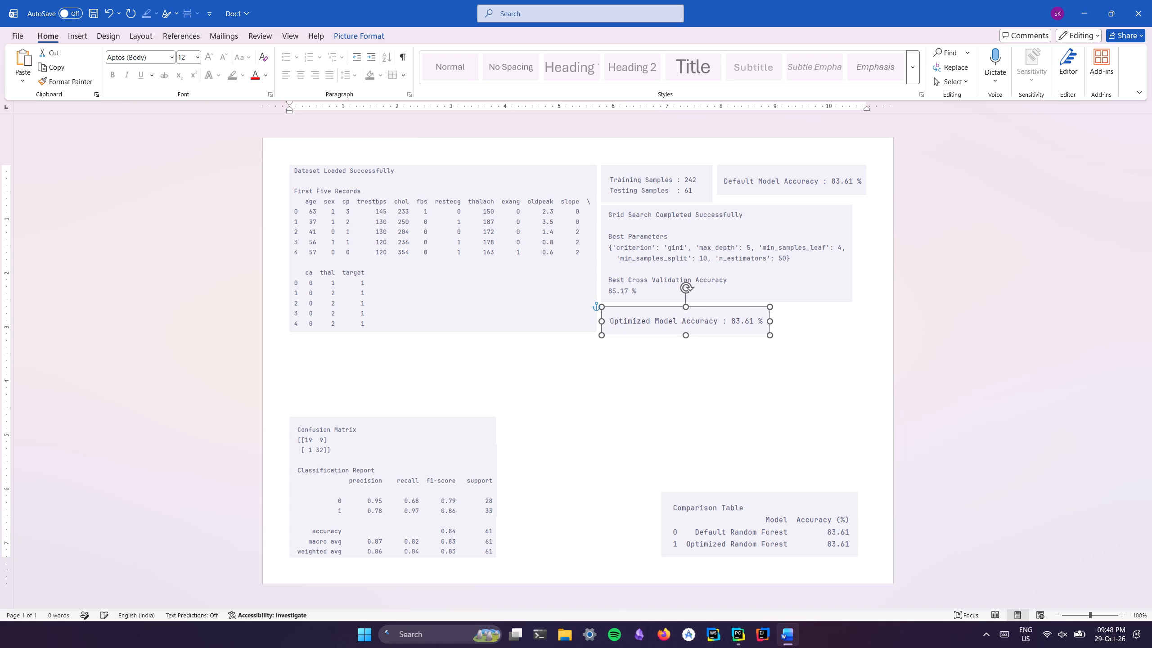
{"action": "key", "text": "Up"}
{"action": "key", "text": "Up"}
{"action": "key", "text": "Up"}
{"action": "key", "text": "Up"}
{"action": "key", "text": "Up"}
{"action": "key", "text": "Up"}
{"action": "key", "text": "Up"}
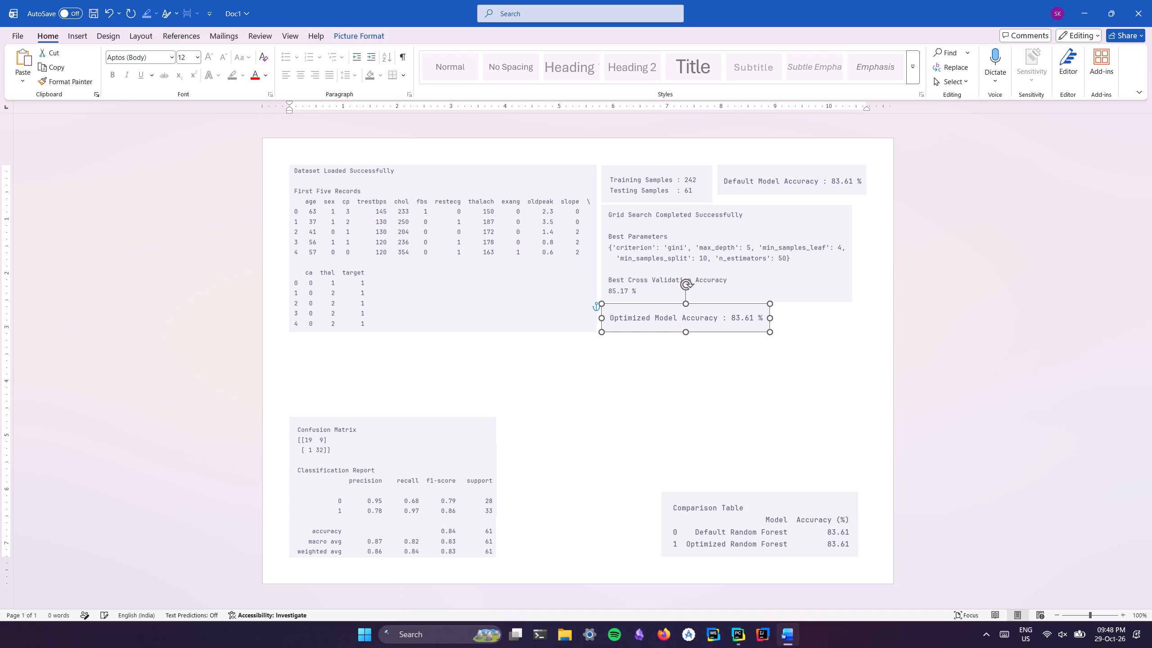
Shift the Classification Report picture about 2" right along the bottom margin to uncover the Dataset Shape picture.
{"action": "left_click", "coordinate": [417, 439]}
{"action": "scroll", "coordinate": [448, 454], "scroll_direction": "down", "scroll_amount": 8}
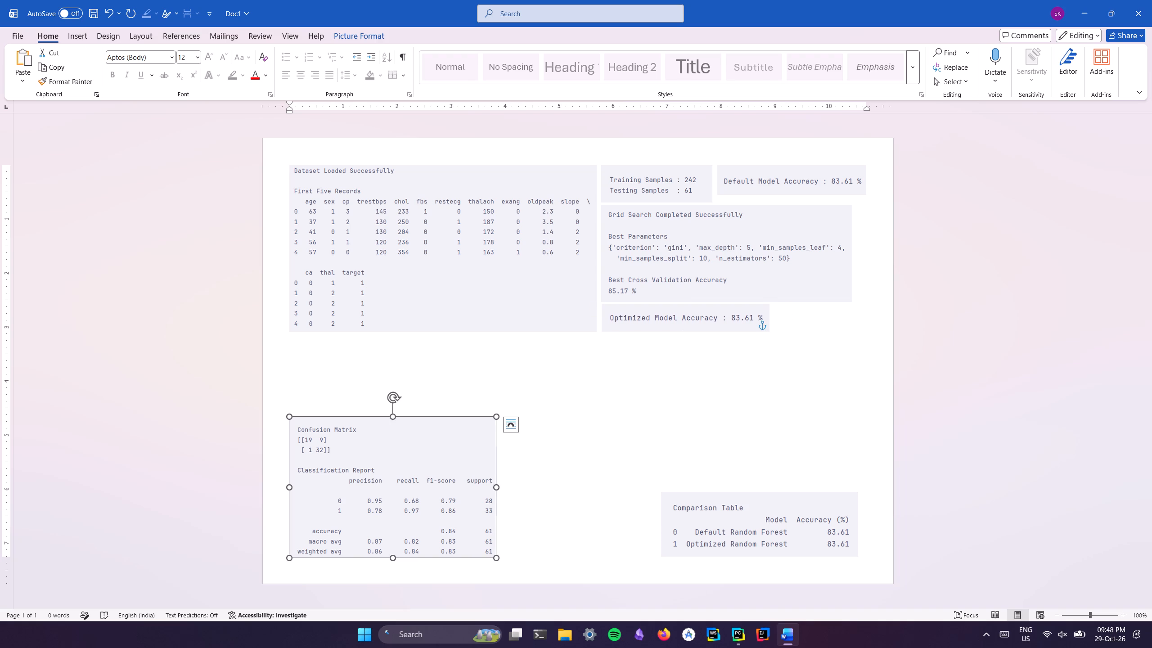
{"action": "scroll", "coordinate": [594, 445], "scroll_direction": "down", "scroll_amount": 6}
{"action": "left_click_drag", "start_coordinate": [429, 484], "coordinate": [539, 509]}
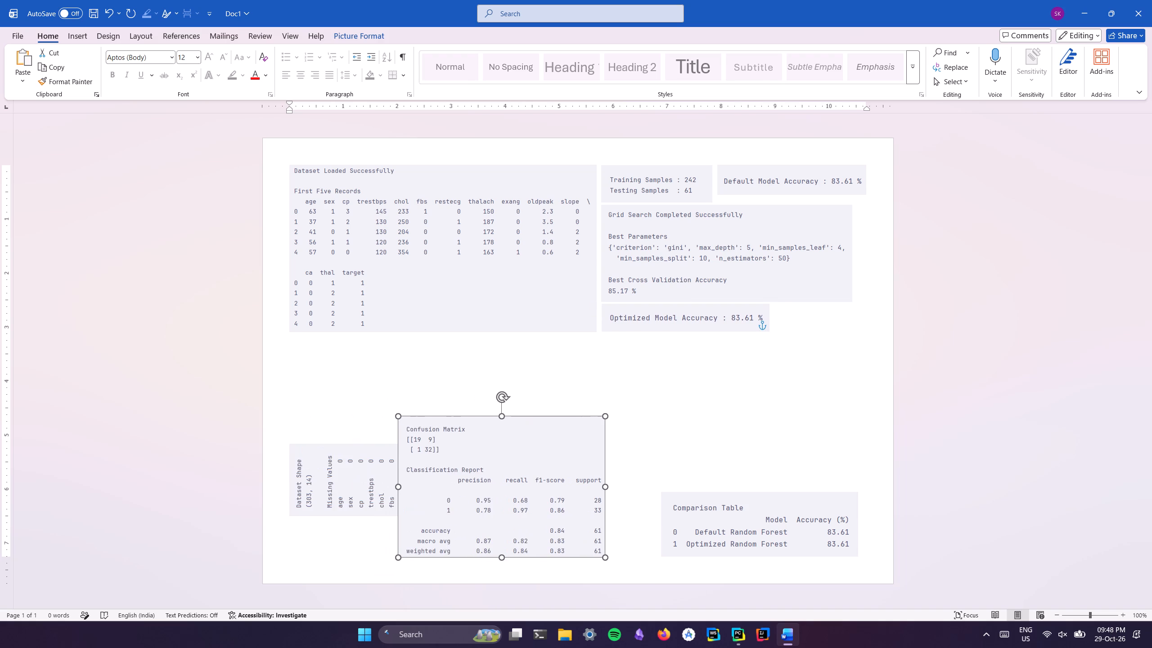
{"action": "left_click_drag", "start_coordinate": [539, 509], "coordinate": [540, 509]}
Nudge the Dataset Shape picture up along the left margin until it sits just beneath the Dataset Loaded picture.
{"action": "left_click", "coordinate": [339, 487]}
{"action": "key", "text": "Up"}
{"action": "key", "text": "Up"}
{"action": "key", "text": "Up"}
{"action": "key", "text": "Up"}
{"action": "key", "text": "Up"}
{"action": "key", "text": "Up"}
{"action": "key", "text": "Up"}
{"action": "key", "text": "Up"}
{"action": "key", "text": "Up"}
{"action": "key", "text": "Up"}
{"action": "key", "text": "Up"}
{"action": "key", "text": "Up"}
{"action": "key", "text": "Up"}
{"action": "key", "text": "Up"}
{"action": "key", "text": "Up"}
{"action": "key", "text": "Up"}
{"action": "key", "text": "Up"}
{"action": "key", "text": "Up"}
{"action": "key", "text": "Up"}
{"action": "key", "text": "Up"}
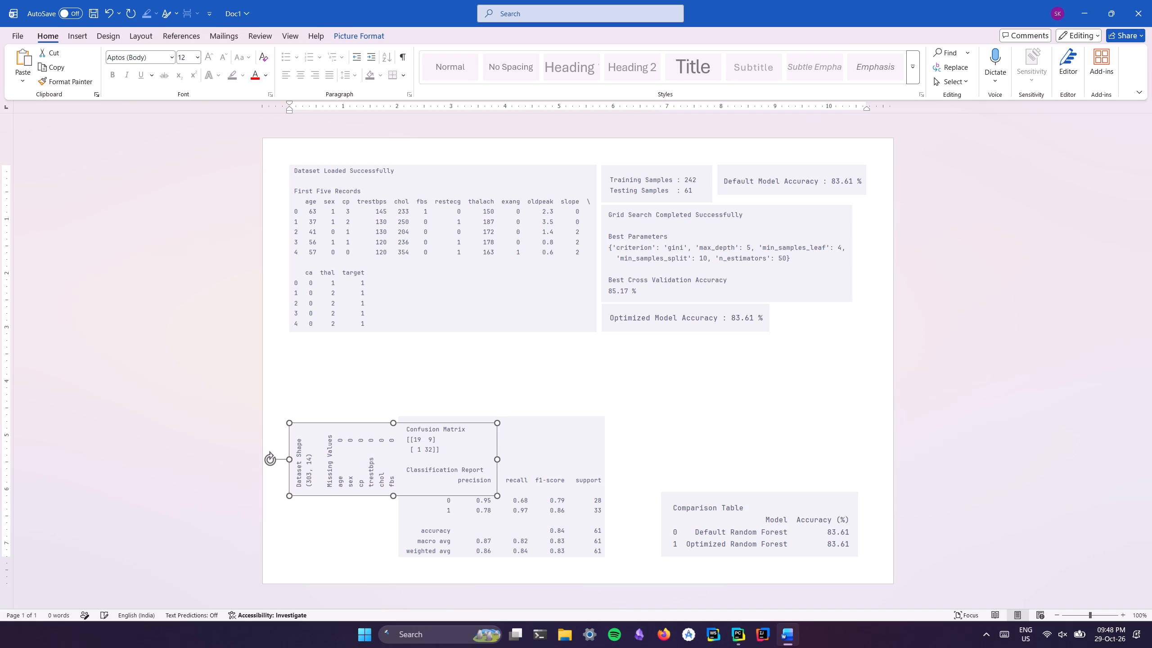
{"action": "key", "text": "Up"}
{"action": "key", "text": "Up"}
{"action": "key", "text": "Up"}
{"action": "key", "text": "Up"}
{"action": "key", "text": "Up"}
{"action": "key", "text": "Up"}
{"action": "key", "text": "Up"}
{"action": "key", "text": "Up"}
{"action": "key", "text": "Up"}
{"action": "key", "text": "Up"}
{"action": "key", "text": "Up"}
{"action": "key", "text": "Up"}
{"action": "key", "text": "Up"}
{"action": "key", "text": "Up"}
{"action": "key", "text": "Up"}
{"action": "key", "text": "Up"}
{"action": "key", "text": "Up"}
{"action": "key", "text": "Up"}
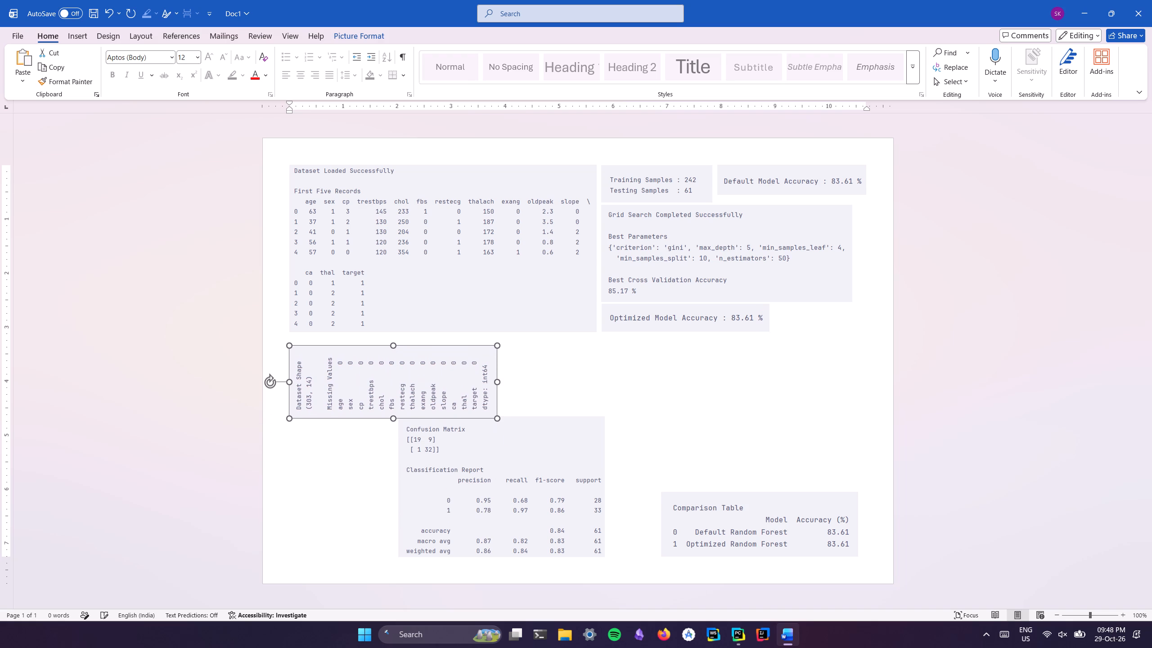
{"action": "key", "text": "Down"}
{"action": "key", "text": "Down"}
{"action": "key", "text": "Down"}
{"action": "key", "text": "Down"}
{"action": "key", "text": "Down"}
{"action": "key", "text": "Down"}
{"action": "key", "text": "Down"}
{"action": "key", "text": "Down"}
{"action": "key", "text": "Down"}
{"action": "key", "text": "Down"}
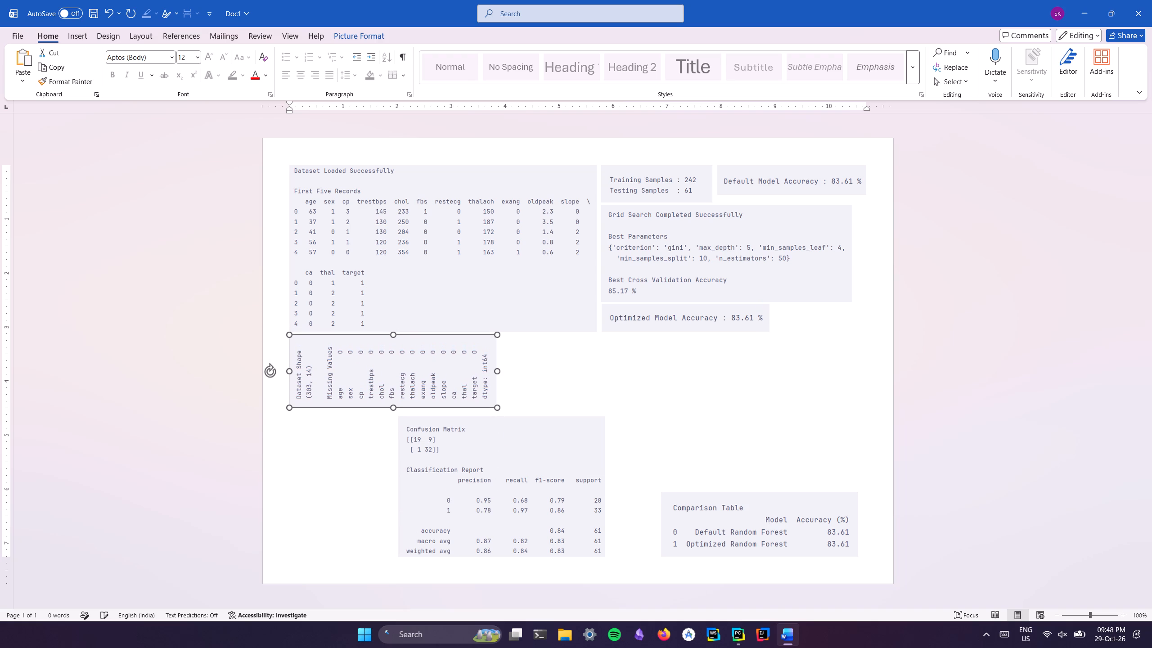
{"action": "key", "text": "Down"}
{"action": "key", "text": "Up"}
Move the Classification Report picture about 2" left along the bottom margin until it sits at the left margin beneath the Dataset Shape picture.
{"action": "left_click", "coordinate": [470, 510]}
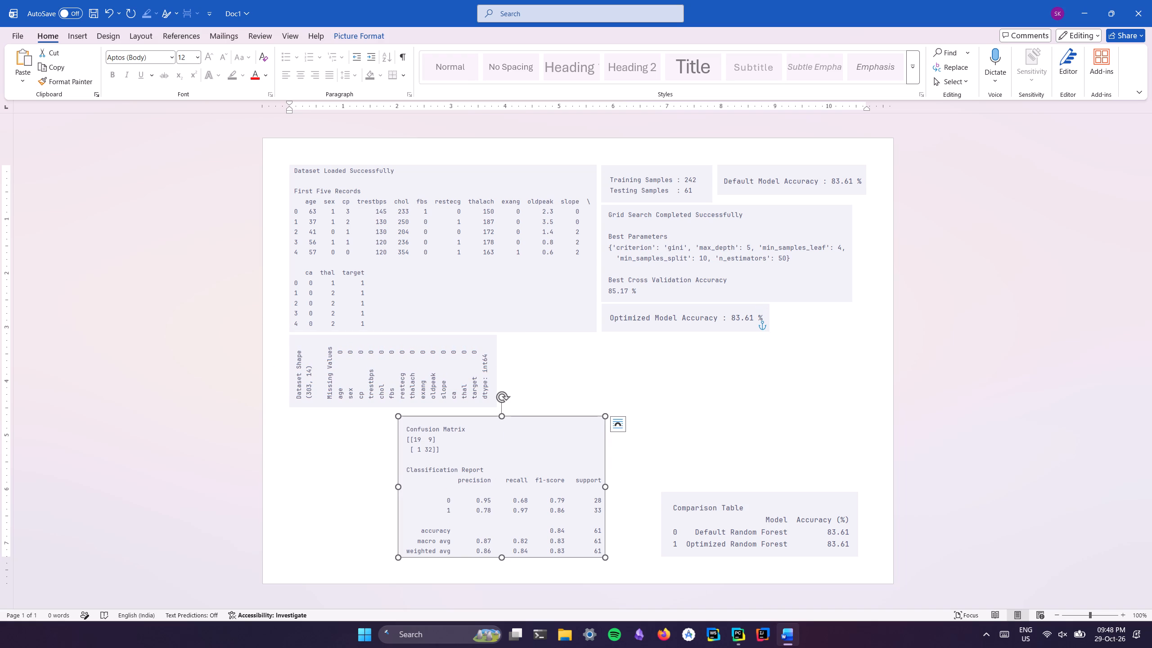
{"action": "key", "text": "Left"}
{"action": "key", "text": "Left"}
{"action": "key", "text": "Left"}
{"action": "key", "text": "Left"}
{"action": "key", "text": "Left"}
{"action": "key", "text": "Left"}
{"action": "key", "text": "Left"}
{"action": "key", "text": "Left"}
{"action": "key", "text": "Left"}
{"action": "key", "text": "Left"}
{"action": "key", "text": "Left"}
{"action": "key", "text": "Left"}
{"action": "key", "text": "Left"}
{"action": "key", "text": "Left"}
{"action": "key", "text": "Left"}
{"action": "key", "text": "Left"}
{"action": "key", "text": "Left"}
{"action": "key", "text": "Left"}
{"action": "key", "text": "Left"}
{"action": "key", "text": "Left"}
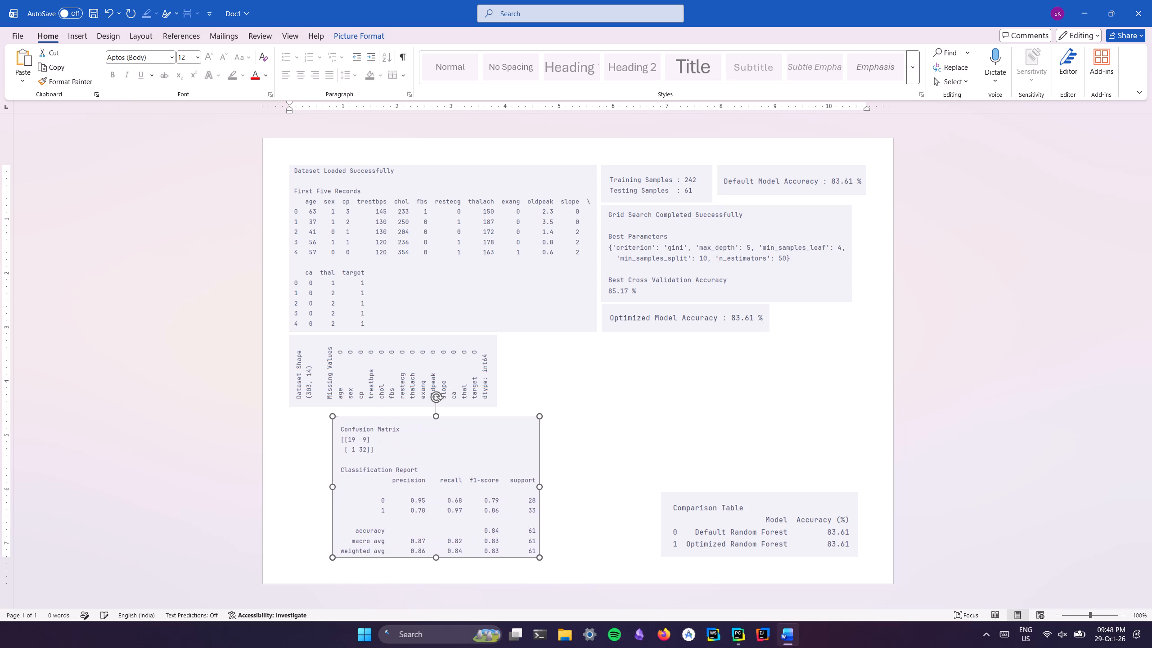
{"action": "left_click_drag", "start_coordinate": [464, 508], "coordinate": [409, 508]}
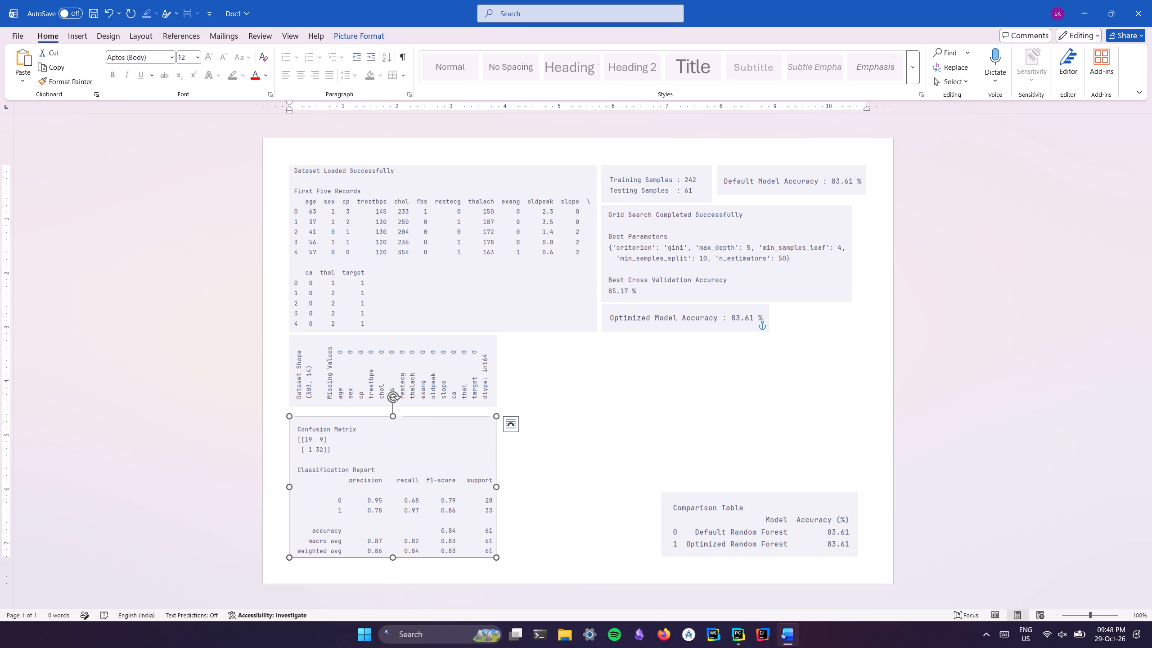
Nudge the Dataset Shape picture slightly down, towards the Classification Report picture.
{"action": "left_click", "coordinate": [461, 369]}
{"action": "key", "text": "Down"}
{"action": "key", "text": "Down"}
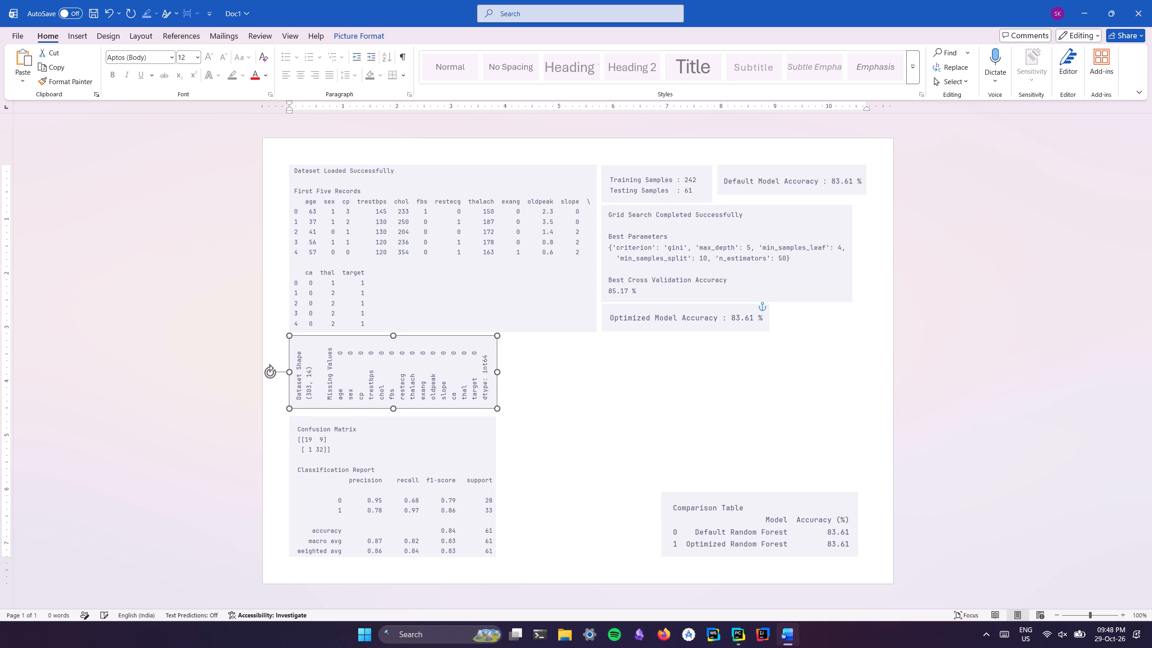
{"action": "key", "text": "Down"}
{"action": "key", "text": "Down"}
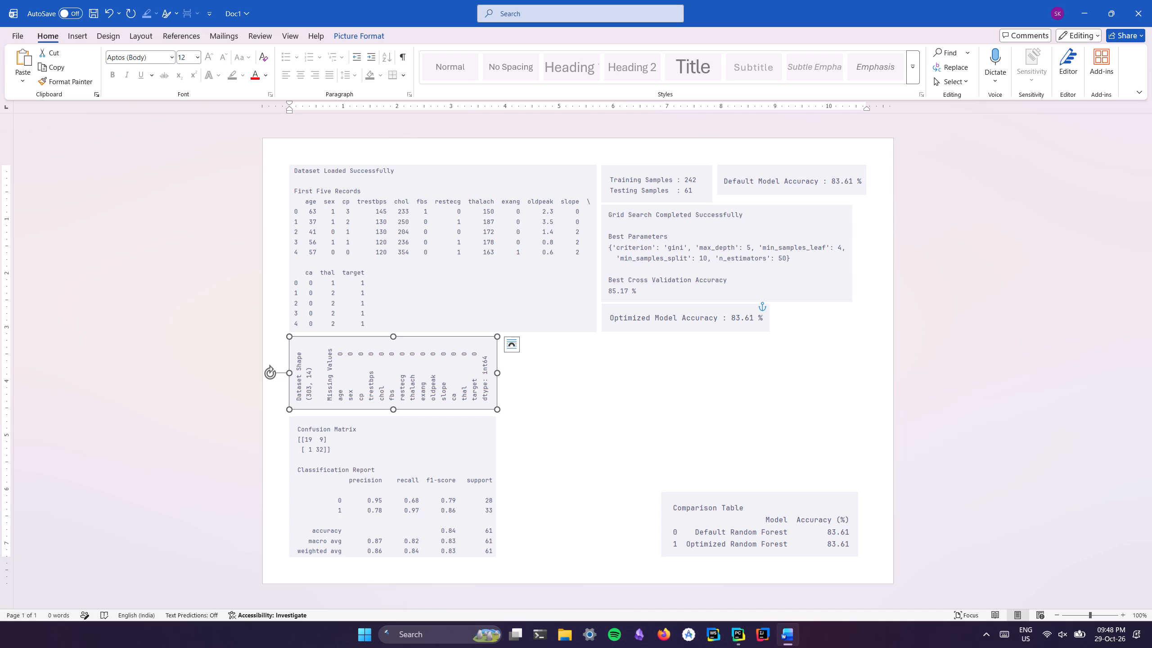
Nudge the Default Model Accuracy picture slightly down so it is vertically centred beside the Training Samples picture.
{"action": "left_click", "coordinate": [805, 219]}
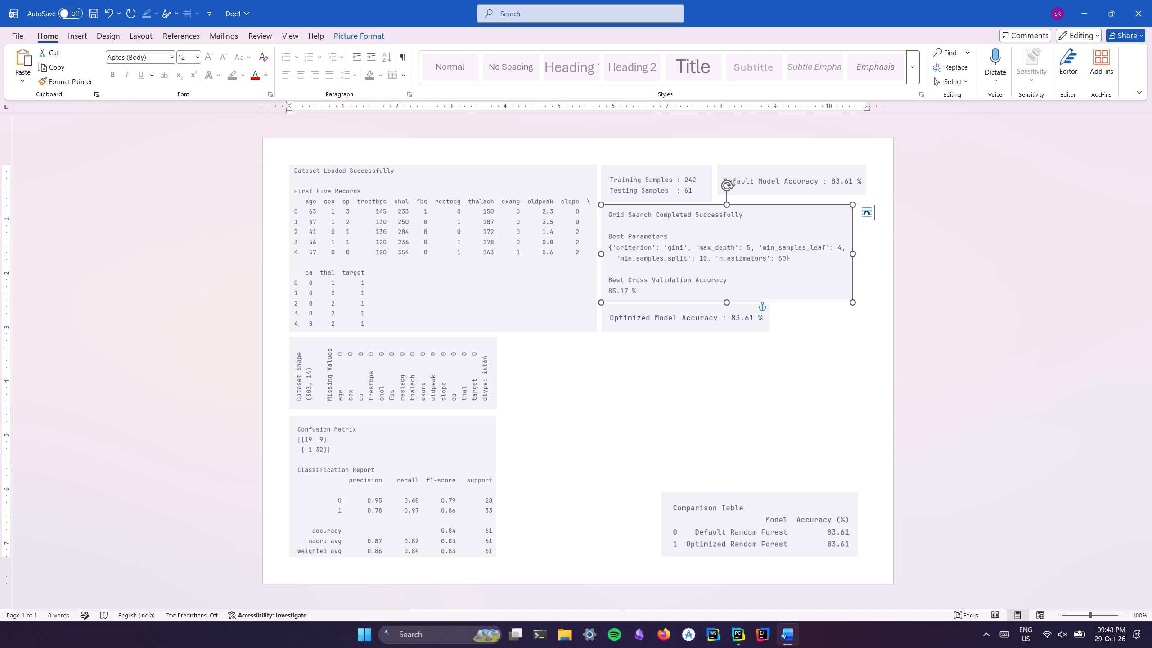
{"action": "left_click", "coordinate": [785, 183]}
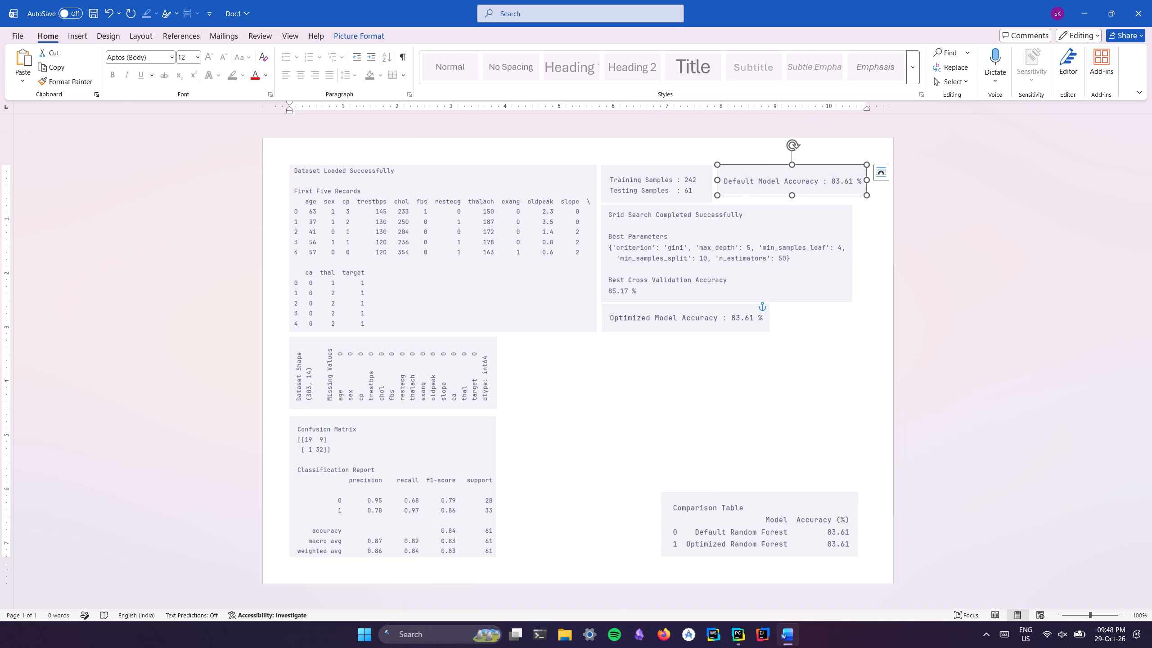
{"action": "key", "text": "ctrl+z"}
{"action": "key", "text": "Down"}
{"action": "key", "text": "Down"}
{"action": "key", "text": "Down"}
{"action": "key", "text": "Down"}
{"action": "key", "text": "Down"}
{"action": "key", "text": "Down"}
{"action": "key", "text": "Down"}
{"action": "key", "text": "Up"}
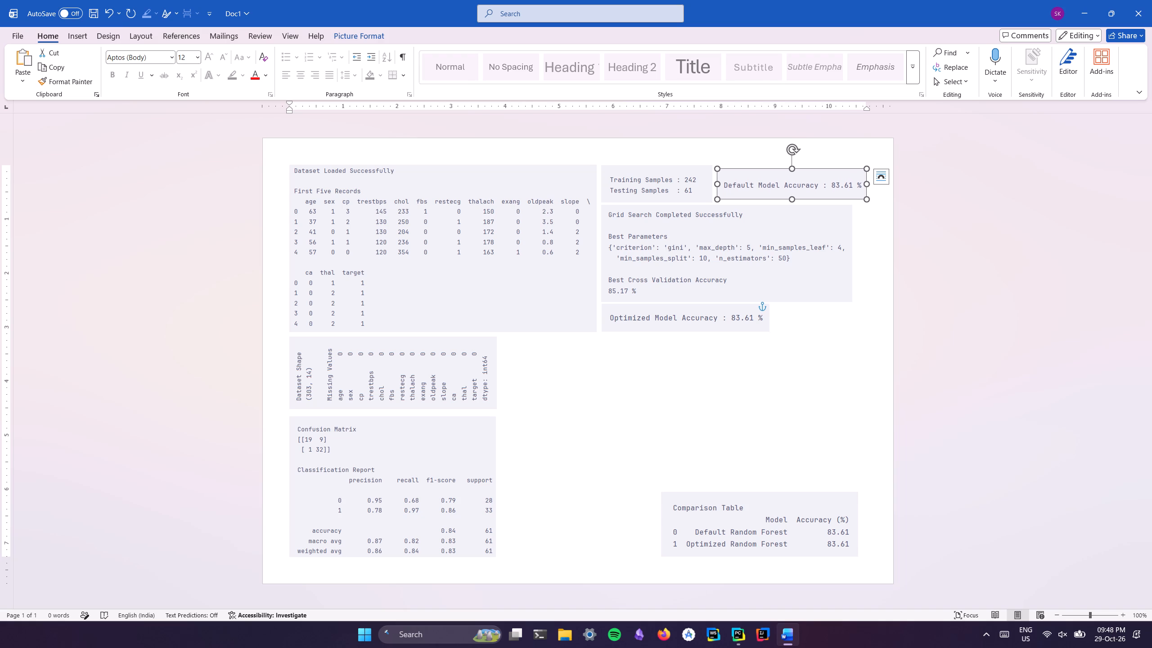
Rotate the Comparison Table picture left 90° and place it just beside the right edge of the Classification Report picture, on the bottom margin.
{"action": "left_click", "coordinate": [804, 529]}
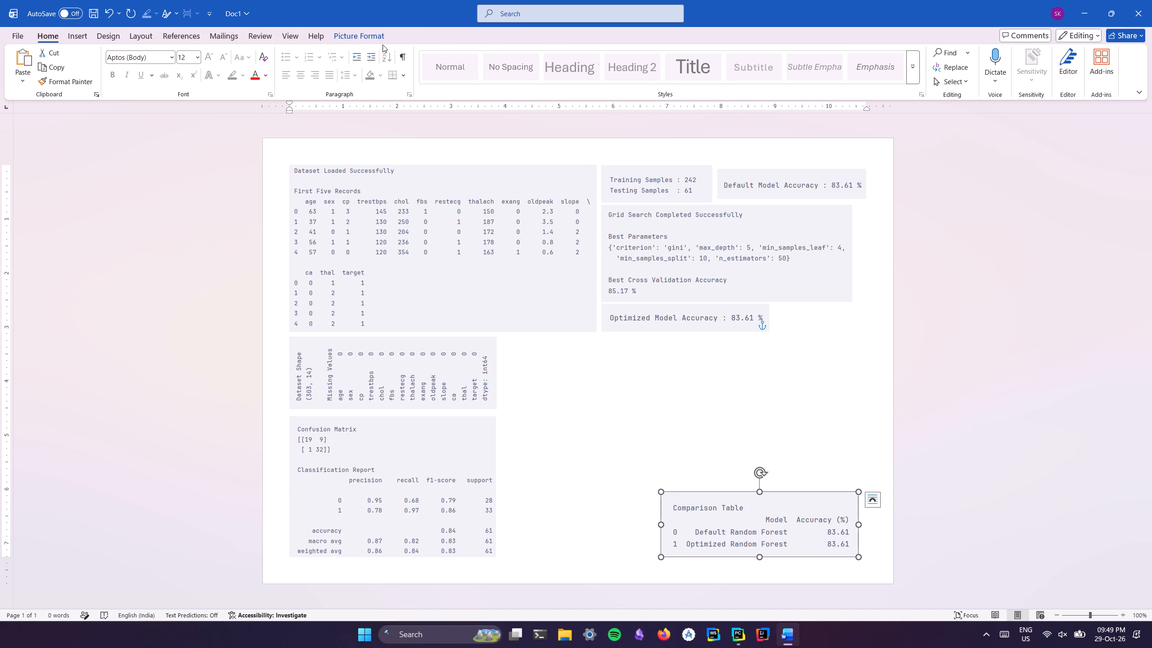
{"action": "left_click", "coordinate": [346, 35]}
{"action": "left_click", "coordinate": [984, 80]}
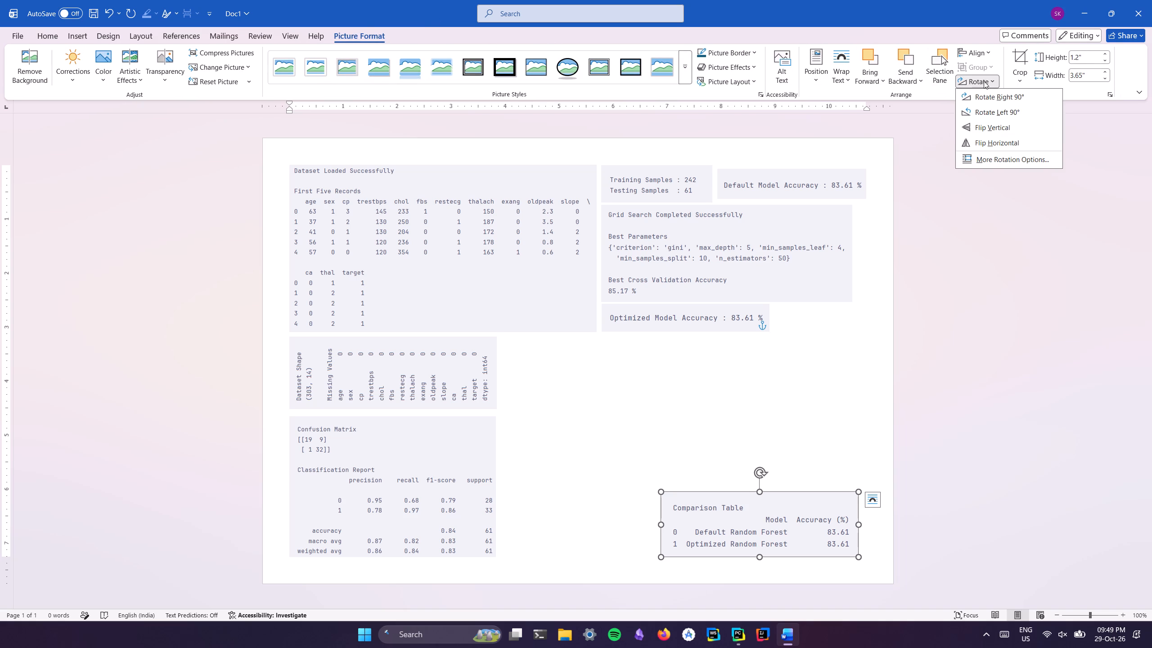
{"action": "left_click", "coordinate": [989, 109]}
{"action": "left_click_drag", "start_coordinate": [751, 431], "coordinate": [750, 432]}
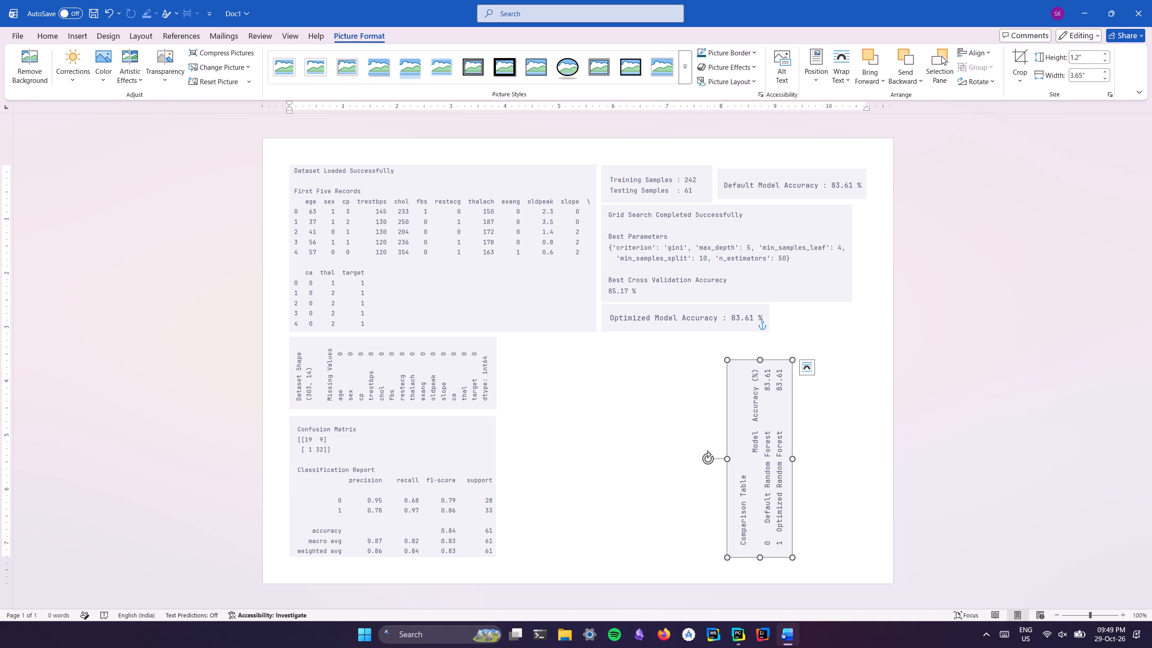
{"action": "left_click_drag", "start_coordinate": [750, 432], "coordinate": [519, 433]}
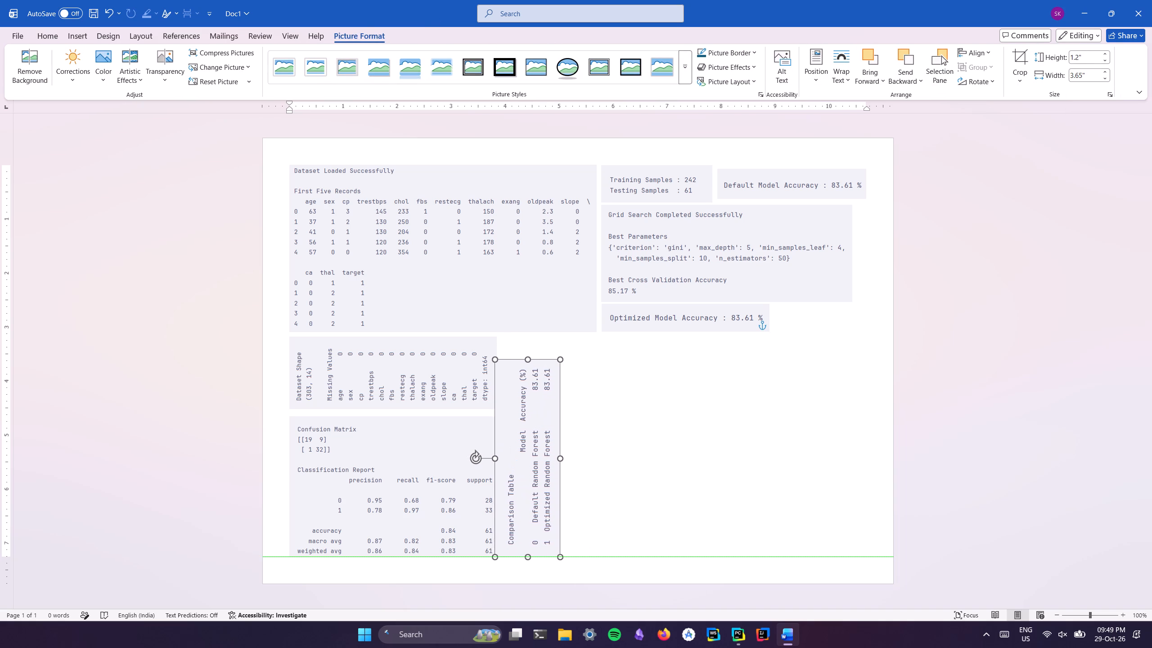
{"action": "left_click_drag", "start_coordinate": [519, 433], "coordinate": [526, 436]}
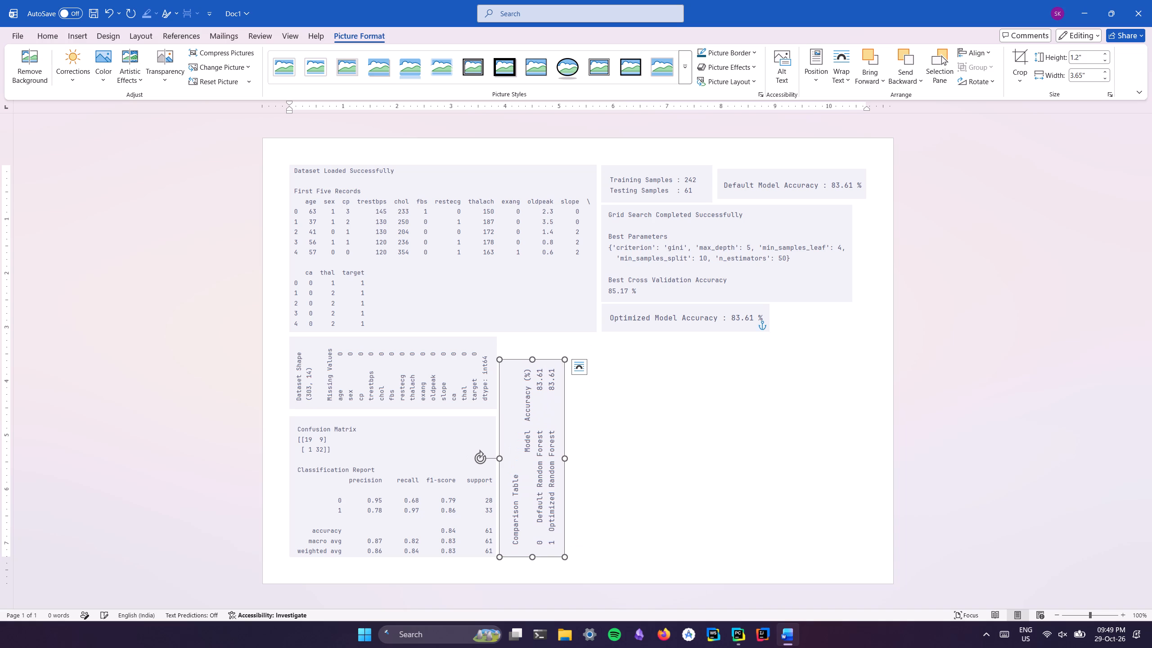
Enlarge the rotated Comparison Table picture proportionally until its upper edge lines up with the top of the Dataset Shape picture.
{"action": "left_click_drag", "start_coordinate": [565, 359], "coordinate": [572, 342]}
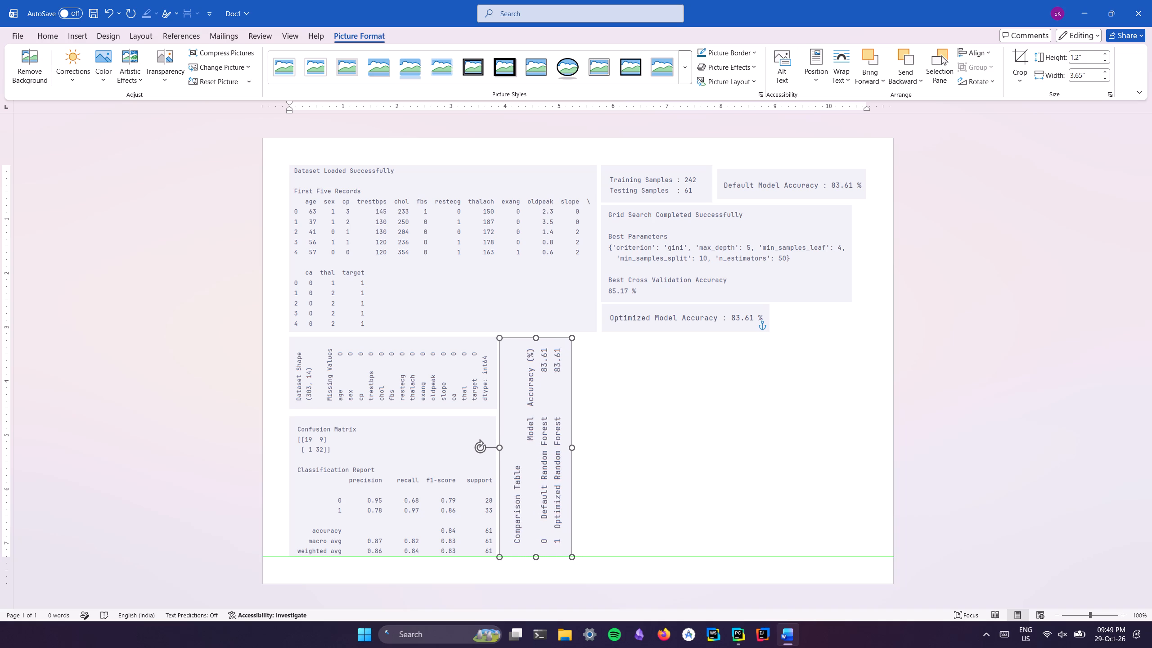
{"action": "left_click_drag", "start_coordinate": [572, 342], "coordinate": [571, 348]}
{"action": "left_click", "coordinate": [593, 421]}
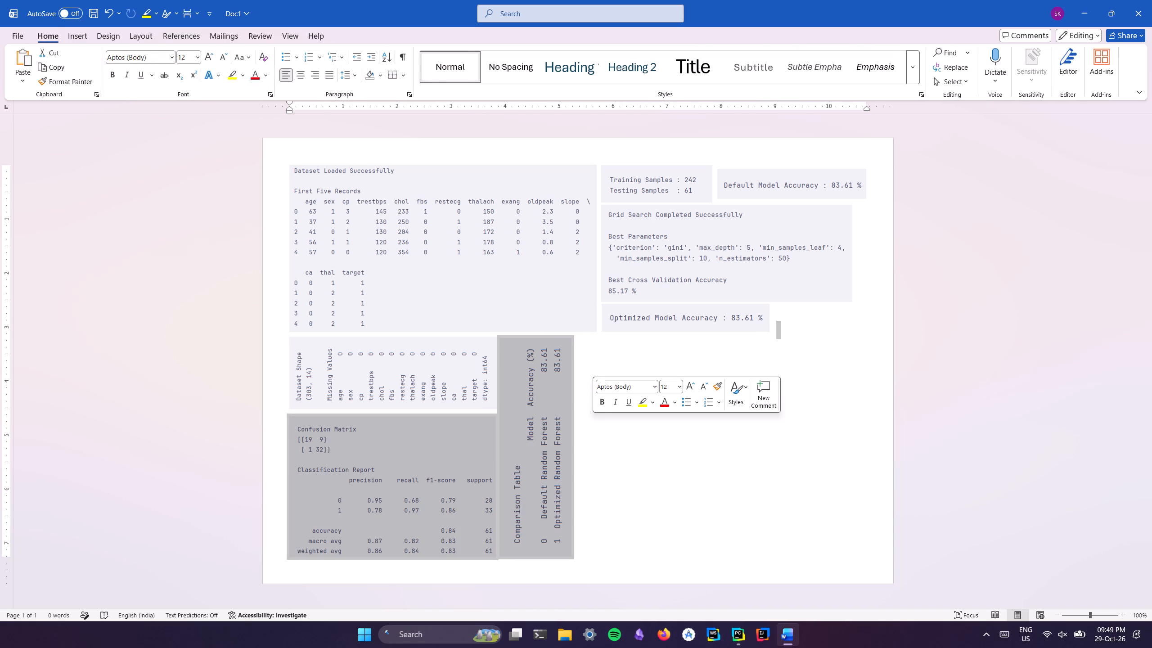
{"action": "left_click", "coordinate": [791, 324]}
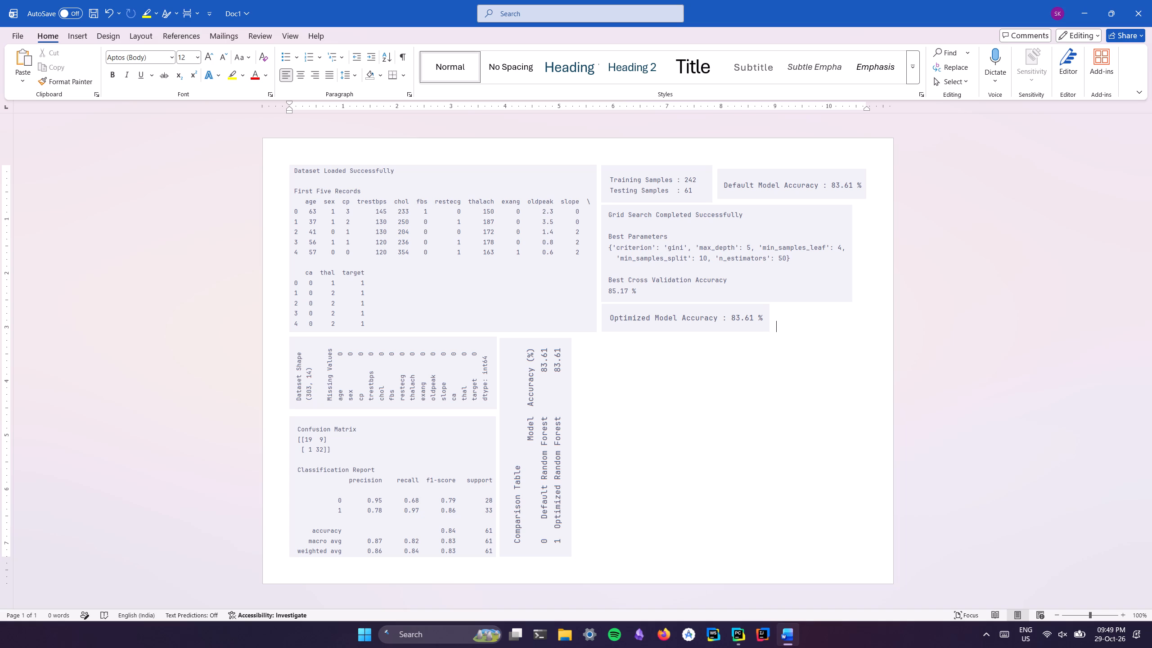
Switch to PyCharm and copy the Confusion Matrix heatmap from program9.ipynb's output.
{"action": "key", "text": "alt+Tab"}
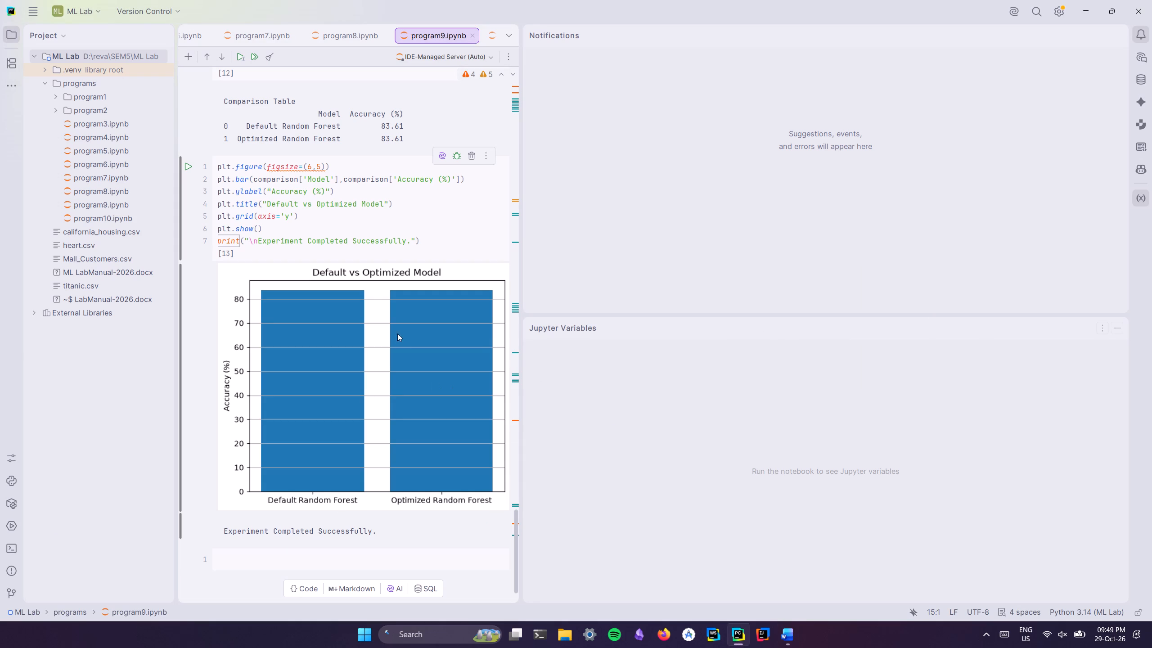
{"action": "scroll", "coordinate": [397, 325], "scroll_direction": "up", "scroll_amount": 11}
{"action": "right_click", "coordinate": [342, 222]}
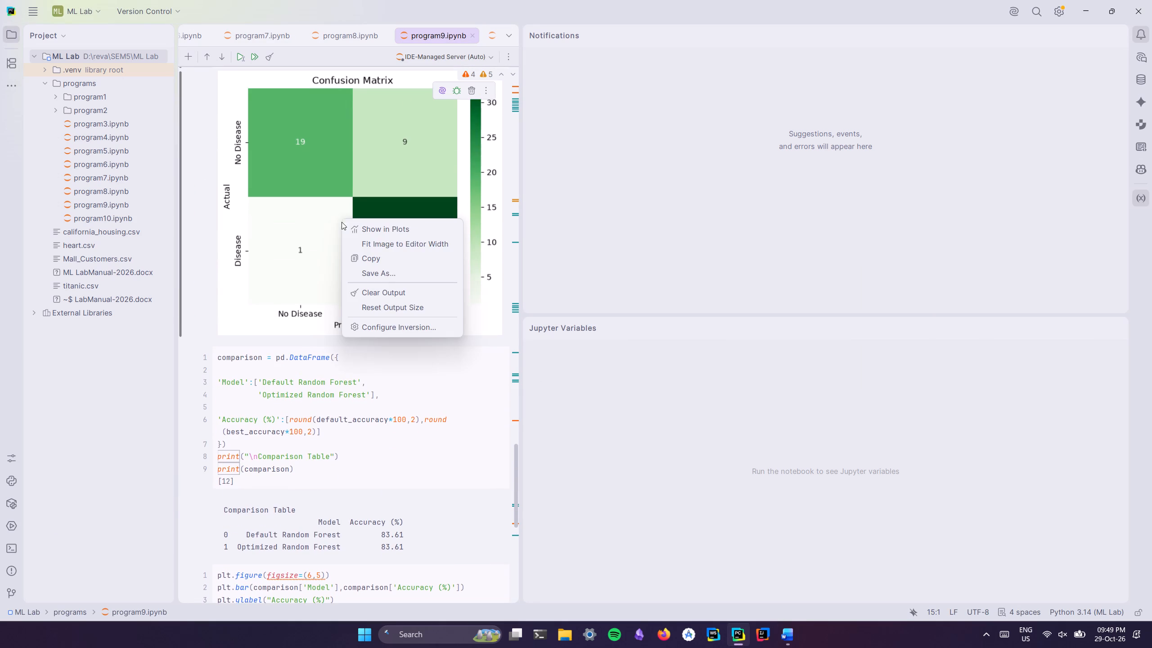
{"action": "left_click", "coordinate": [388, 261]}
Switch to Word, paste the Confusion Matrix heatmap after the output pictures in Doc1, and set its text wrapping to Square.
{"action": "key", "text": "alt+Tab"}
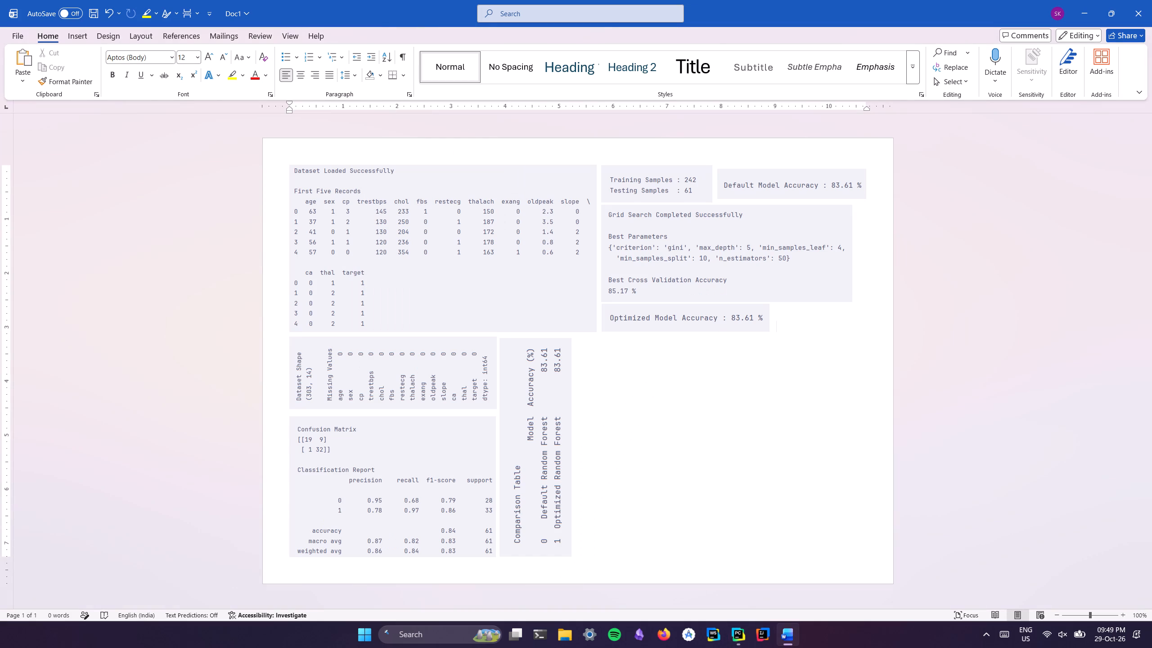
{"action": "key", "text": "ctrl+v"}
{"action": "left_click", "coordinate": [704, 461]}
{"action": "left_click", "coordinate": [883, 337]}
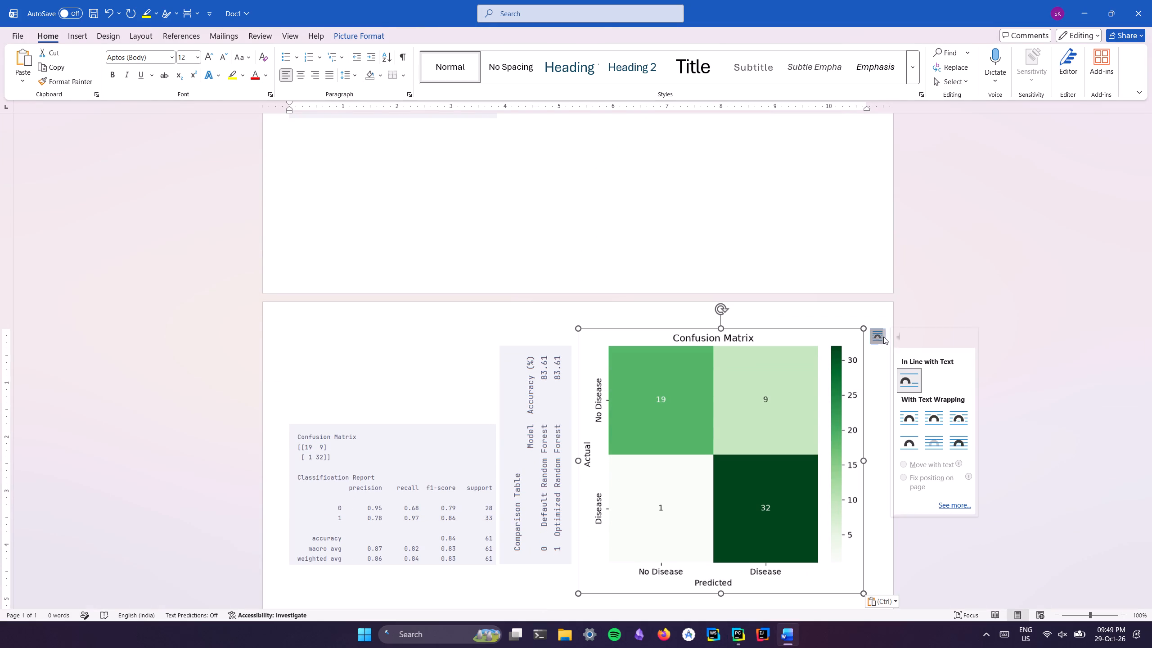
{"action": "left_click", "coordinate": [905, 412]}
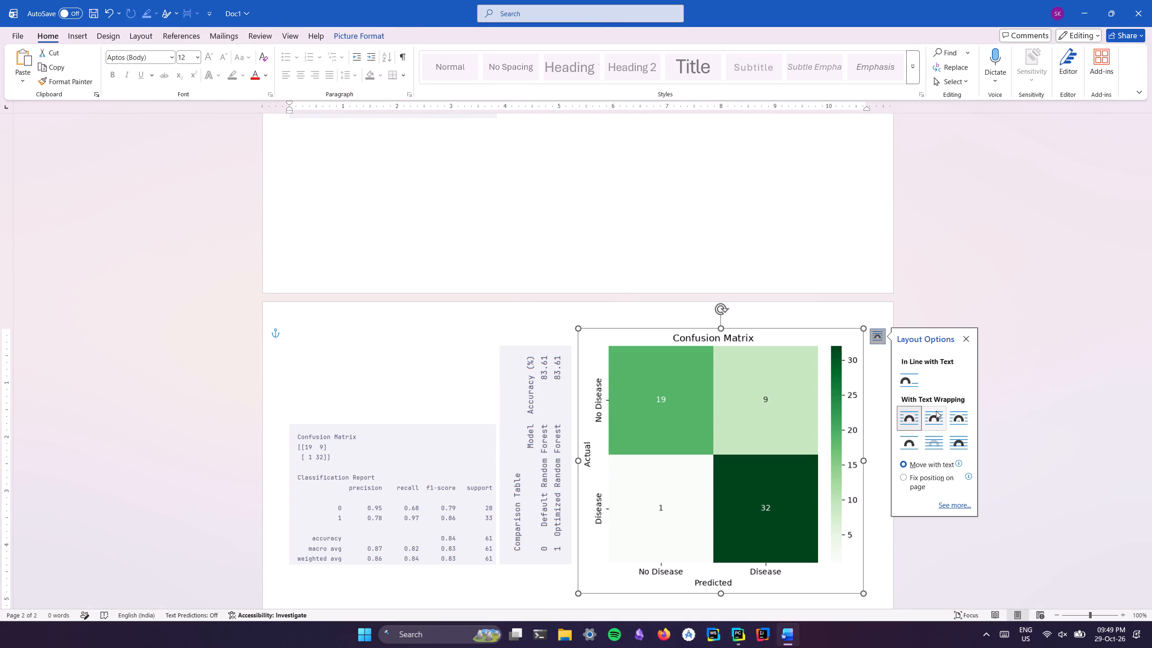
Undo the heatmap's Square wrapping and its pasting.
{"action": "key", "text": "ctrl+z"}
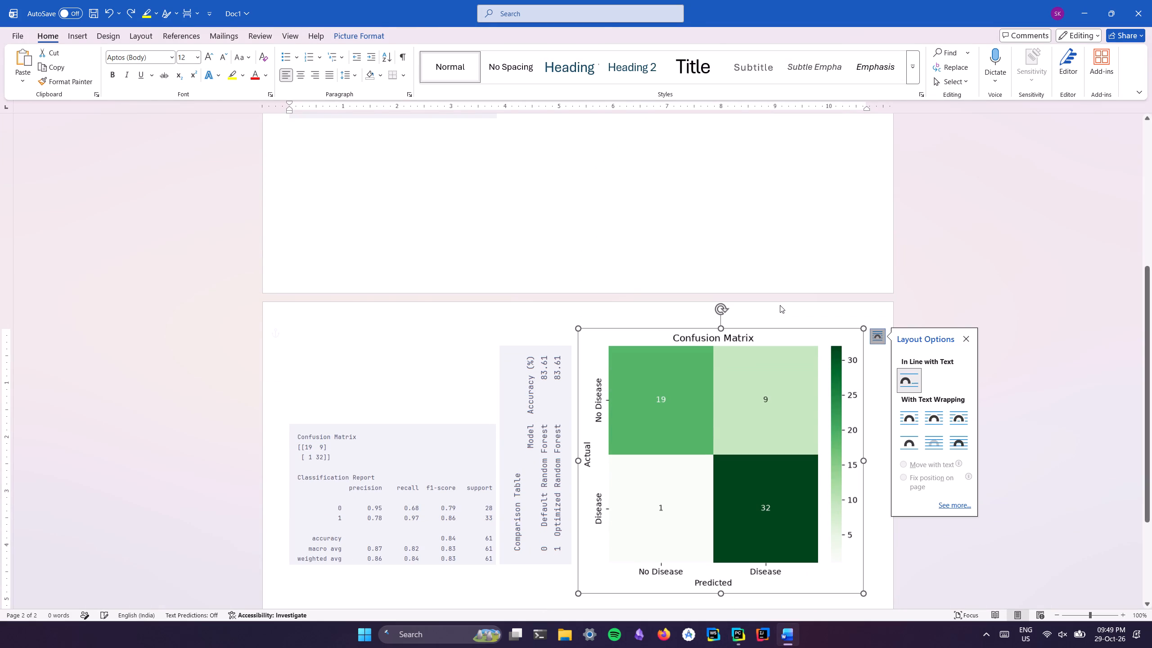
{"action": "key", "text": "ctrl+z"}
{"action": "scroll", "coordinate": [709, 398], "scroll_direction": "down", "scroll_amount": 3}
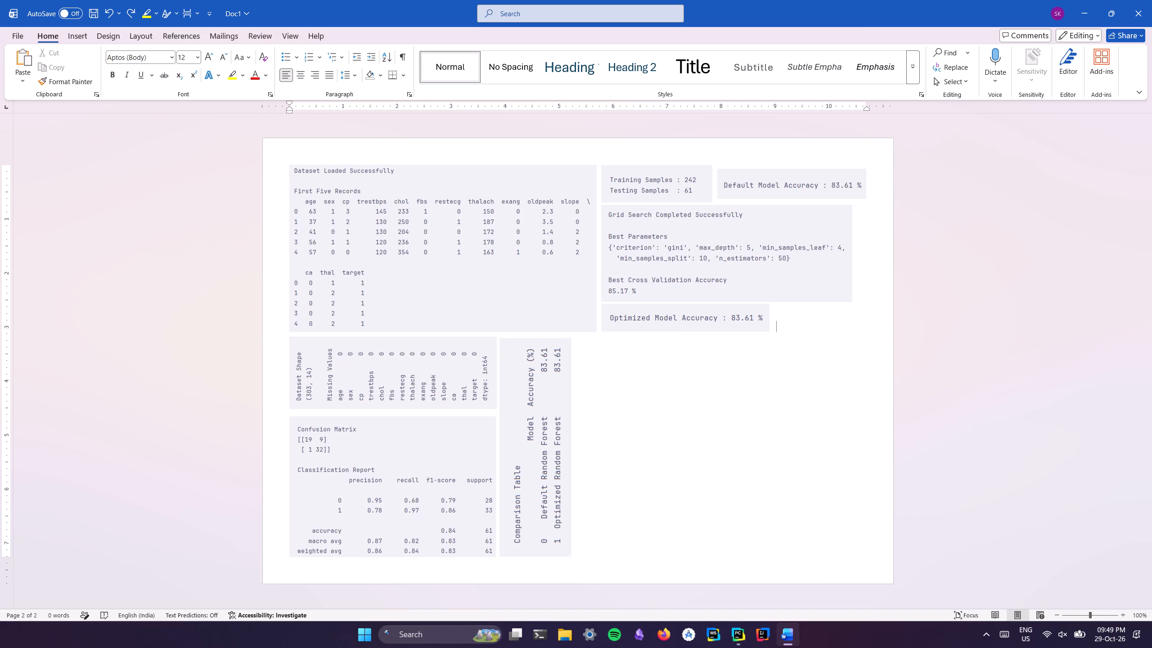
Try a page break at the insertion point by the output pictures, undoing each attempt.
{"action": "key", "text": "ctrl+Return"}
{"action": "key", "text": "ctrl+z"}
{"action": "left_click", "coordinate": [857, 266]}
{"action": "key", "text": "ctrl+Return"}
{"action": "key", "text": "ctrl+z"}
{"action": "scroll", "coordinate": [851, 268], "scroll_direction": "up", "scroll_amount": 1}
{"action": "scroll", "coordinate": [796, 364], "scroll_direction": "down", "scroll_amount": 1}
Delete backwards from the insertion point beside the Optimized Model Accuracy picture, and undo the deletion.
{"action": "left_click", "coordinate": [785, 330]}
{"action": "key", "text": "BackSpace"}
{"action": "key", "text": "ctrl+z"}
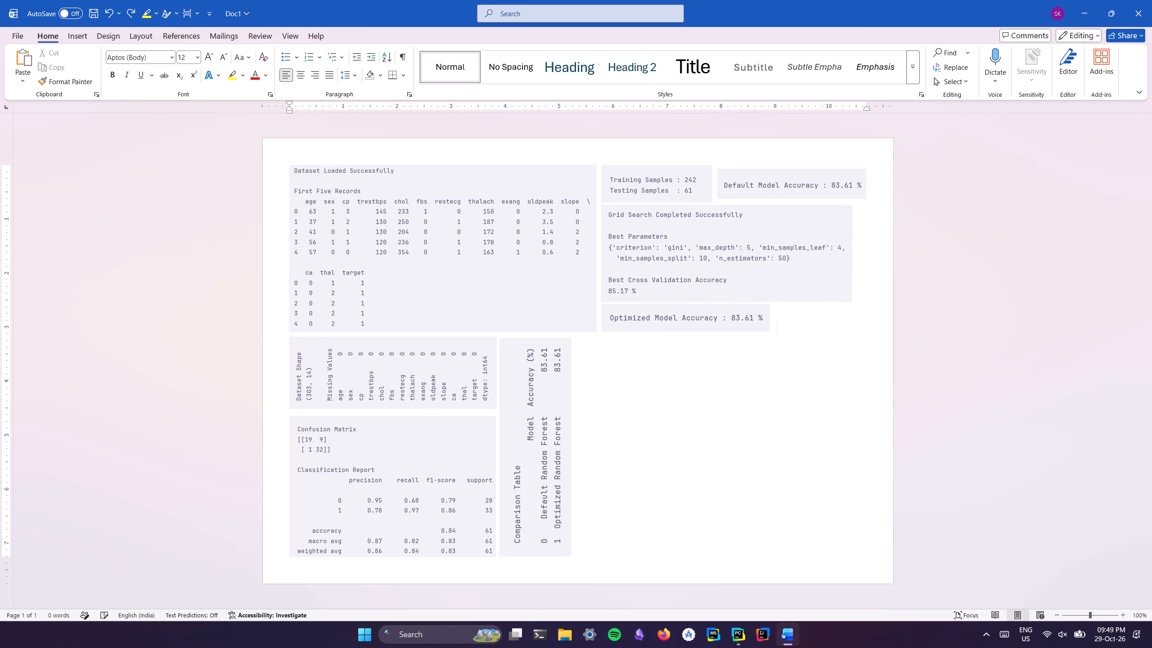
Insert a page break at the line just above the last one, beside the Optimized Model Accuracy picture, and check both pages.
{"action": "left_click", "coordinate": [599, 352]}
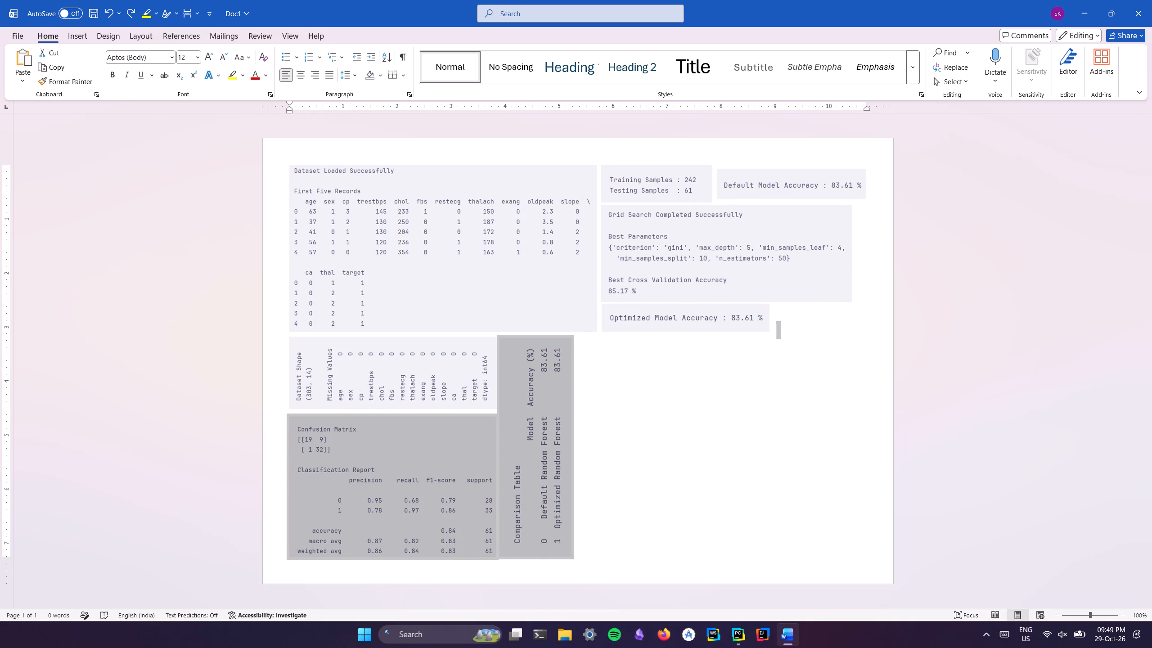
{"action": "left_click", "coordinate": [390, 379]}
{"action": "left_click", "coordinate": [409, 280]}
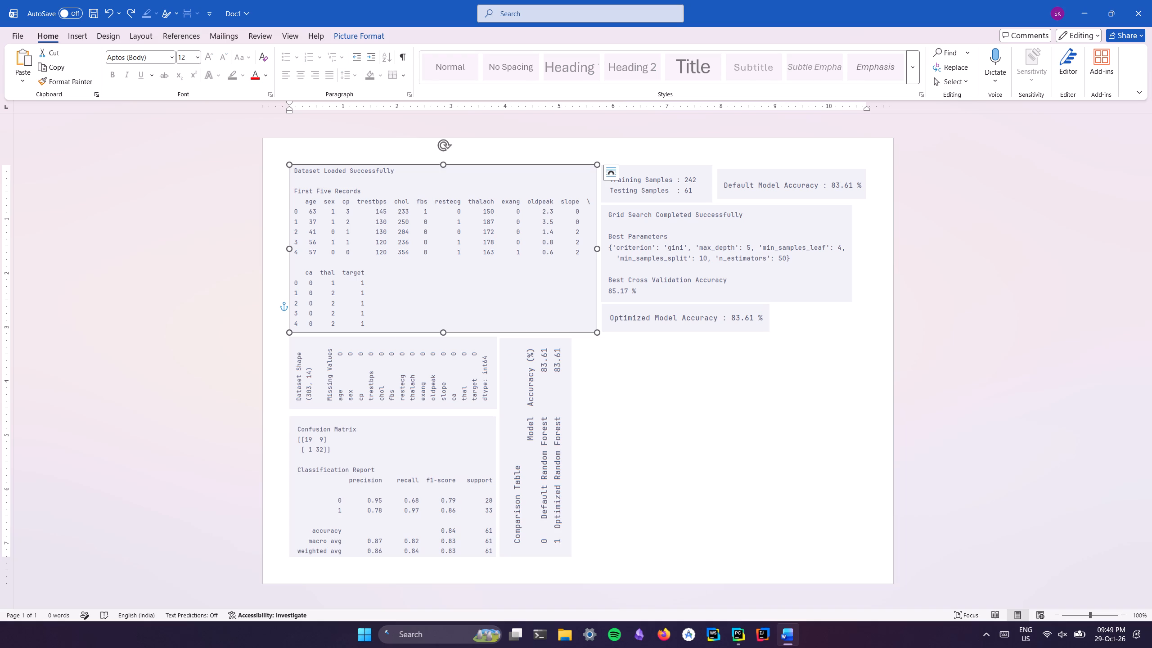
{"action": "left_click", "coordinate": [810, 317]}
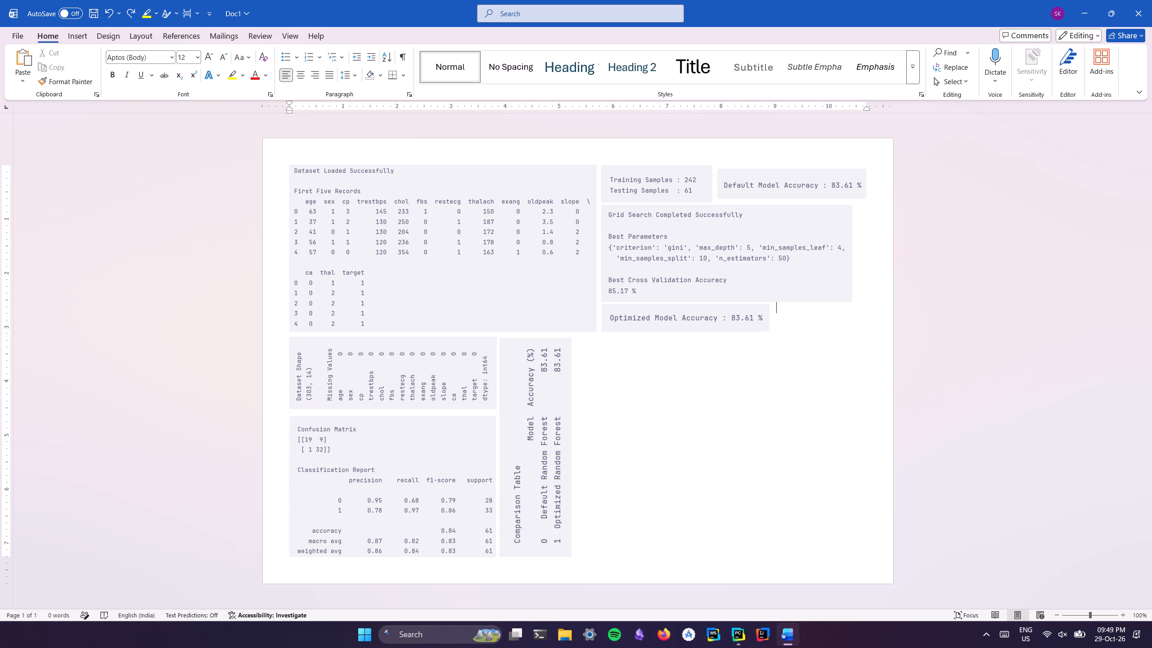
{"action": "key", "text": "ctrl+Return"}
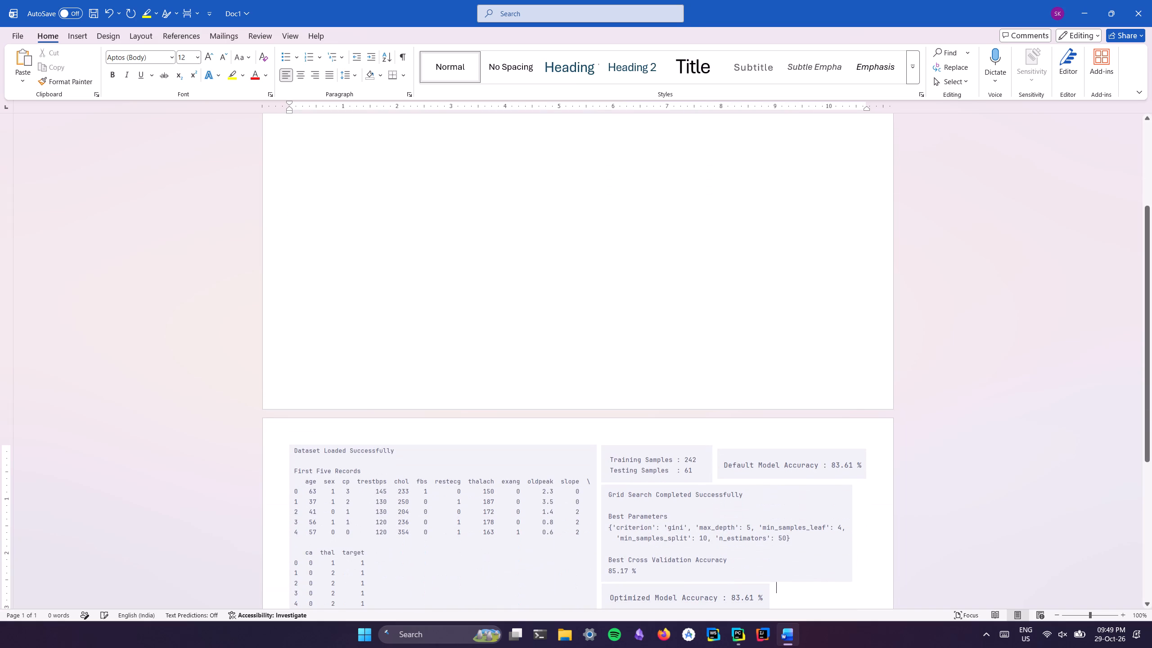
{"action": "scroll", "coordinate": [810, 317], "scroll_direction": "down", "scroll_amount": 13}
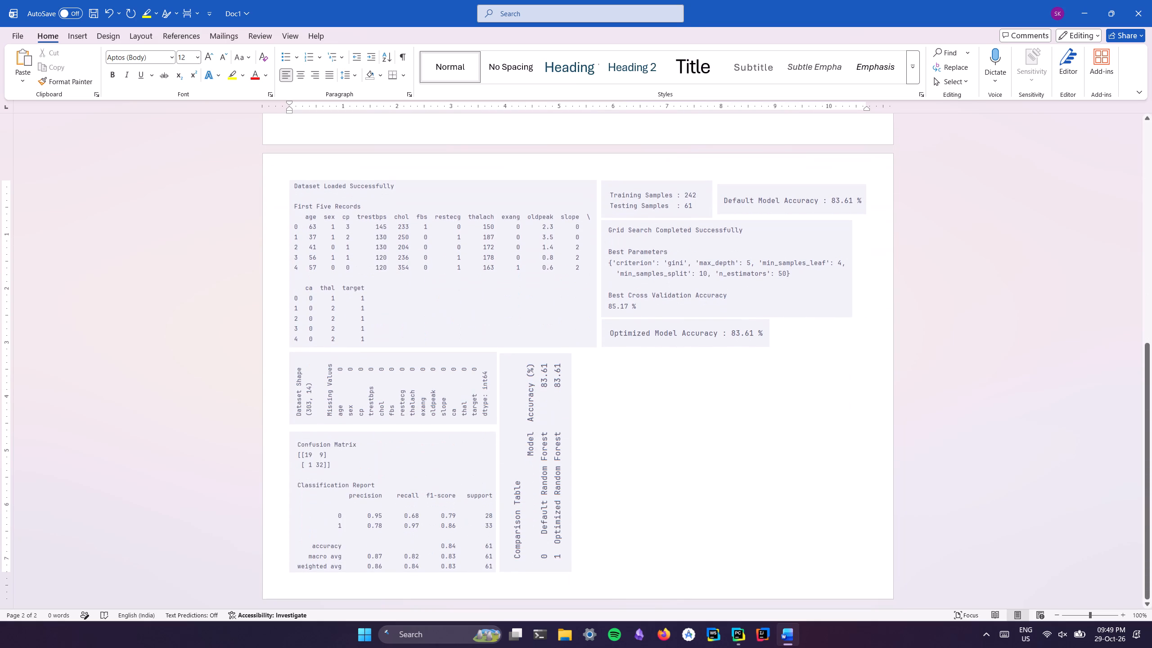
{"action": "scroll", "coordinate": [810, 317], "scroll_direction": "up", "scroll_amount": 14}
{"action": "scroll", "coordinate": [409, 246], "scroll_direction": "up", "scroll_amount": 8}
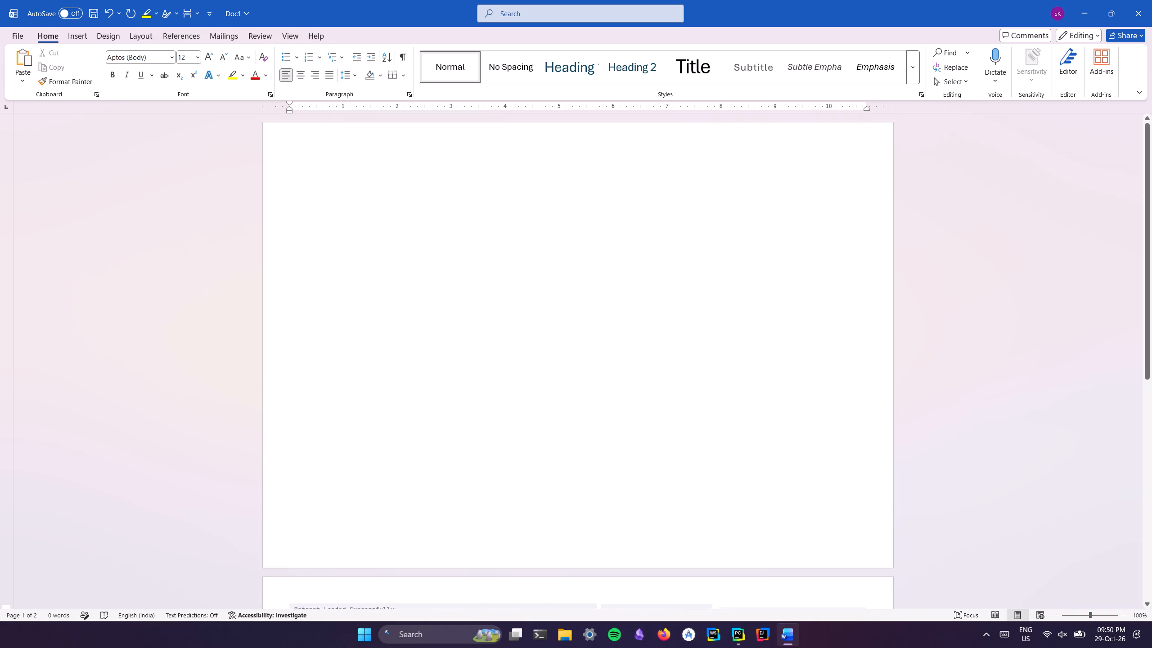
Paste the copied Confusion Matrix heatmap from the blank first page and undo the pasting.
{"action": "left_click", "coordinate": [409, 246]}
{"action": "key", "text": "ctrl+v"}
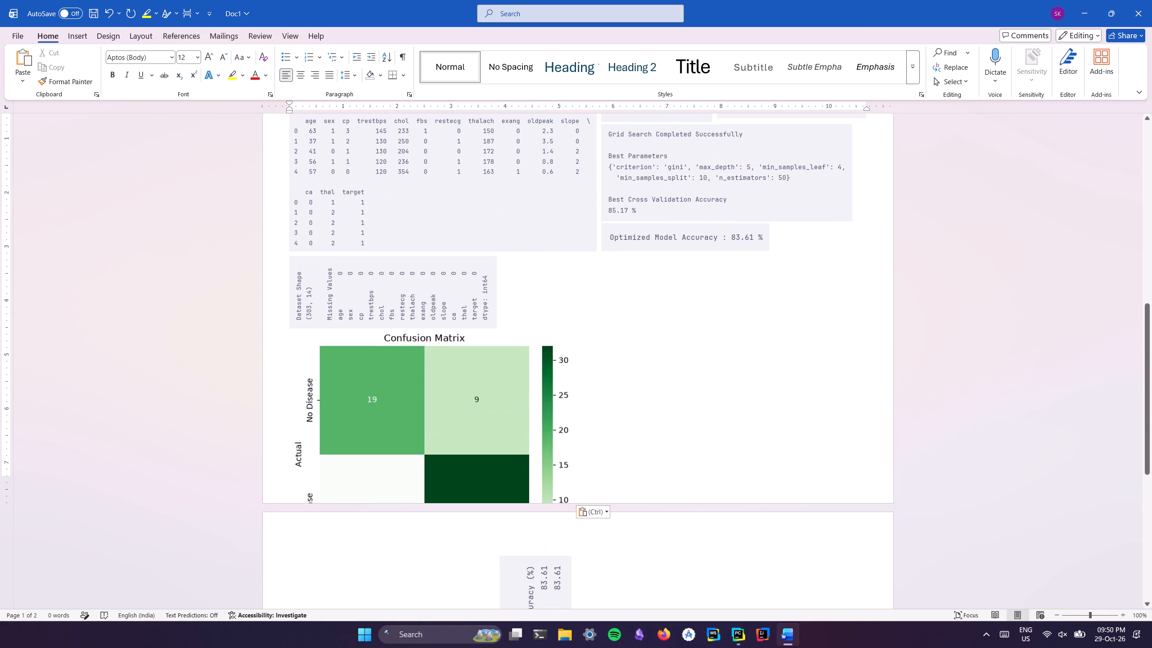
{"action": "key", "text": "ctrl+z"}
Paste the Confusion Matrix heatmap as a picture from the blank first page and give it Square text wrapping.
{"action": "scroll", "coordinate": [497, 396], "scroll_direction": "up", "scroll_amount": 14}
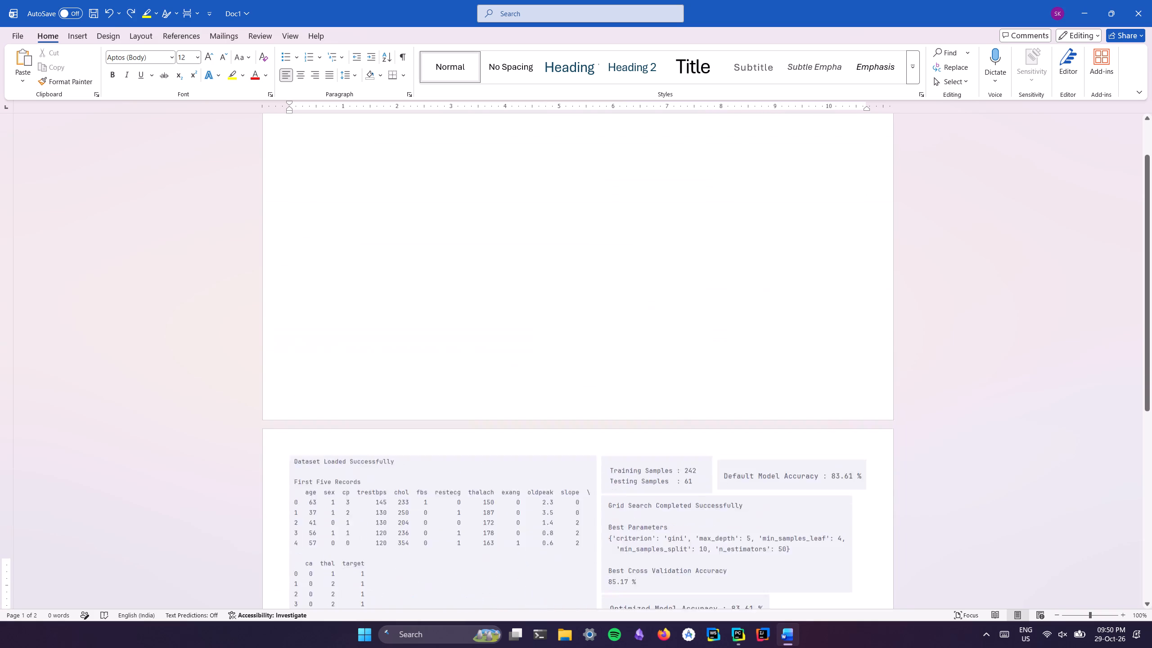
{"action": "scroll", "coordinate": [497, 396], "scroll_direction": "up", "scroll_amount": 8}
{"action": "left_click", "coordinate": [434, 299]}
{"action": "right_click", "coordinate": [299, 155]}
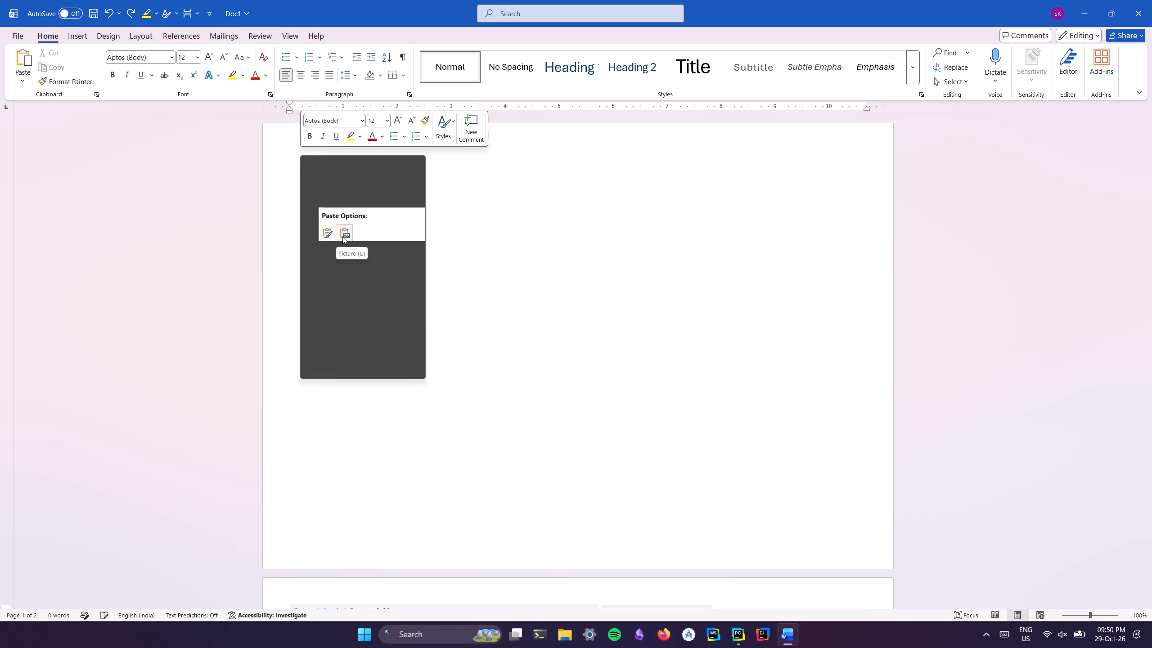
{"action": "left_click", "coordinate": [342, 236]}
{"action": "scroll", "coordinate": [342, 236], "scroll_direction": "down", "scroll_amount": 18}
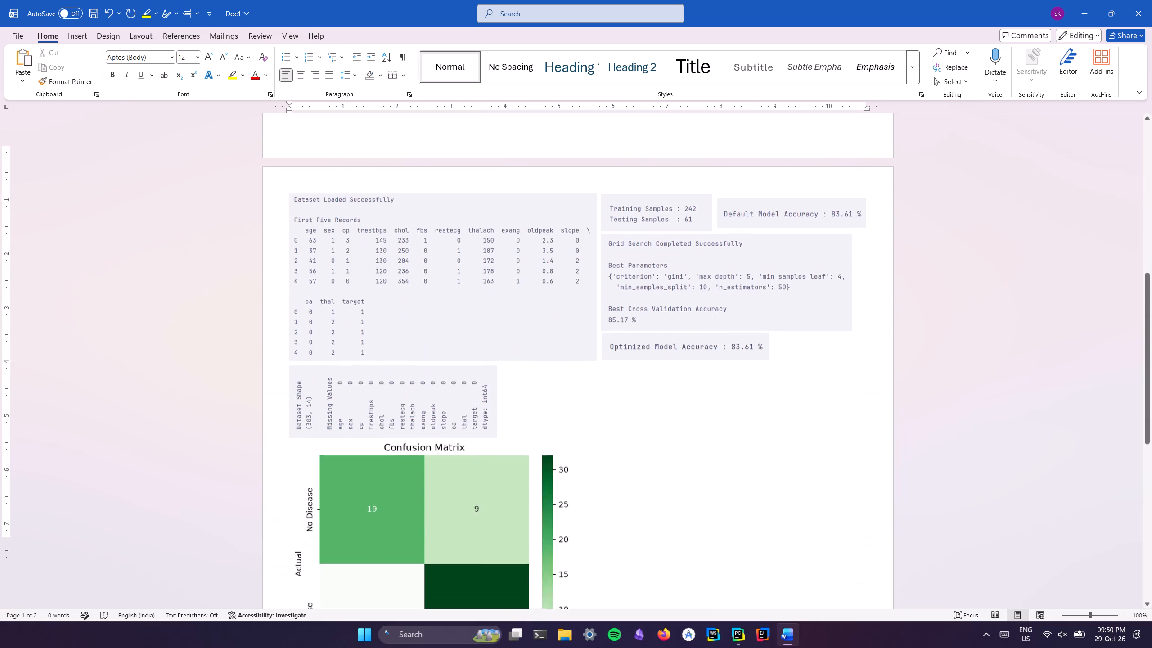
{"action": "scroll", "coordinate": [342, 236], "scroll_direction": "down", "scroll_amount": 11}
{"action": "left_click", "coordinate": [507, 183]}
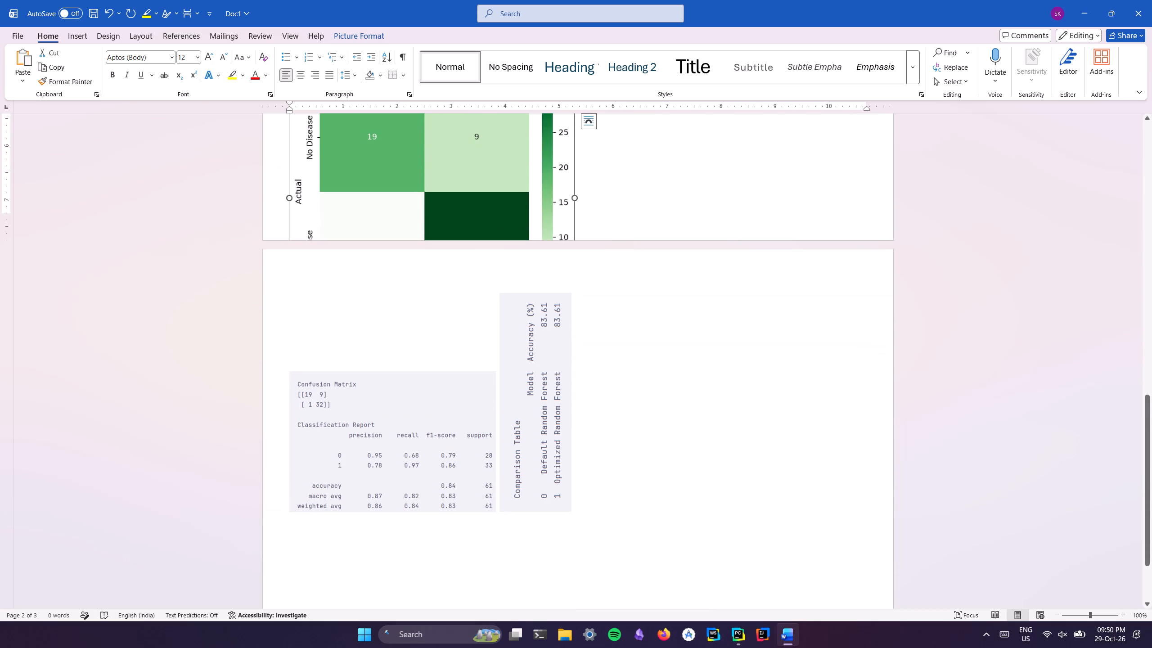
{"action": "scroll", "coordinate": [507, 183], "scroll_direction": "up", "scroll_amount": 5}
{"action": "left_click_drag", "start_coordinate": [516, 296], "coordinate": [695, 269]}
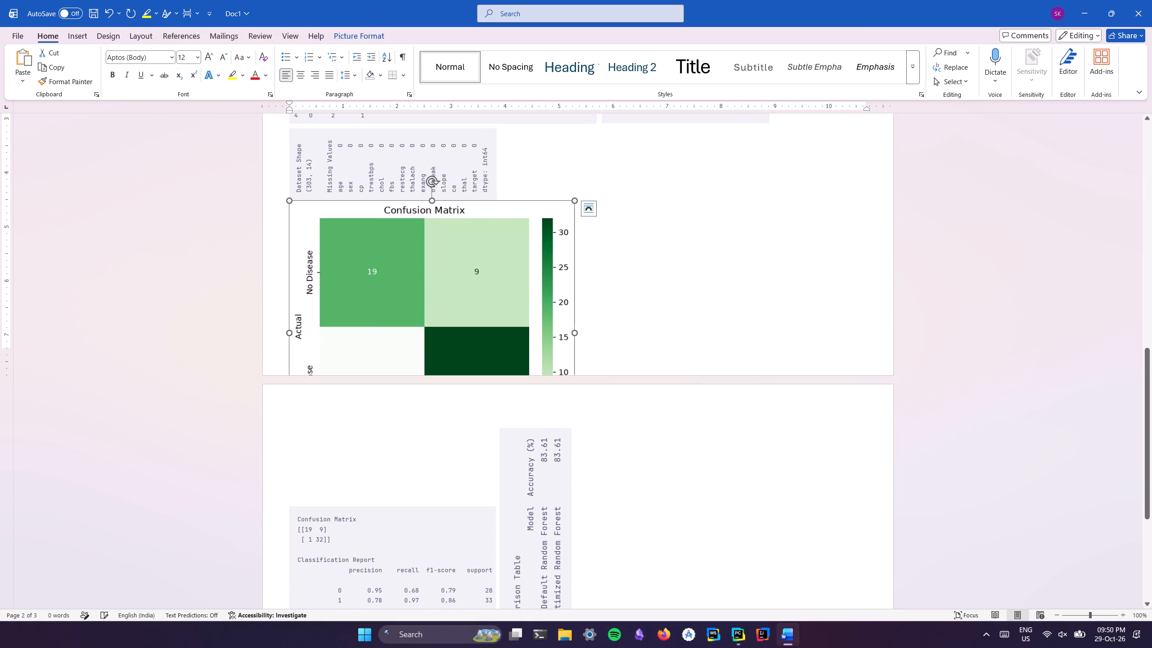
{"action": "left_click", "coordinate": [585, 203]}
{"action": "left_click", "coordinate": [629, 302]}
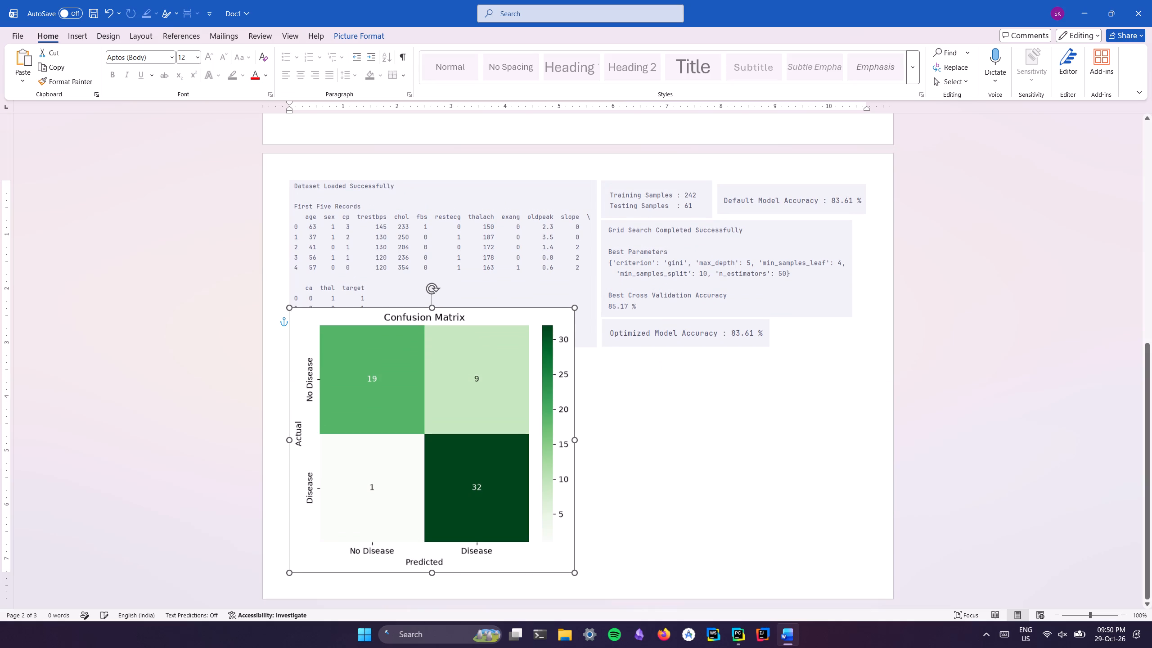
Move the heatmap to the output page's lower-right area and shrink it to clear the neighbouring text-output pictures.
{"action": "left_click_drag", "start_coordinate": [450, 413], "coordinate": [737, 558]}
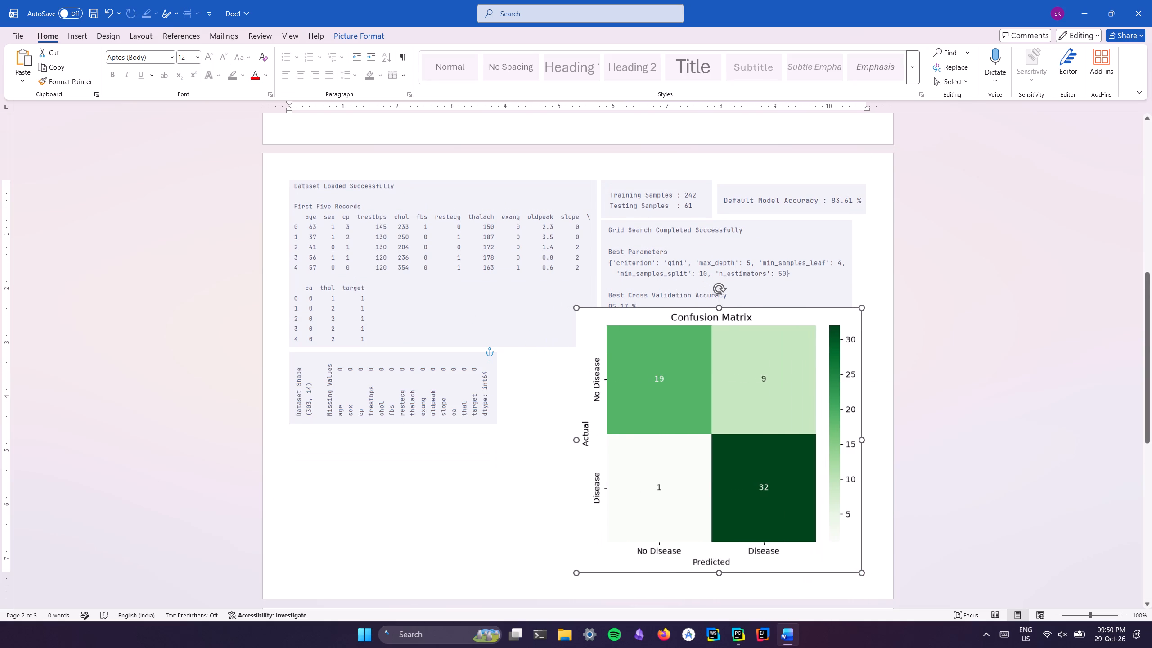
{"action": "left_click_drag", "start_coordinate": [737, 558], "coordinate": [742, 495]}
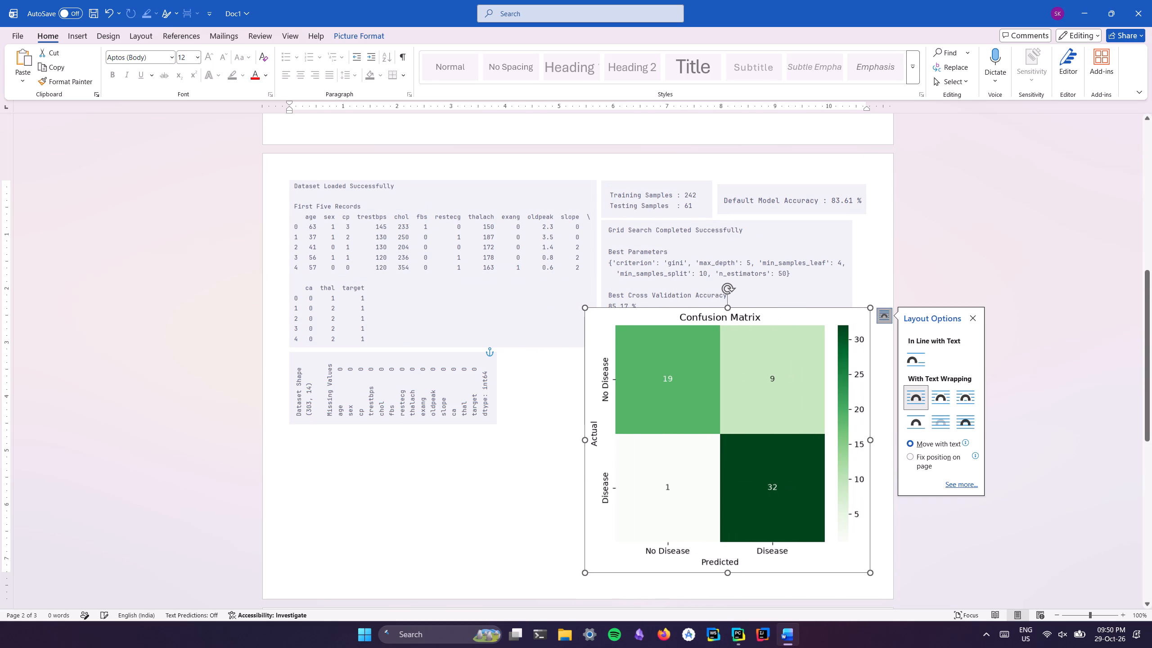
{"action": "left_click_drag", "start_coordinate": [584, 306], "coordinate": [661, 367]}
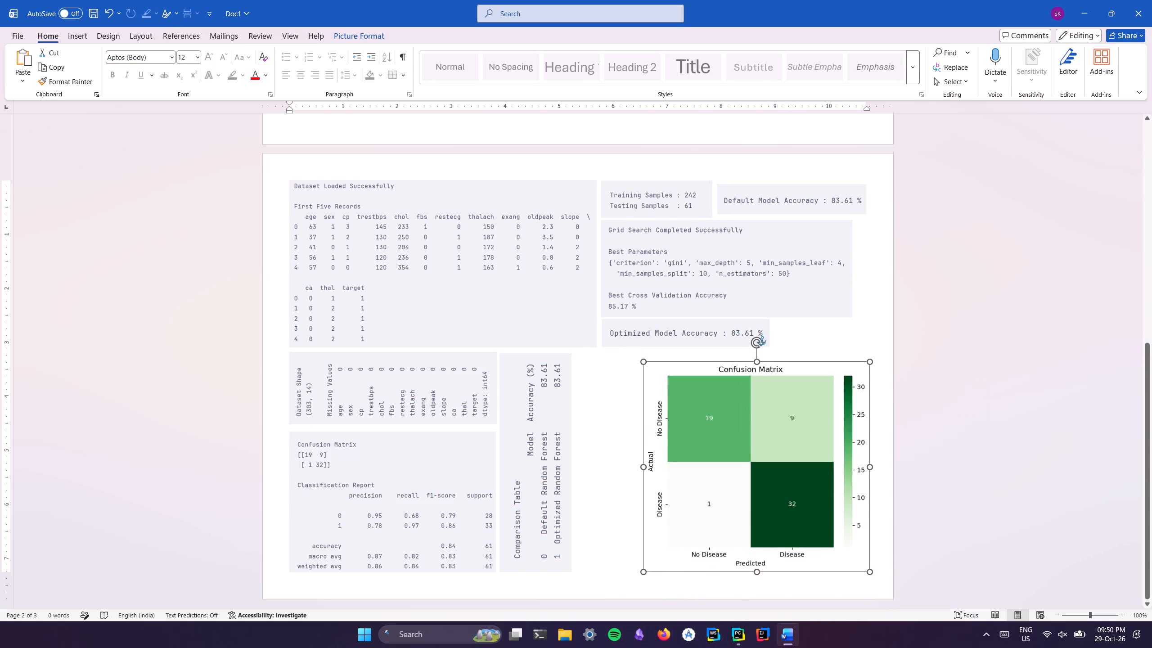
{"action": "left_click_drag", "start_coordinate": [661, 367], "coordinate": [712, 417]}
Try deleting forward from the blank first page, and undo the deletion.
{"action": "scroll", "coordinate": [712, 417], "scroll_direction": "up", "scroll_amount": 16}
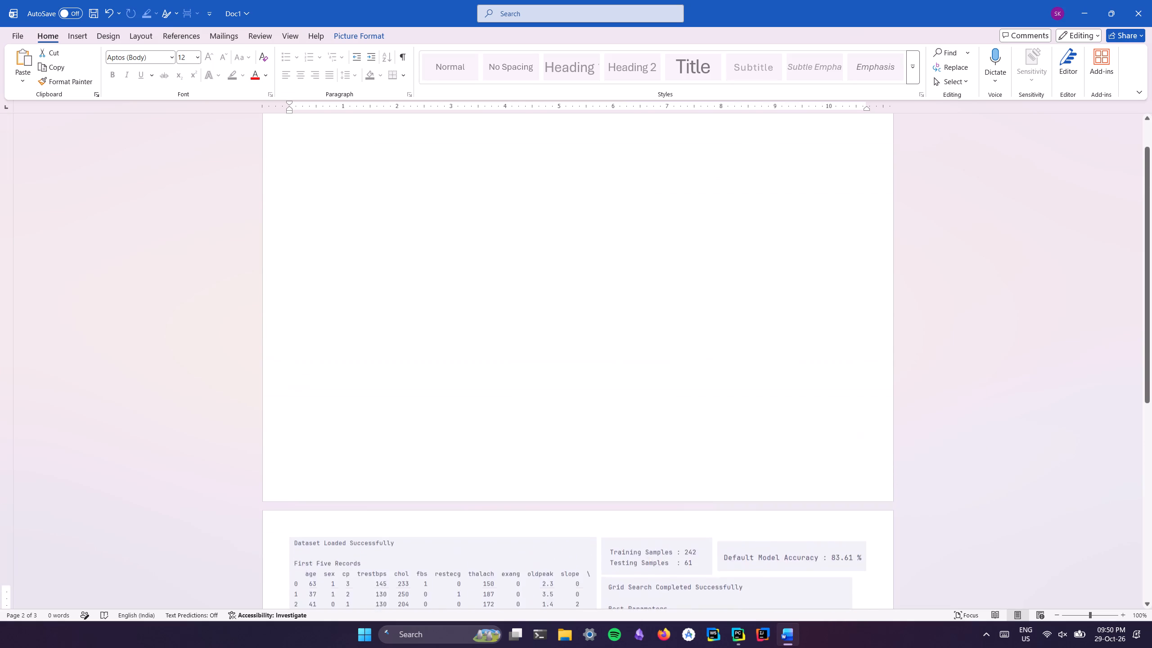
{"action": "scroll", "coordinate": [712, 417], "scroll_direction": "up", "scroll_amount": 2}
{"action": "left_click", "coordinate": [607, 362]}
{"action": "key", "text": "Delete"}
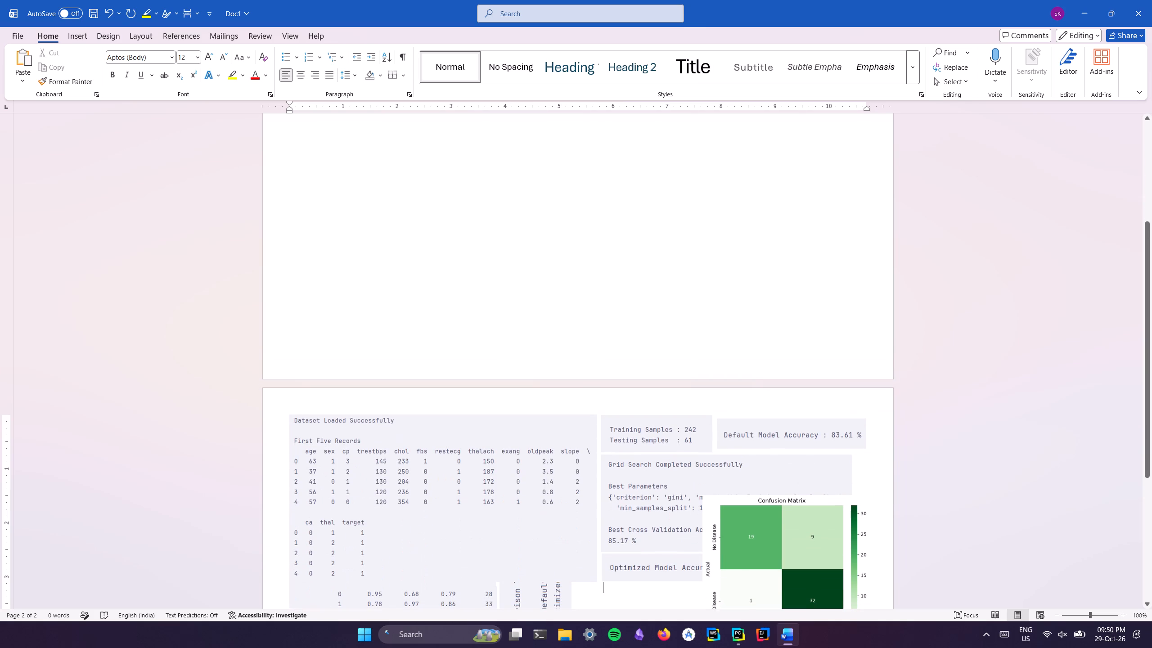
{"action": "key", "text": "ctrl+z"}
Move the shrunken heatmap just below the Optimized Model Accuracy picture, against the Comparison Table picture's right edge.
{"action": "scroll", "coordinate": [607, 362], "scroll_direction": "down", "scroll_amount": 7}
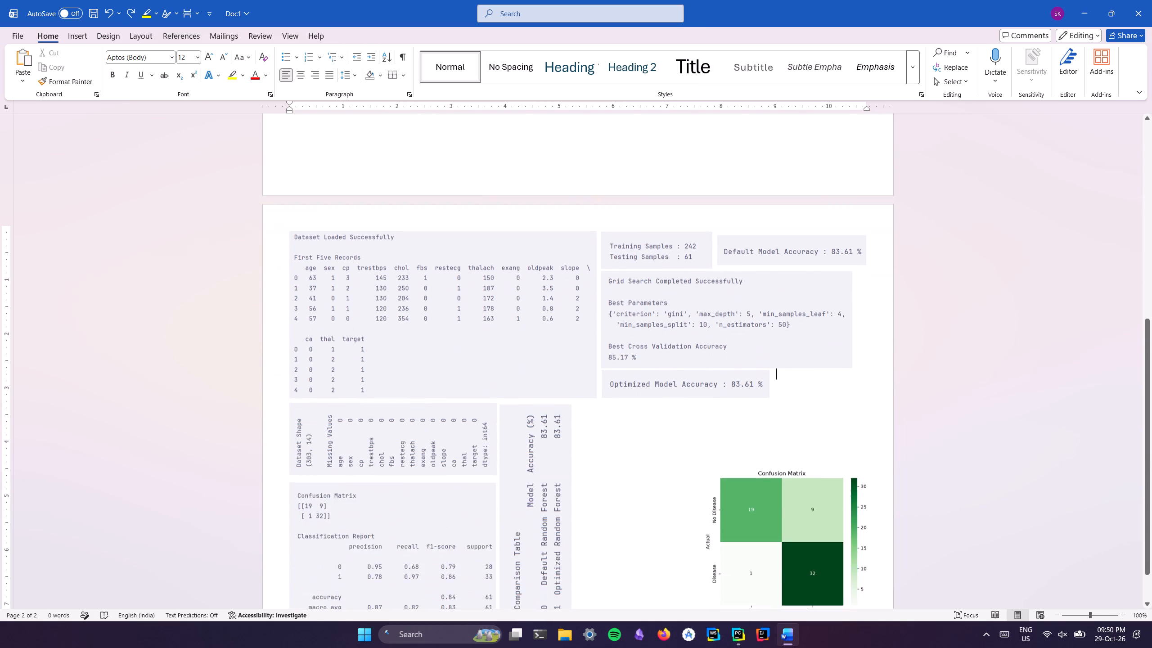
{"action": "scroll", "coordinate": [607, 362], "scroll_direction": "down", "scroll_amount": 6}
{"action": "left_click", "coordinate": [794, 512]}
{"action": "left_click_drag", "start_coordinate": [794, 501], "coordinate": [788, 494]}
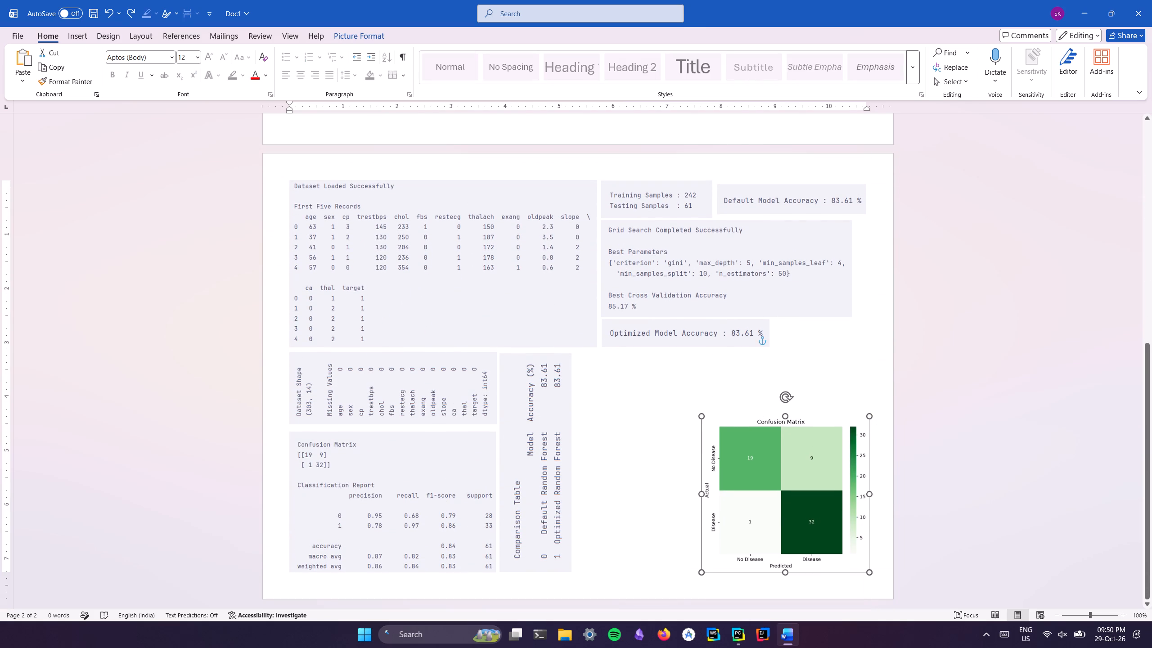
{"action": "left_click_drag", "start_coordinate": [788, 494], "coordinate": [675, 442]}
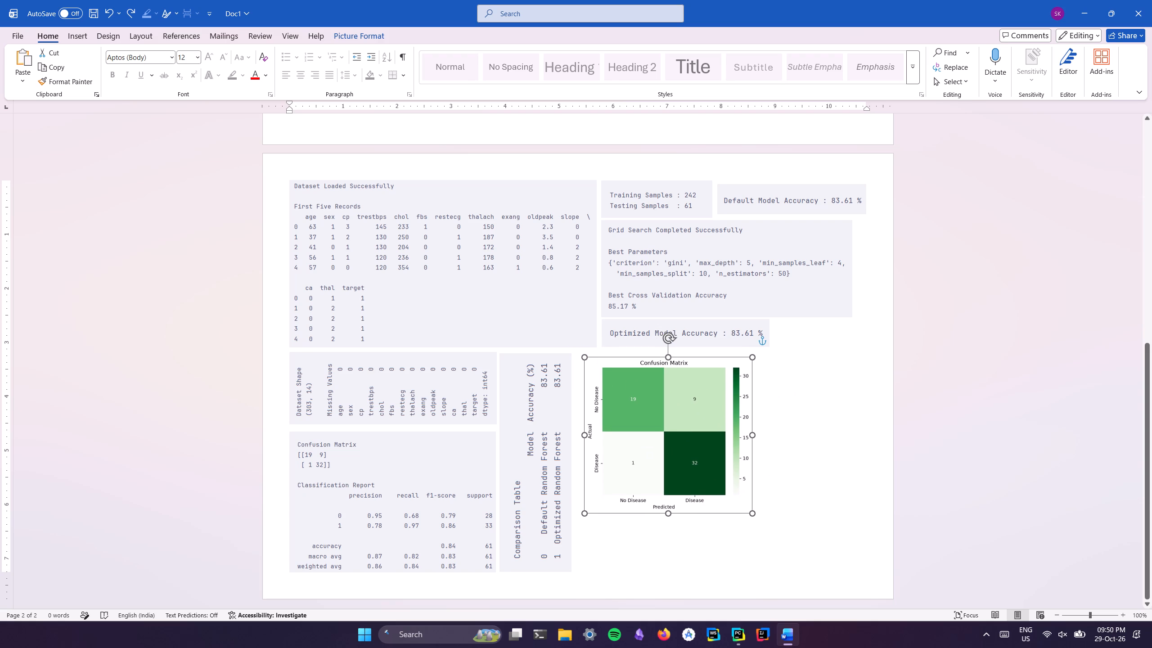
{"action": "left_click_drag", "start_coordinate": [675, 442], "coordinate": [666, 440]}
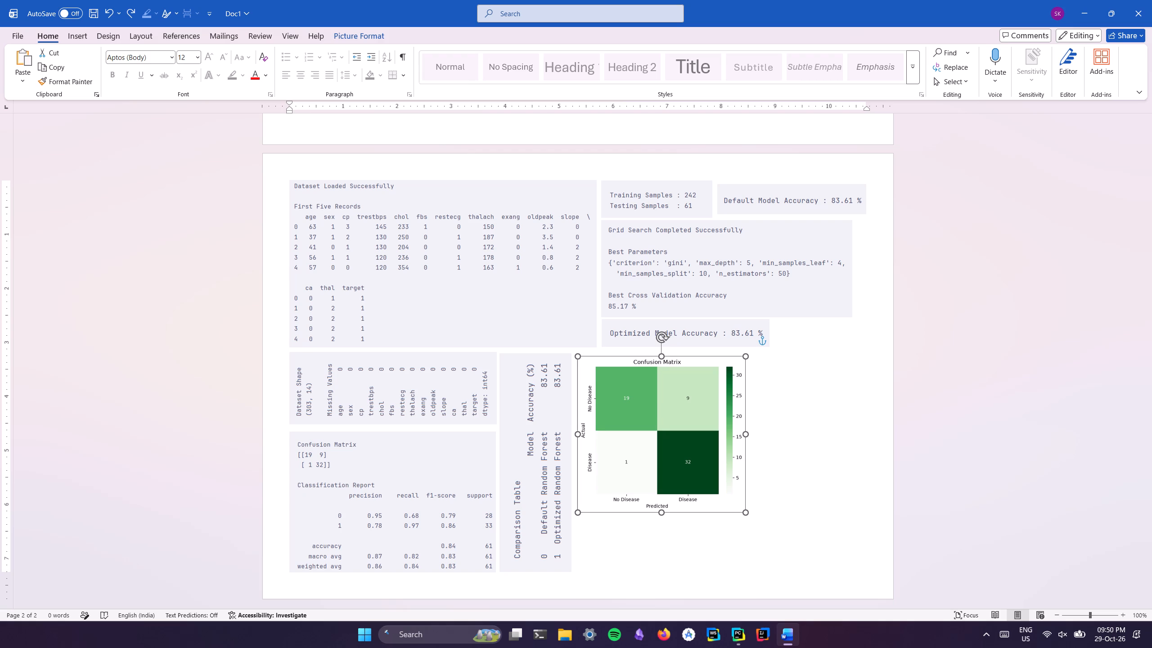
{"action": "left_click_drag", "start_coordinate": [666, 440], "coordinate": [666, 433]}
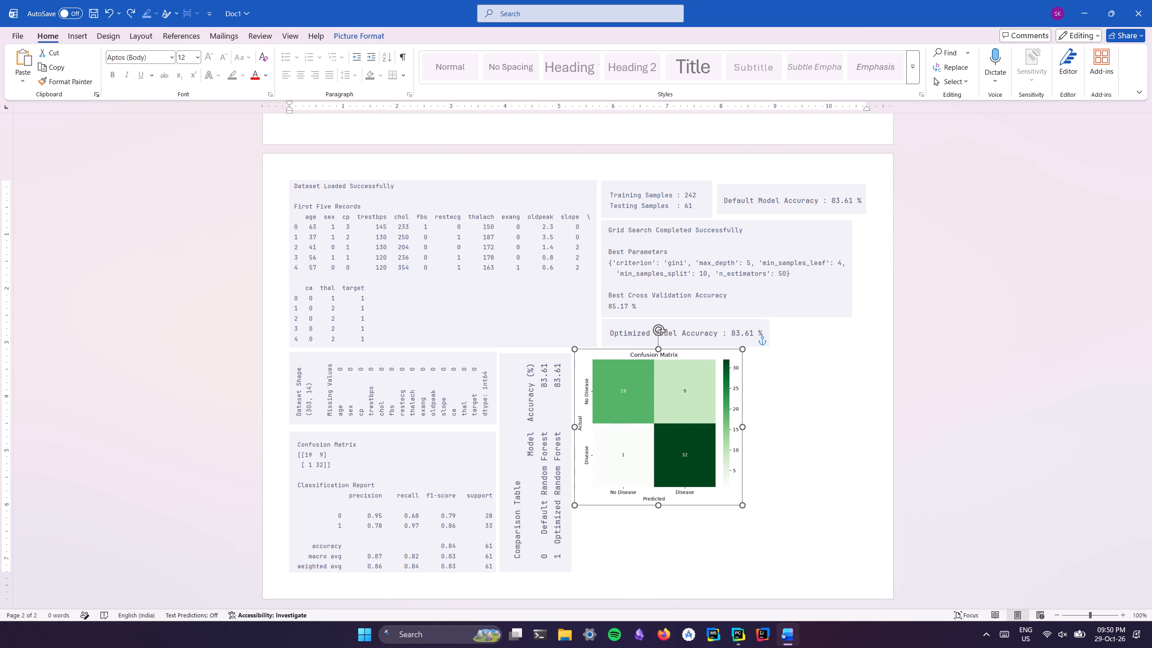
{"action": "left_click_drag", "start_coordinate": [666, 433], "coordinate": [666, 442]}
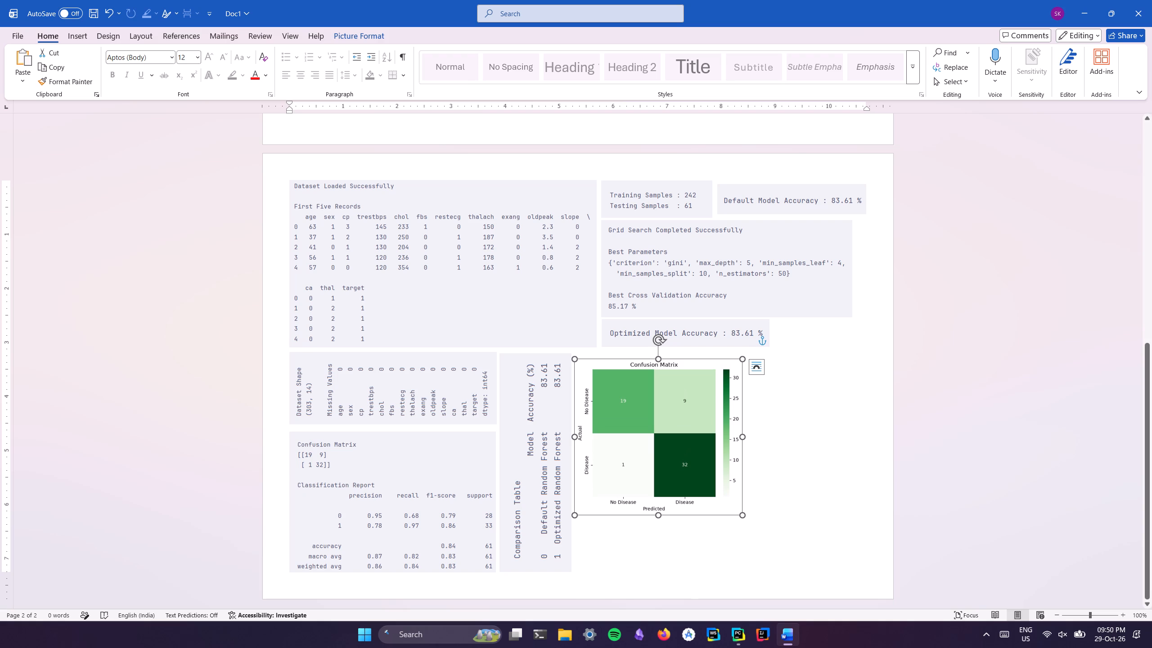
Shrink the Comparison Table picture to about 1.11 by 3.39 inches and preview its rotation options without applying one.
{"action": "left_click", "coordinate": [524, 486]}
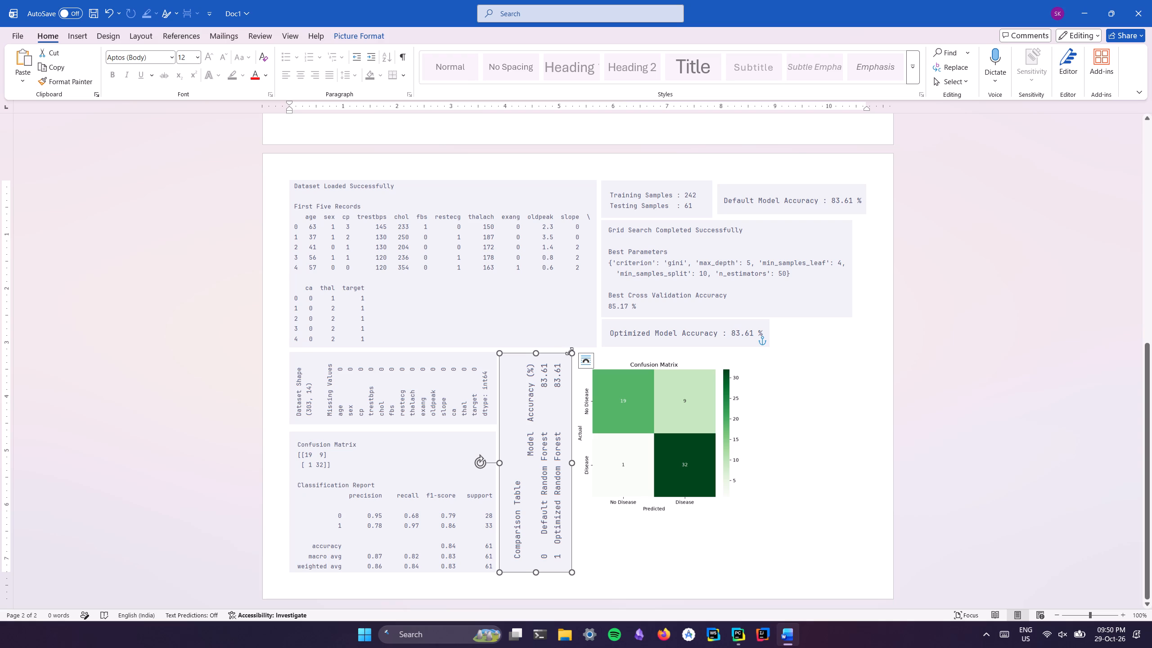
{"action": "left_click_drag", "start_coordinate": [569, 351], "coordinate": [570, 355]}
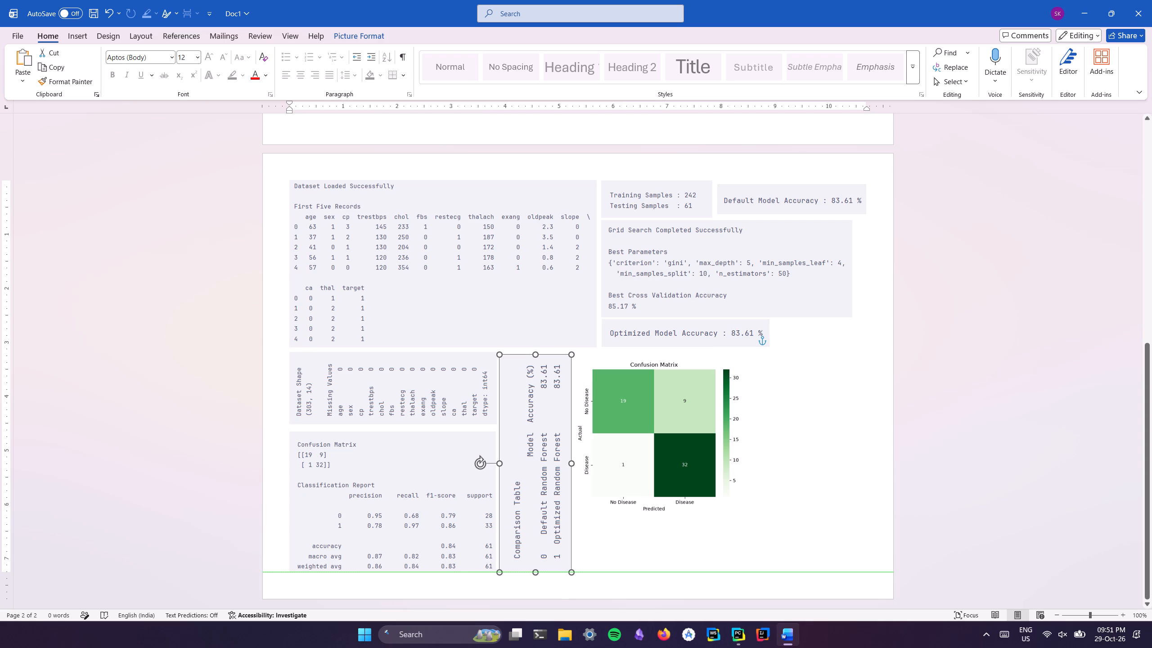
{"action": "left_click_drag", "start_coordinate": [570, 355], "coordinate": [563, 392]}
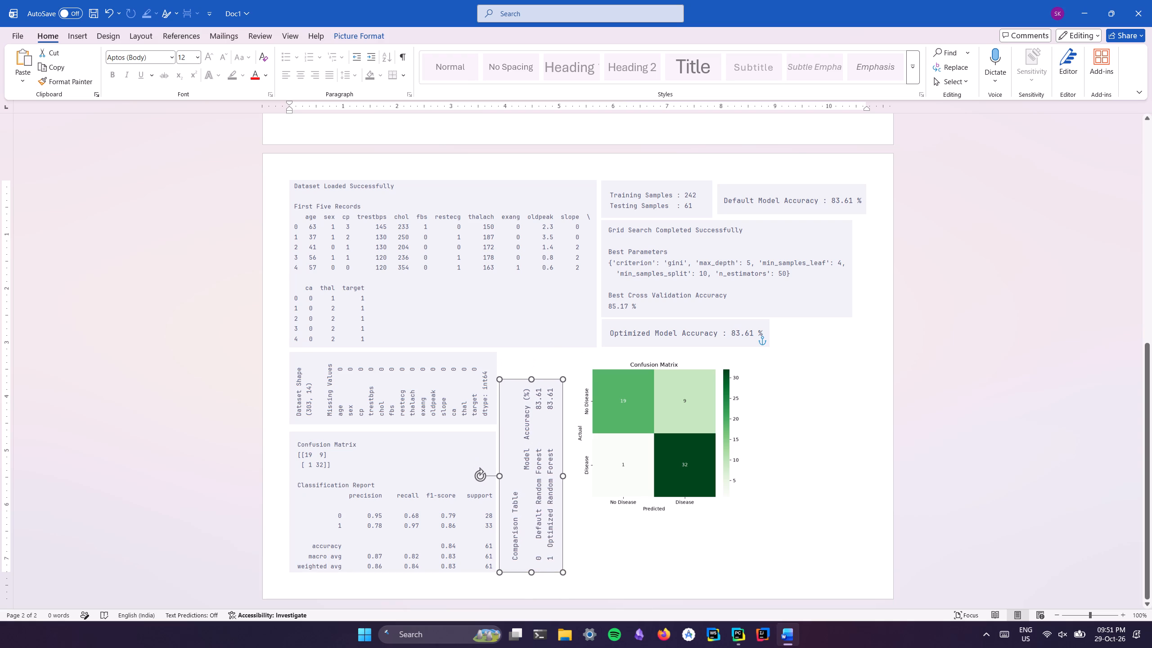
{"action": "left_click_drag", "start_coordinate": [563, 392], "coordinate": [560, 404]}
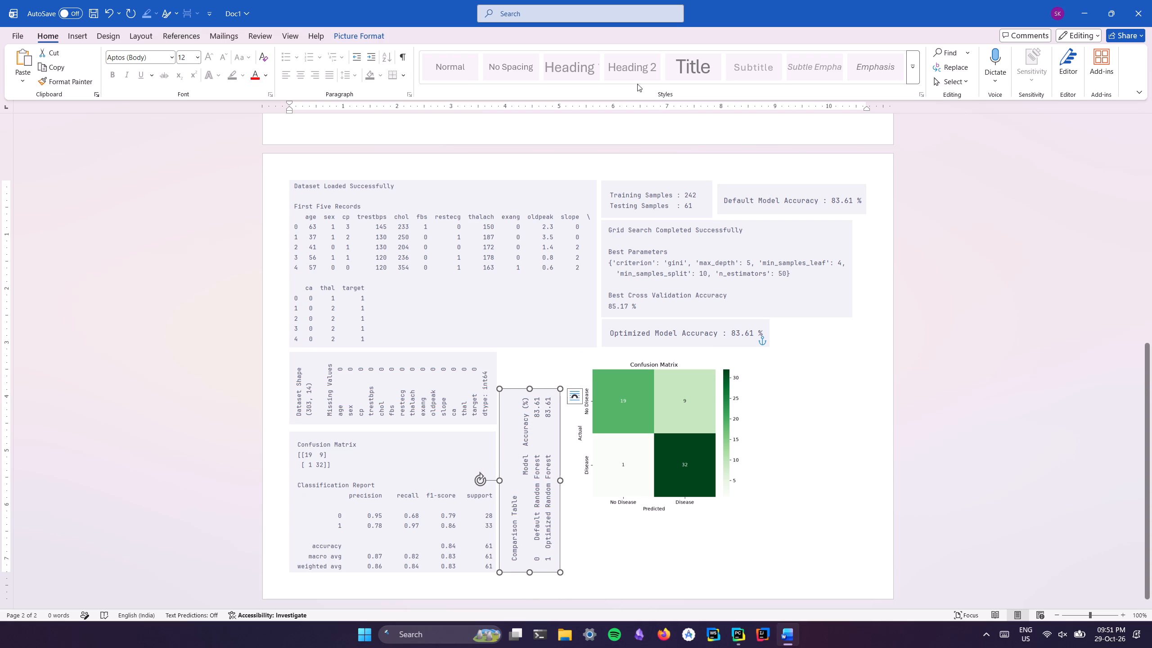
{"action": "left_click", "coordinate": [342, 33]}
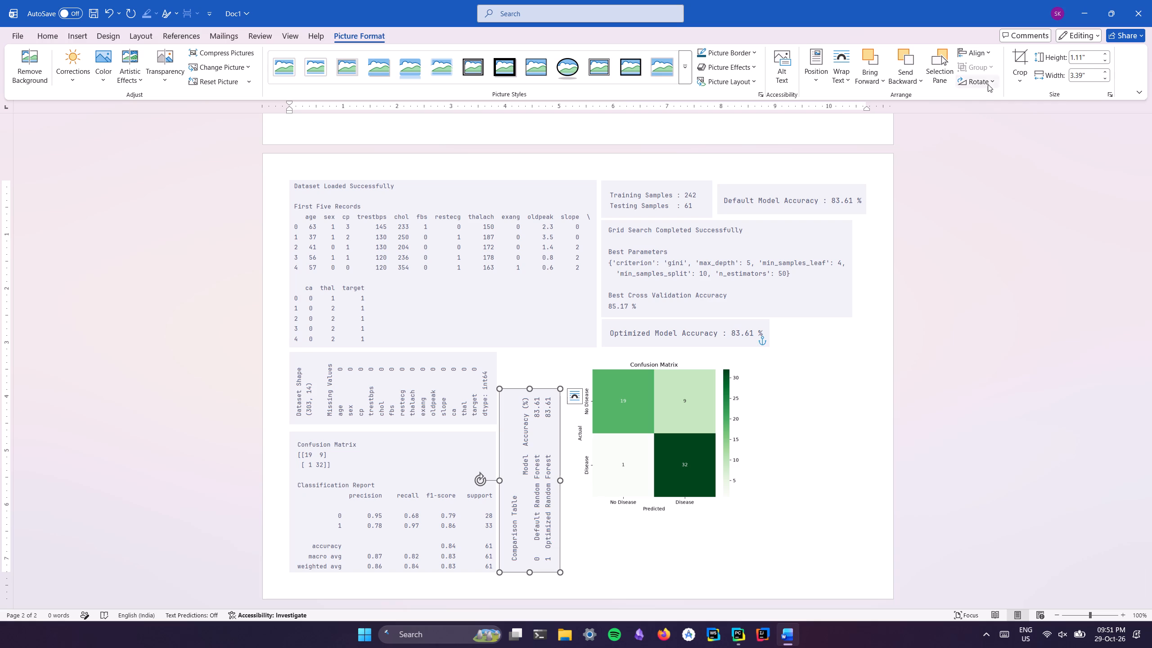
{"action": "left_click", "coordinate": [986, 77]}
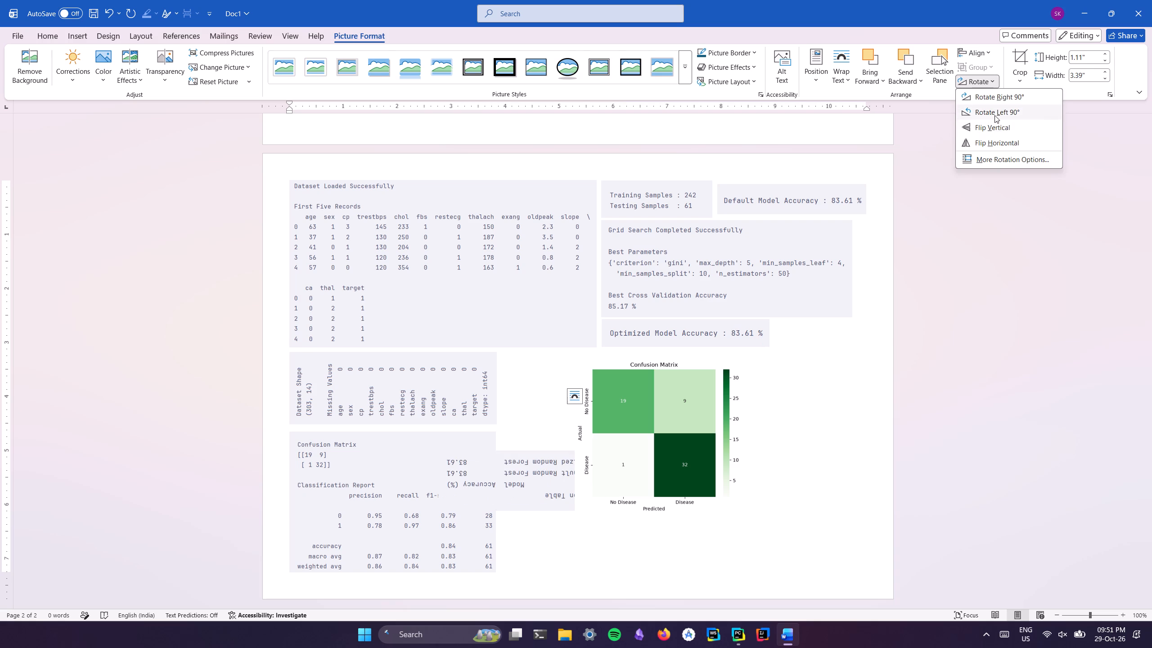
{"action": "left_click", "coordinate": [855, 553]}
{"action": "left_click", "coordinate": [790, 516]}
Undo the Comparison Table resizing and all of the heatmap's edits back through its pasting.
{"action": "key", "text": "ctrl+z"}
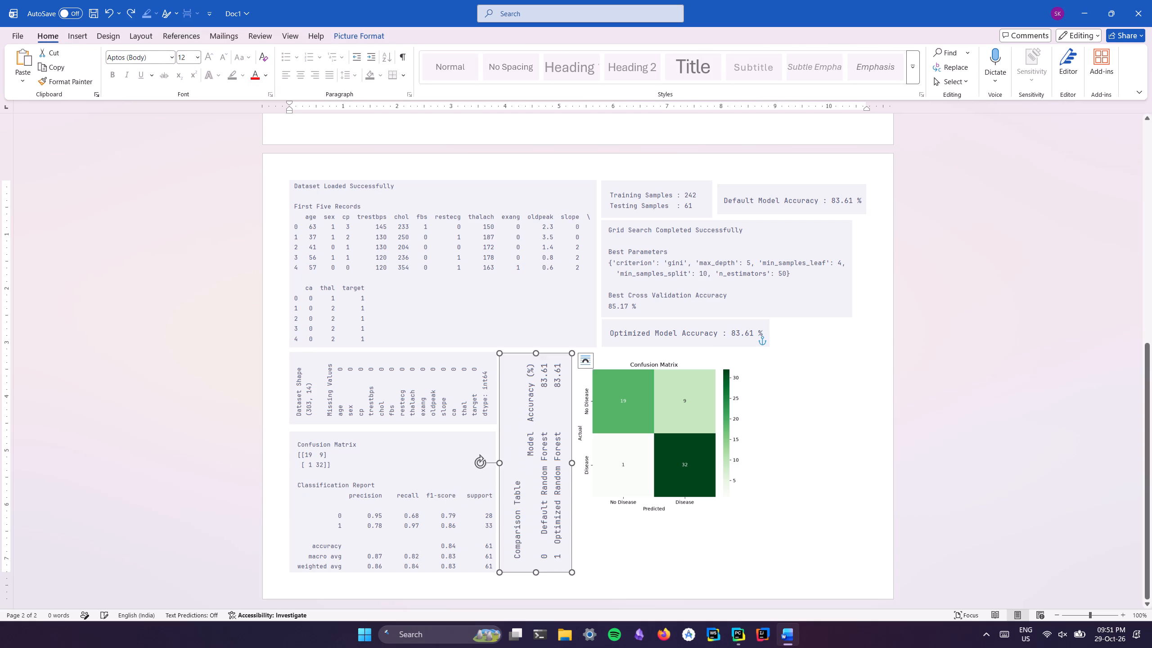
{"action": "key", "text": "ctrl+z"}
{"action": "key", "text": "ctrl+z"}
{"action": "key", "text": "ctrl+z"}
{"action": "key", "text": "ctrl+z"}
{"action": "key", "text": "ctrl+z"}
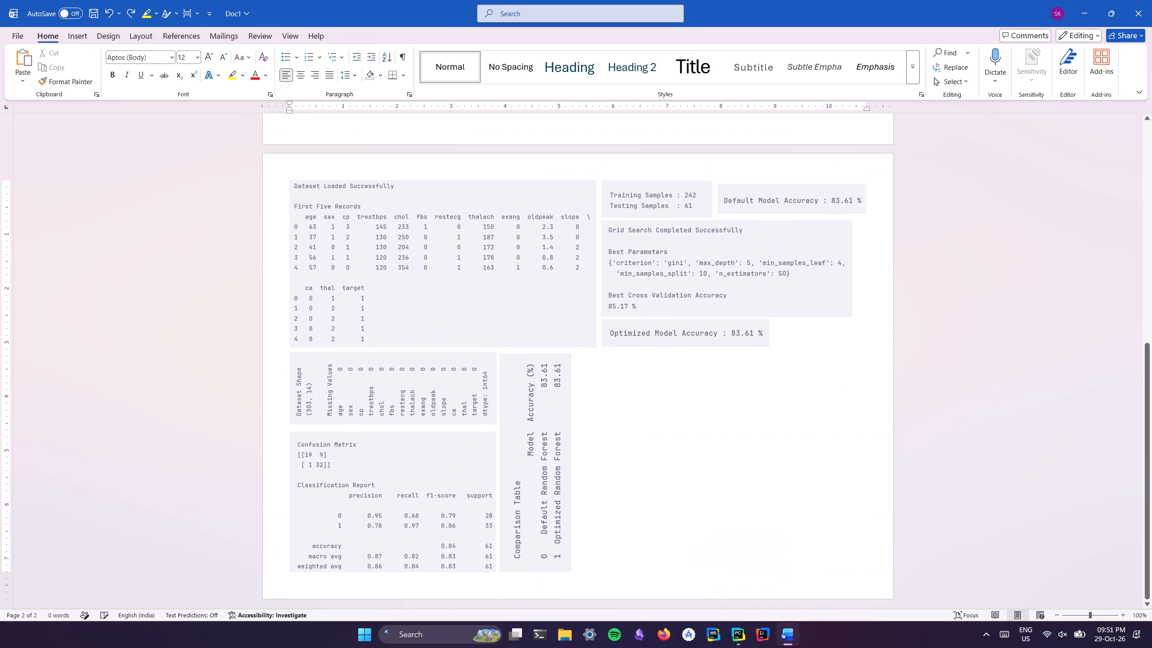
Undo the page break inserted beside the Optimized Model Accuracy picture.
{"action": "scroll", "coordinate": [790, 516], "scroll_direction": "up", "scroll_amount": 4}
{"action": "key", "text": "ctrl+z"}
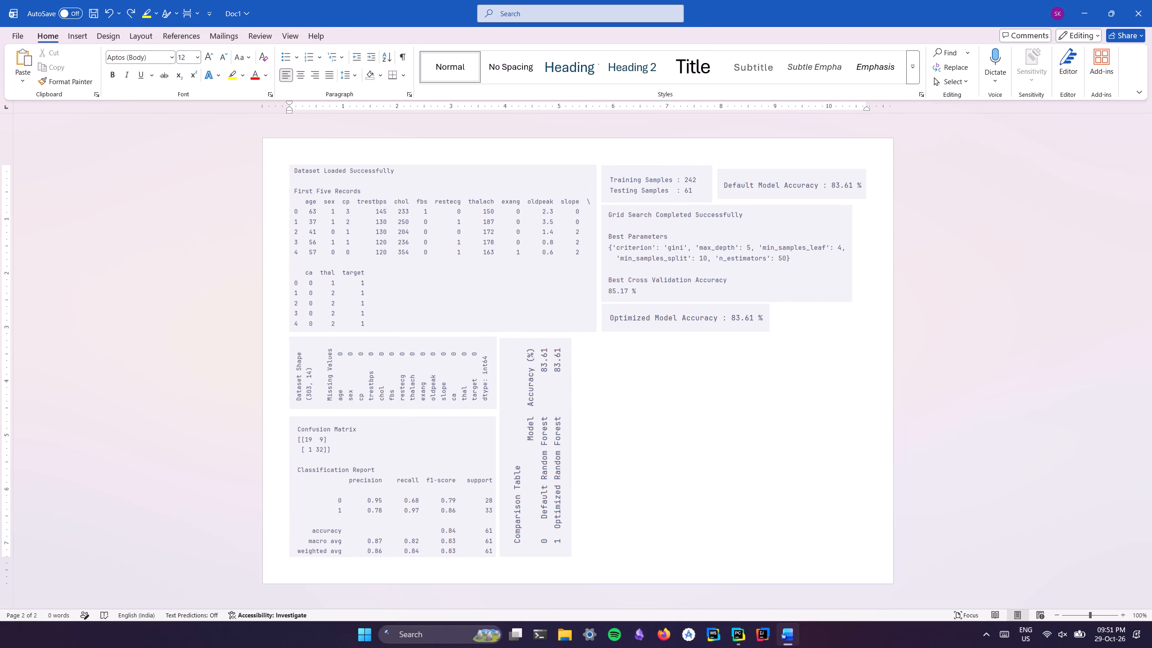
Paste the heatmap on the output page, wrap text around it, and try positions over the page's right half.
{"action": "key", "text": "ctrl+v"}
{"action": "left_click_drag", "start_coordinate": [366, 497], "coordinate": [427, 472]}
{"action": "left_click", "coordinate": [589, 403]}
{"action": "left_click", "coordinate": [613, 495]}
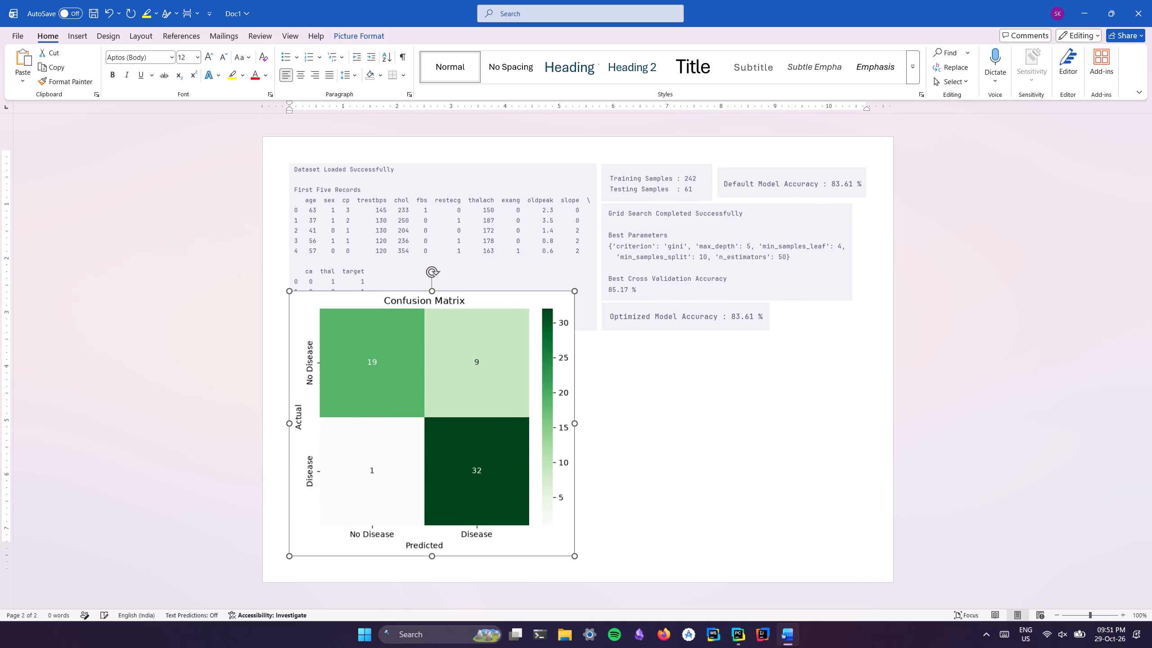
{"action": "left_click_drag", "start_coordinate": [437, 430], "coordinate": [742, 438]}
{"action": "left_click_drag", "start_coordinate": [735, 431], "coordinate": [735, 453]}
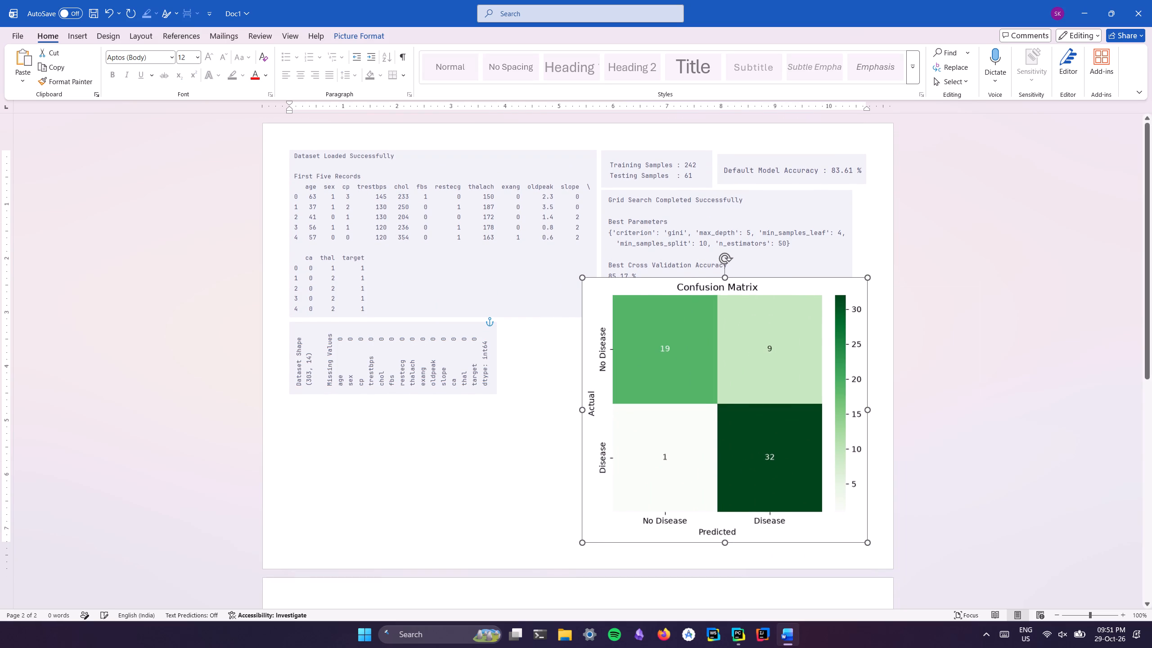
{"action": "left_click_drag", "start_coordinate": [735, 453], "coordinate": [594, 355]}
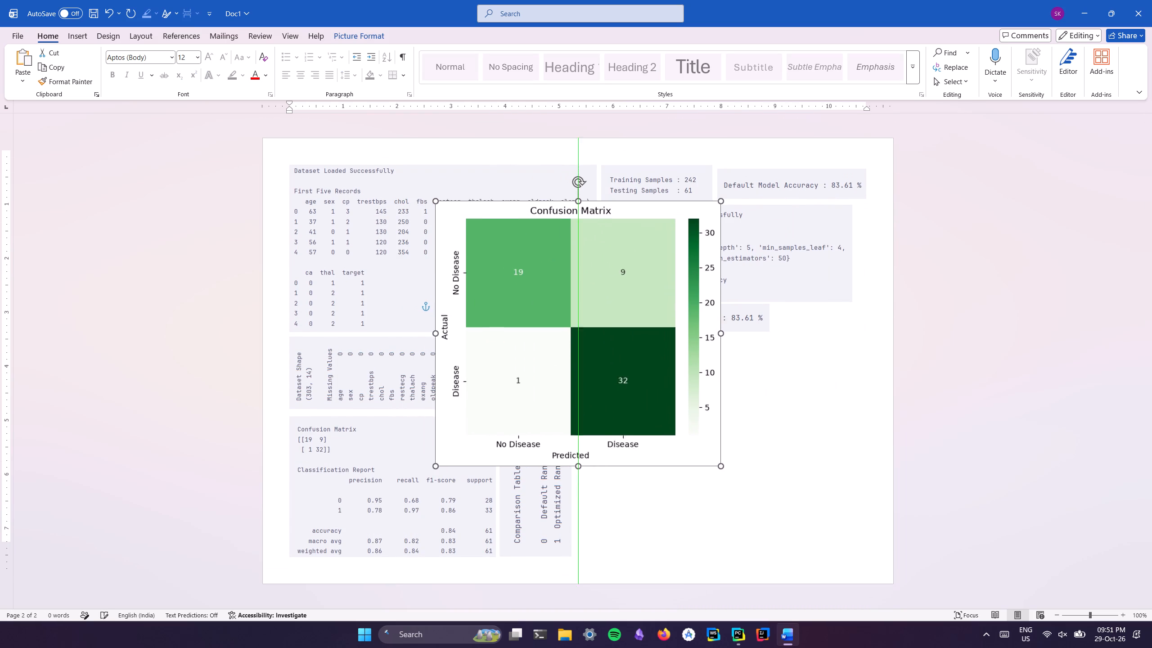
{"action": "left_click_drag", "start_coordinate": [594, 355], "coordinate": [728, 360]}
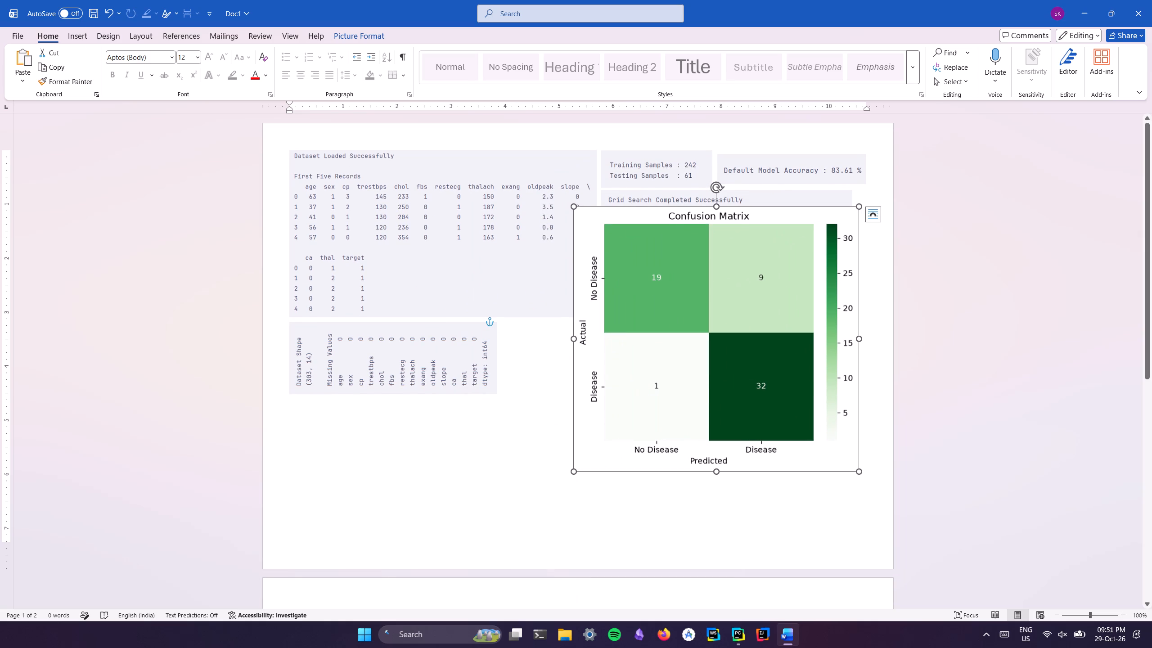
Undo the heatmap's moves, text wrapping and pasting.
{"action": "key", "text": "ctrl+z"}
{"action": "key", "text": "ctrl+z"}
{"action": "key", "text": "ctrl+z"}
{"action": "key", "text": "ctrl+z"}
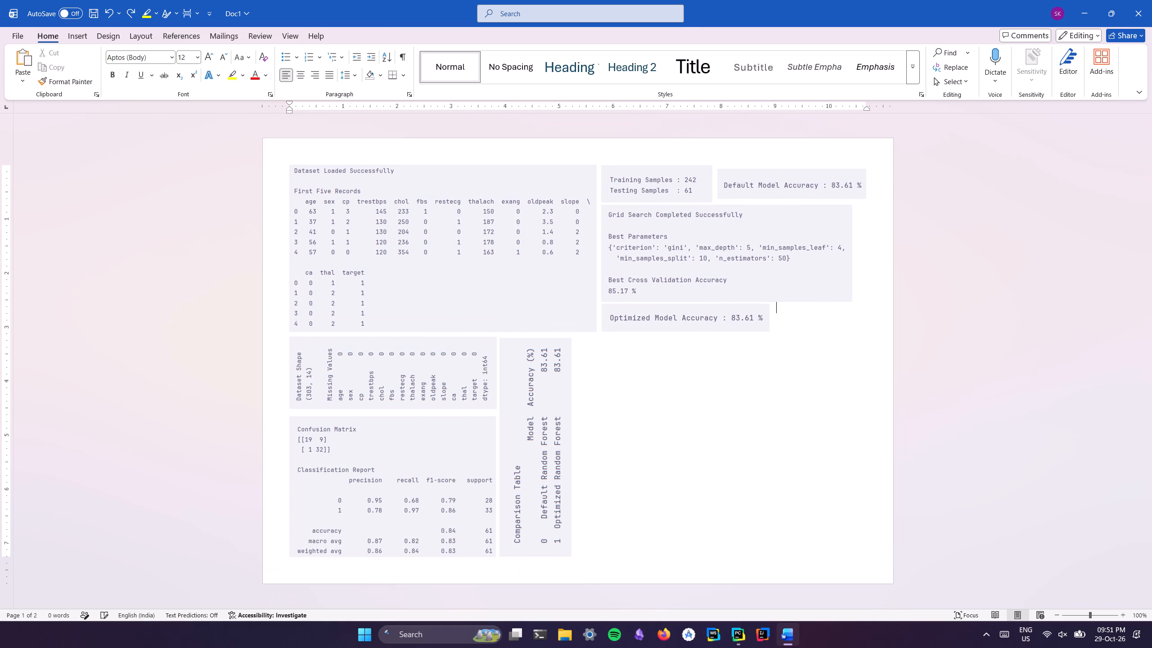
Rotate the Comparison Table picture right 90° so its text reads horizontally.
{"action": "left_click", "coordinate": [537, 452]}
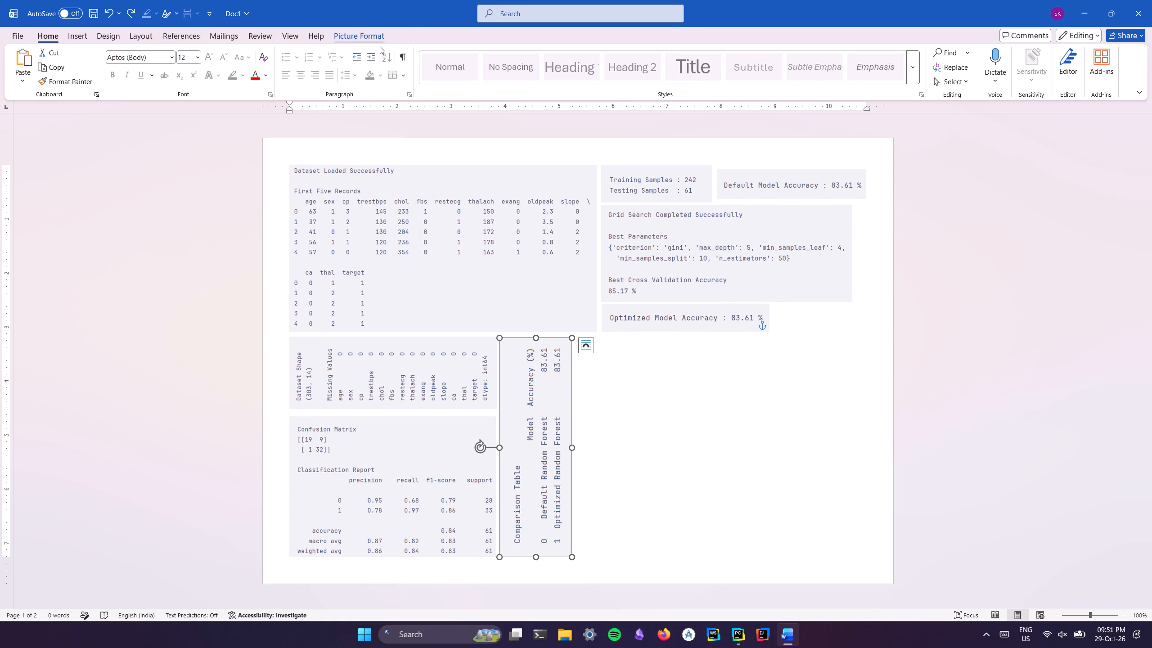
{"action": "left_click", "coordinate": [376, 37]}
{"action": "left_click", "coordinate": [993, 85]}
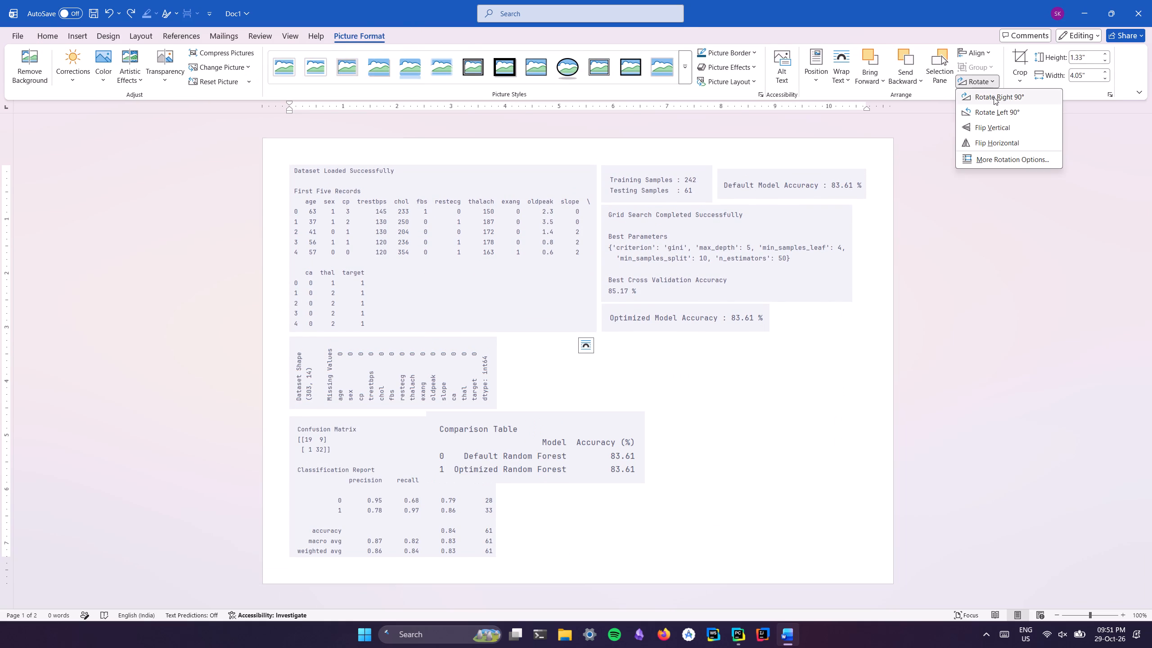
{"action": "left_click", "coordinate": [994, 97]}
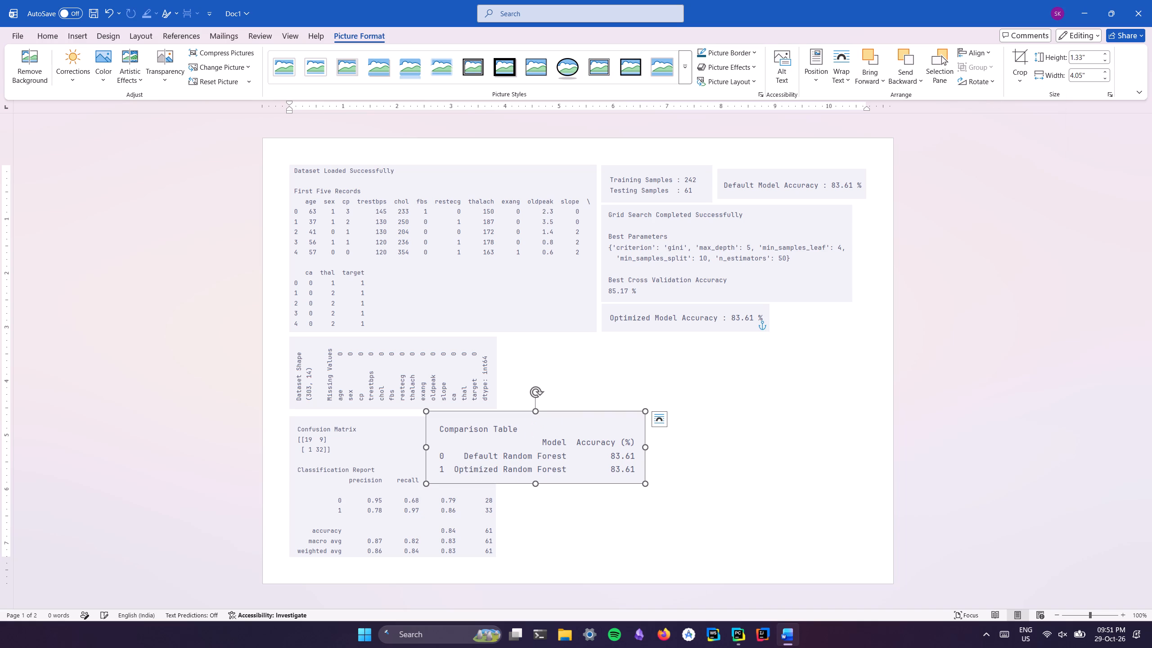
Place the Comparison Table picture directly beside the Dataset Shape picture and shrink it to about 1.11" high by 3.37" wide.
{"action": "left_click_drag", "start_coordinate": [557, 442], "coordinate": [630, 369]}
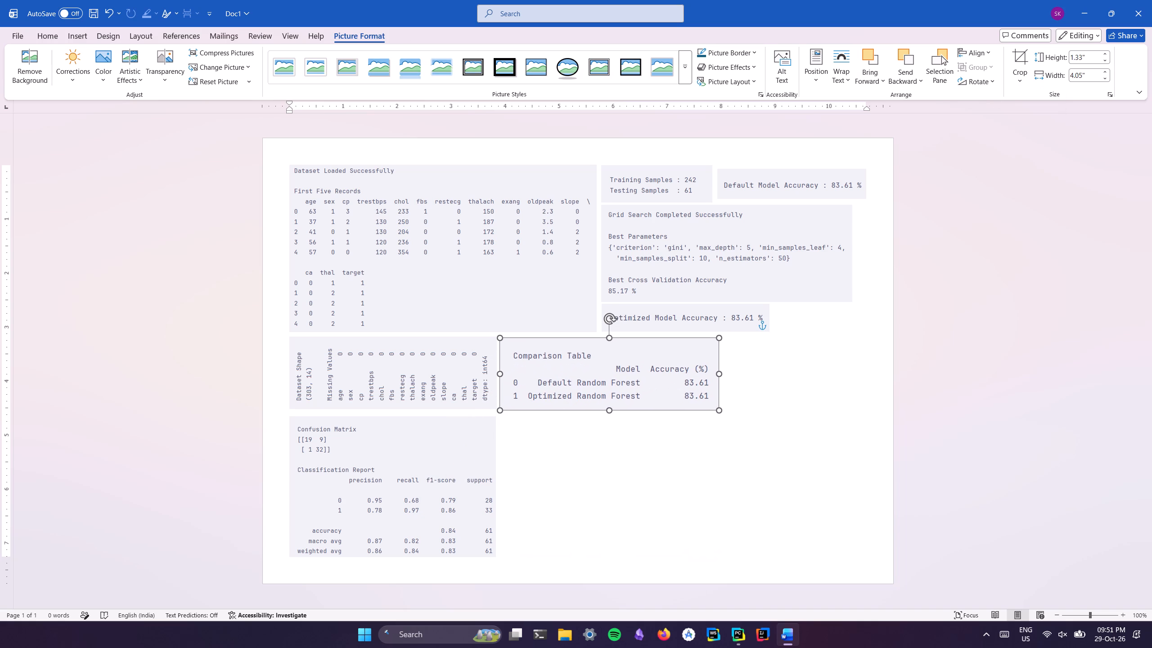
{"action": "left_click_drag", "start_coordinate": [630, 369], "coordinate": [630, 369]}
{"action": "left_click_drag", "start_coordinate": [720, 408], "coordinate": [642, 396]}
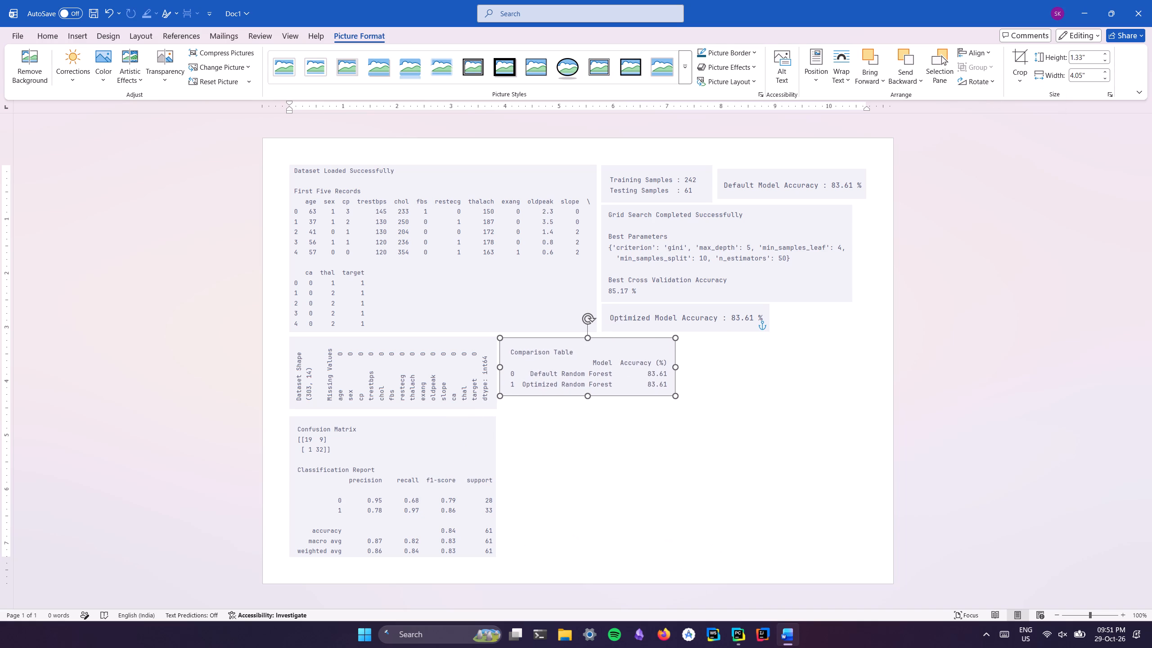
{"action": "left_click_drag", "start_coordinate": [642, 396], "coordinate": [643, 398]}
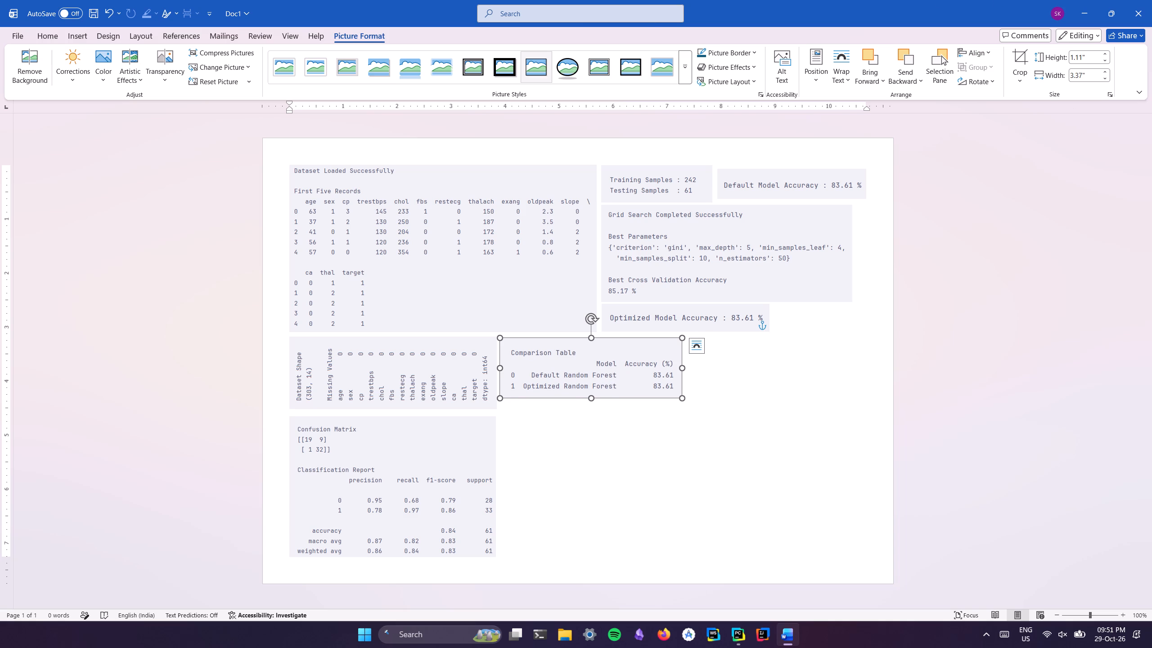
{"action": "left_click", "coordinate": [590, 446]}
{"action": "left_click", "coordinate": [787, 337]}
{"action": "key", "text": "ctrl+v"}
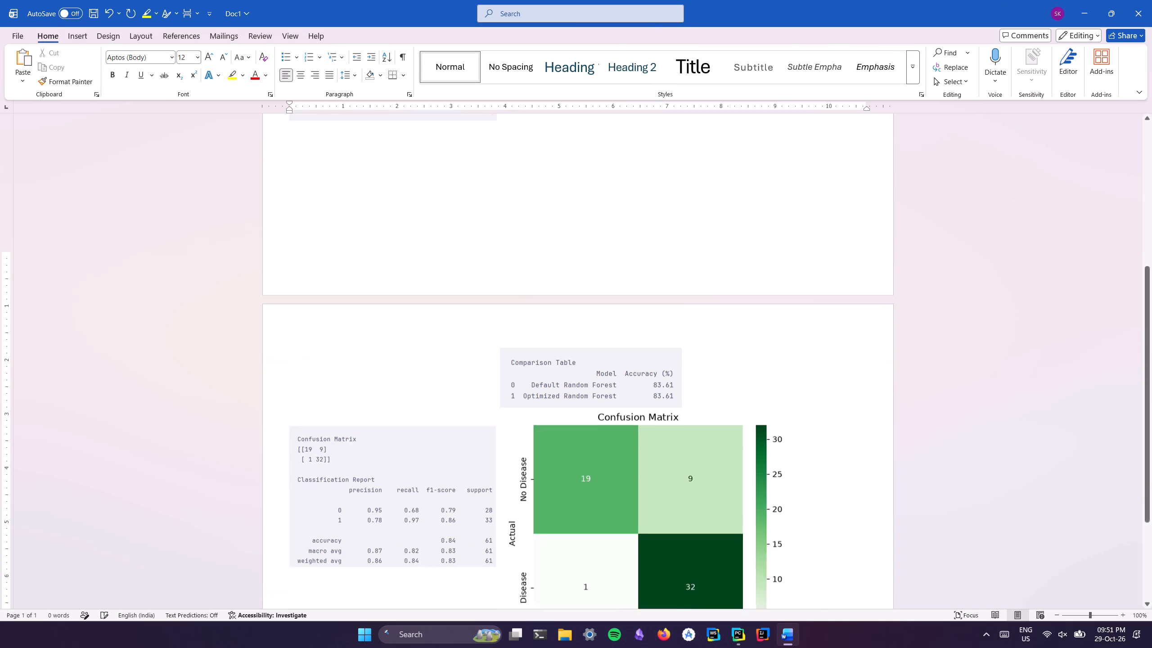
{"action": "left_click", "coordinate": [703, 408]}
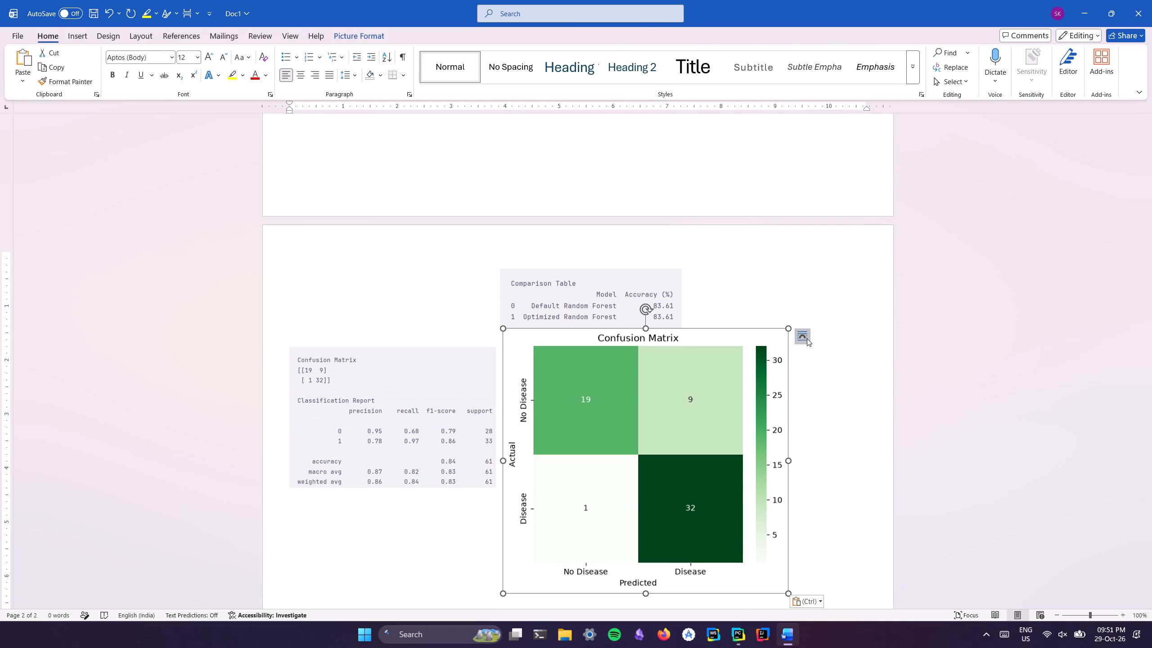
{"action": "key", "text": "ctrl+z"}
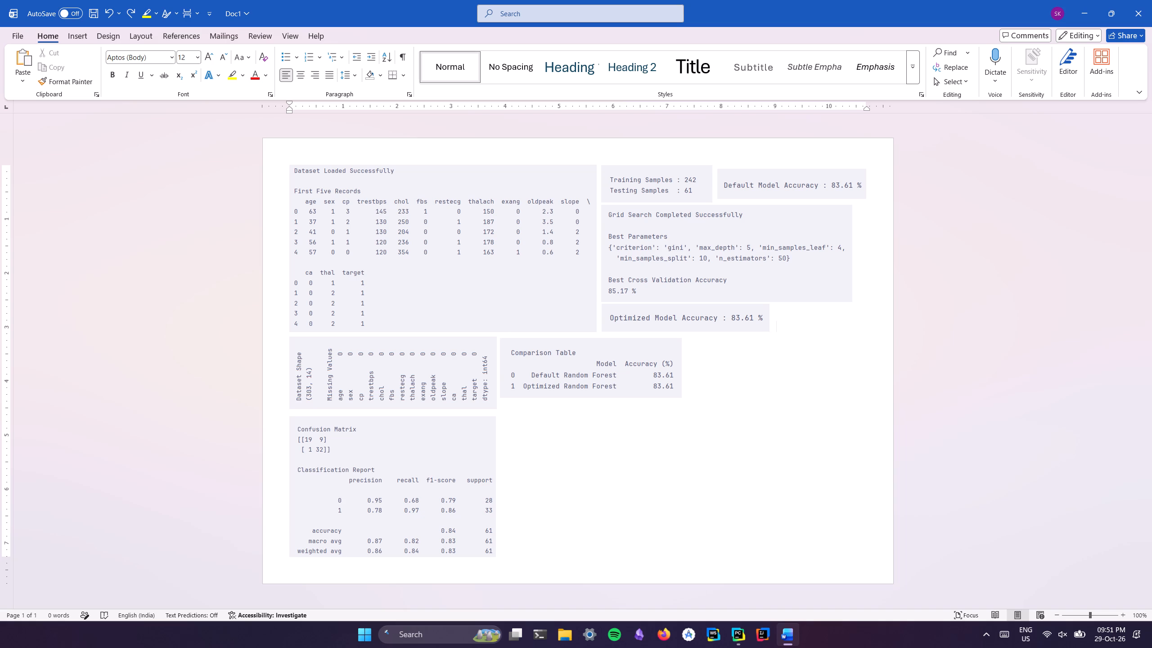
Paste the Confusion Matrix heatmap beside the Optimized Model Accuracy picture and give it square text wrapping.
{"action": "left_click", "coordinate": [781, 316]}
{"action": "key", "text": "ctrl+v"}
{"action": "left_click", "coordinate": [531, 452]}
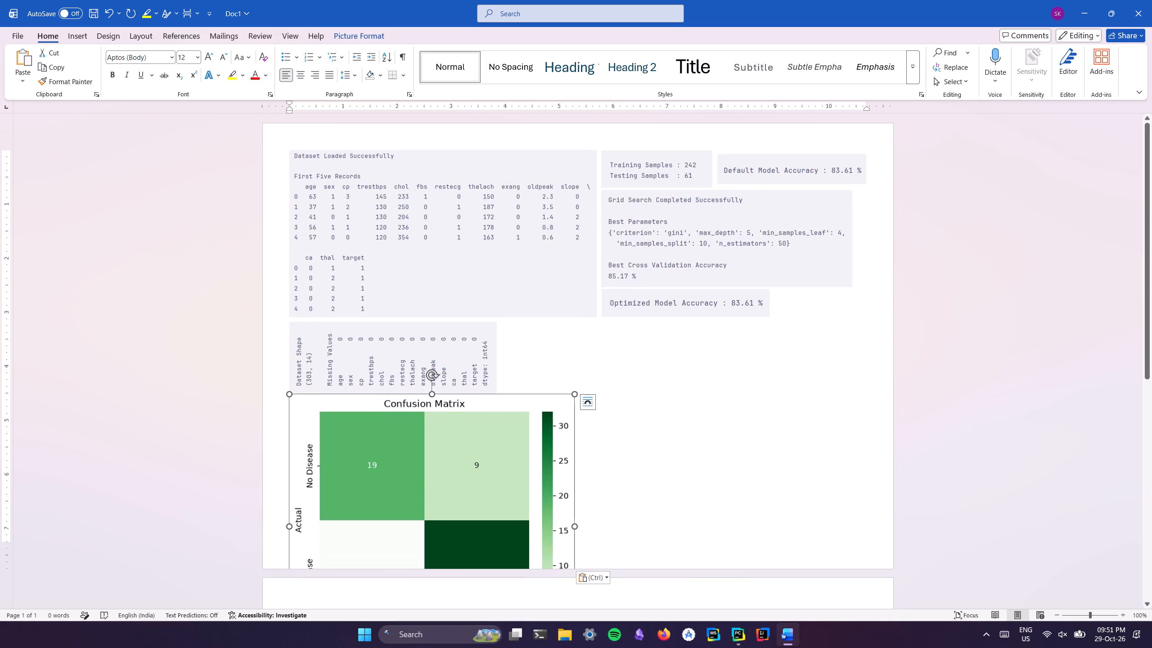
{"action": "left_click", "coordinate": [589, 409]}
{"action": "left_click", "coordinate": [613, 484]}
Move the heatmap beside the Classification Report picture and shrink it proportionally to fit below the Comparison Table.
{"action": "left_click_drag", "start_coordinate": [490, 464], "coordinate": [575, 487]}
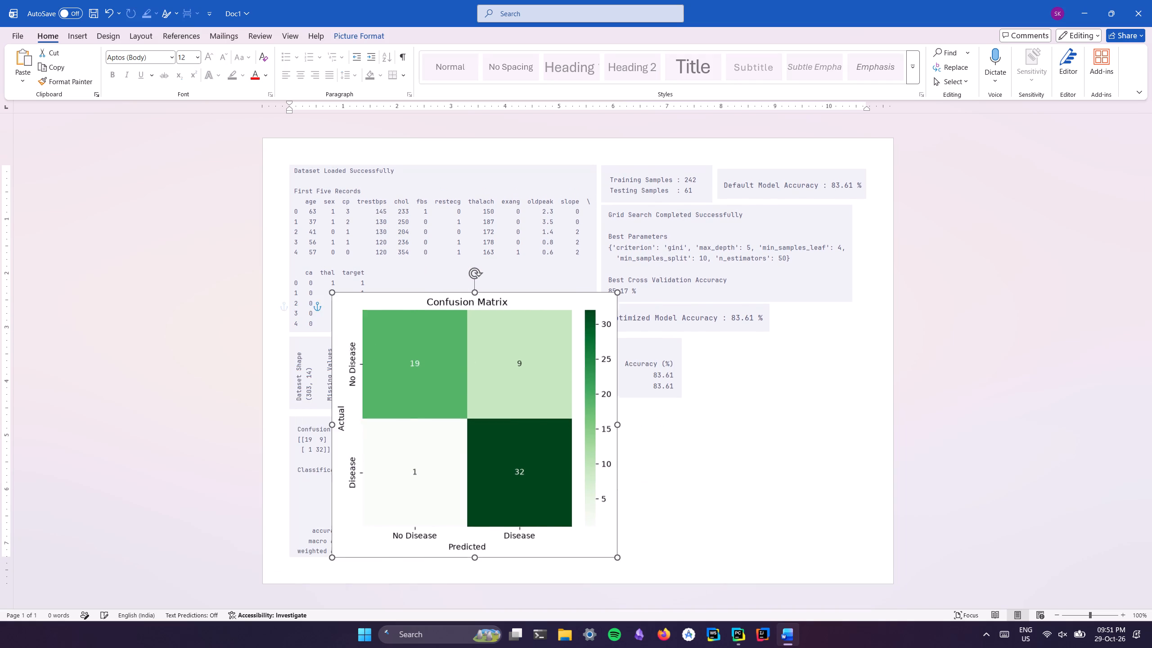
{"action": "left_click_drag", "start_coordinate": [575, 487], "coordinate": [702, 547]}
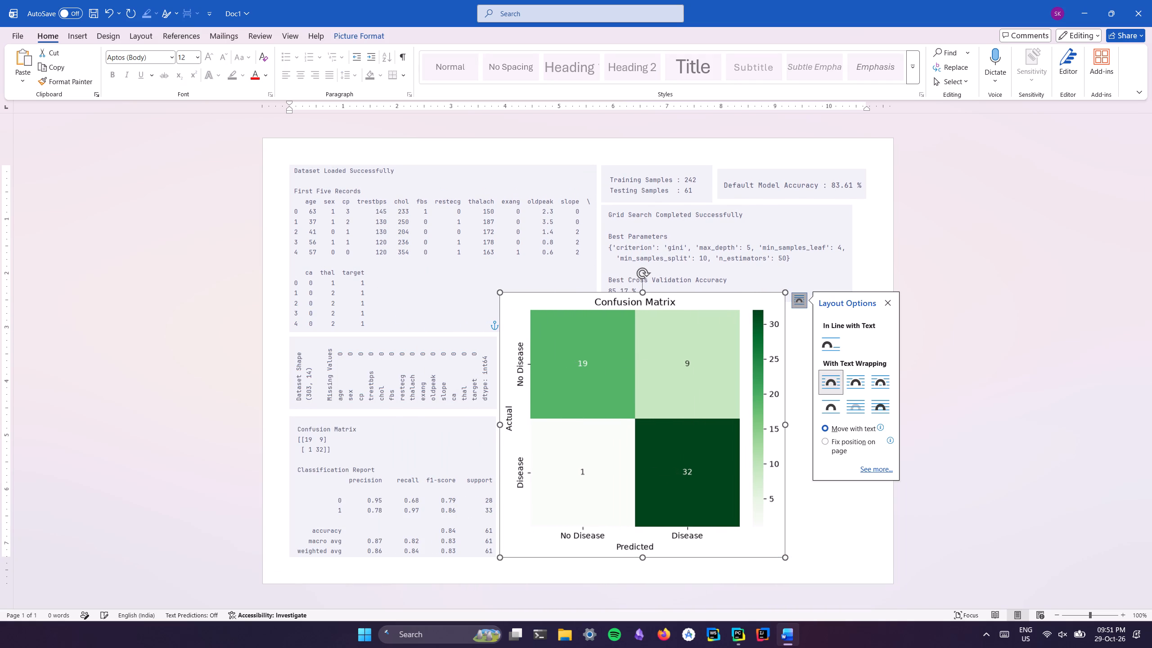
{"action": "left_click_drag", "start_coordinate": [786, 293], "coordinate": [668, 453]}
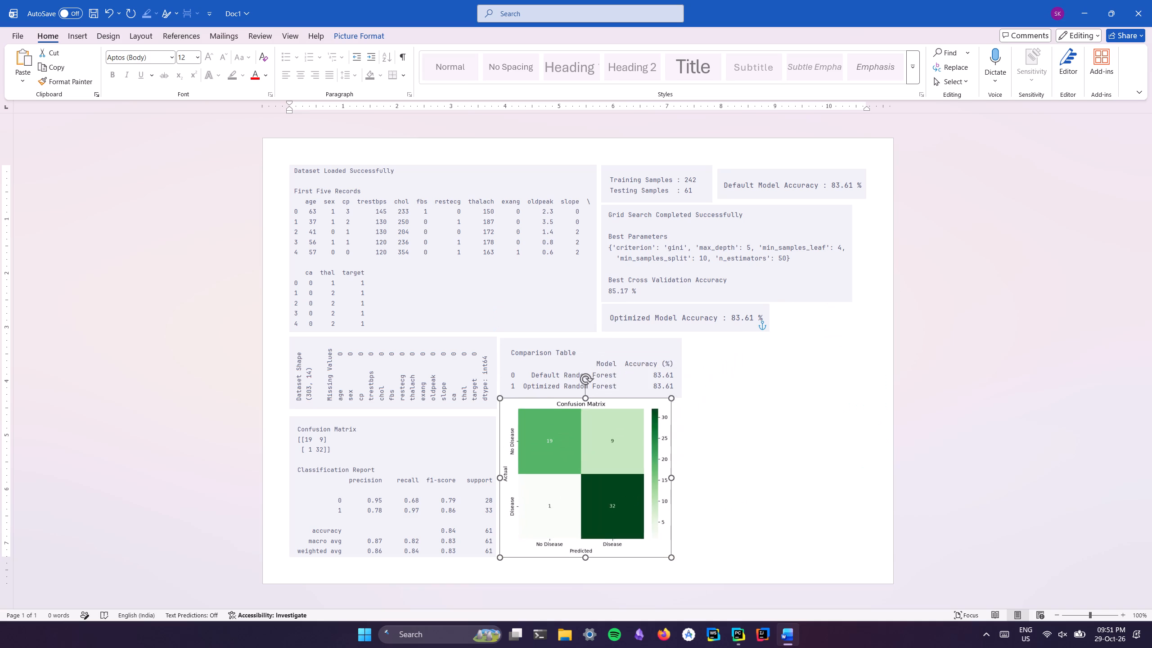
{"action": "left_click_drag", "start_coordinate": [668, 453], "coordinate": [664, 432]}
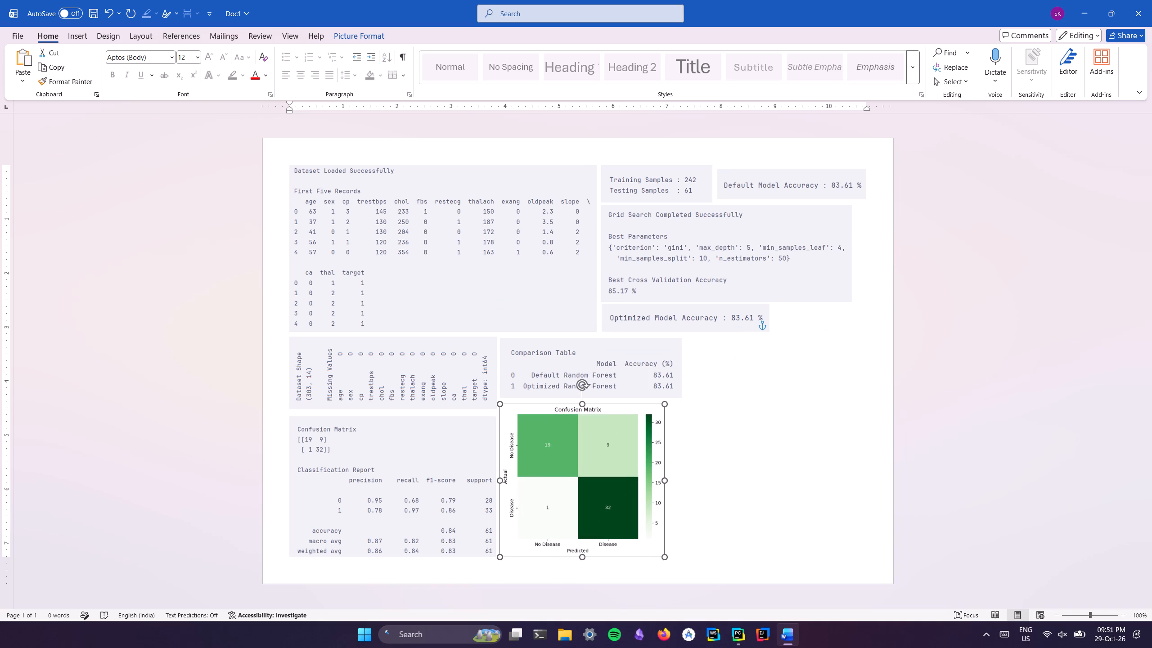
{"action": "left_click_drag", "start_coordinate": [664, 432], "coordinate": [667, 430]}
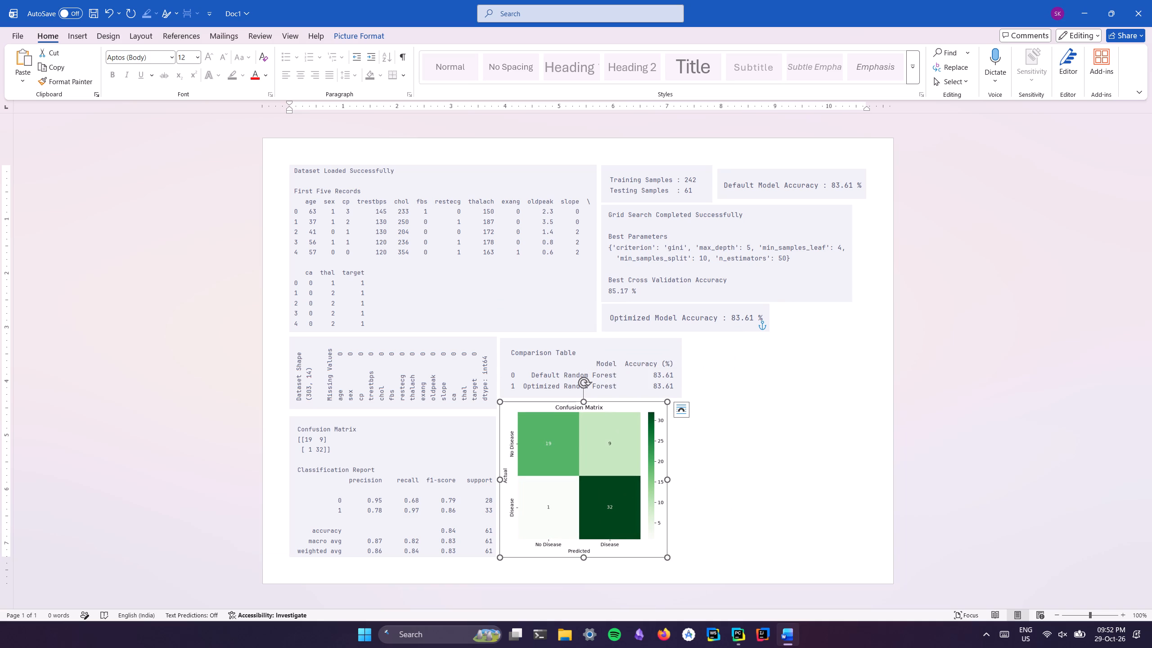
Switch to PyCharm and copy the Default vs Optimized Model bar chart from program9.ipynb's last output.
{"action": "key", "text": "alt+Tab"}
{"action": "scroll", "coordinate": [288, 312], "scroll_direction": "down", "scroll_amount": 7}
{"action": "right_click", "coordinate": [283, 518]}
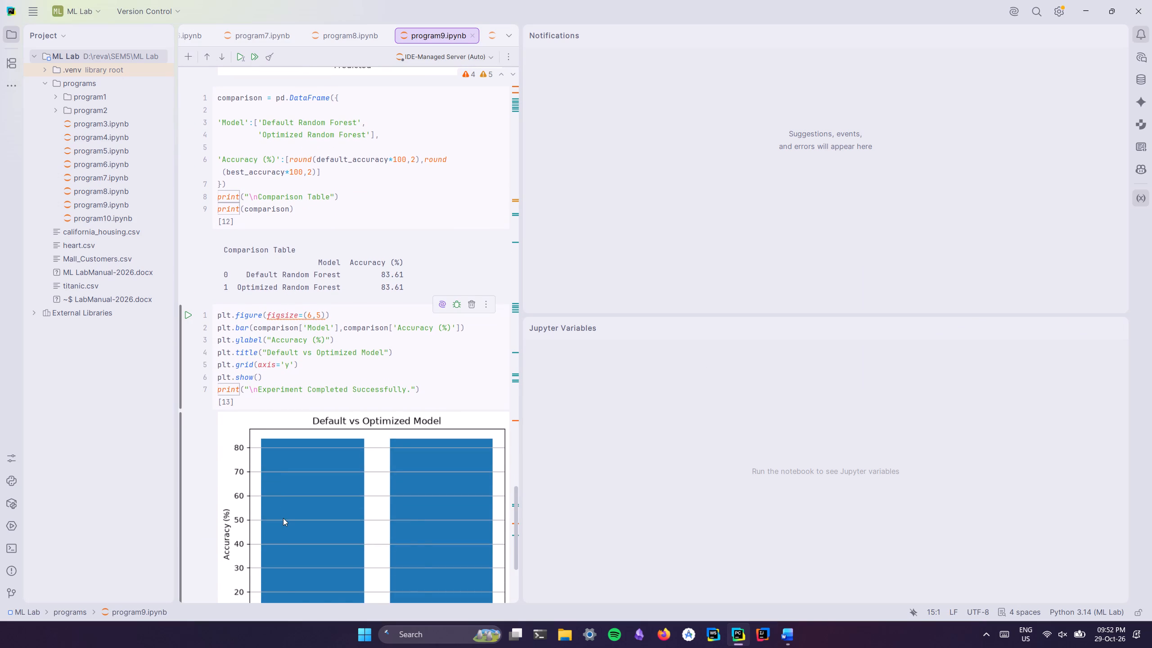
{"action": "left_click", "coordinate": [327, 555]}
Return to Word, paste the bar chart beside the Optimized Model Accuracy picture, and give it square text wrapping.
{"action": "key", "text": "alt+Tab"}
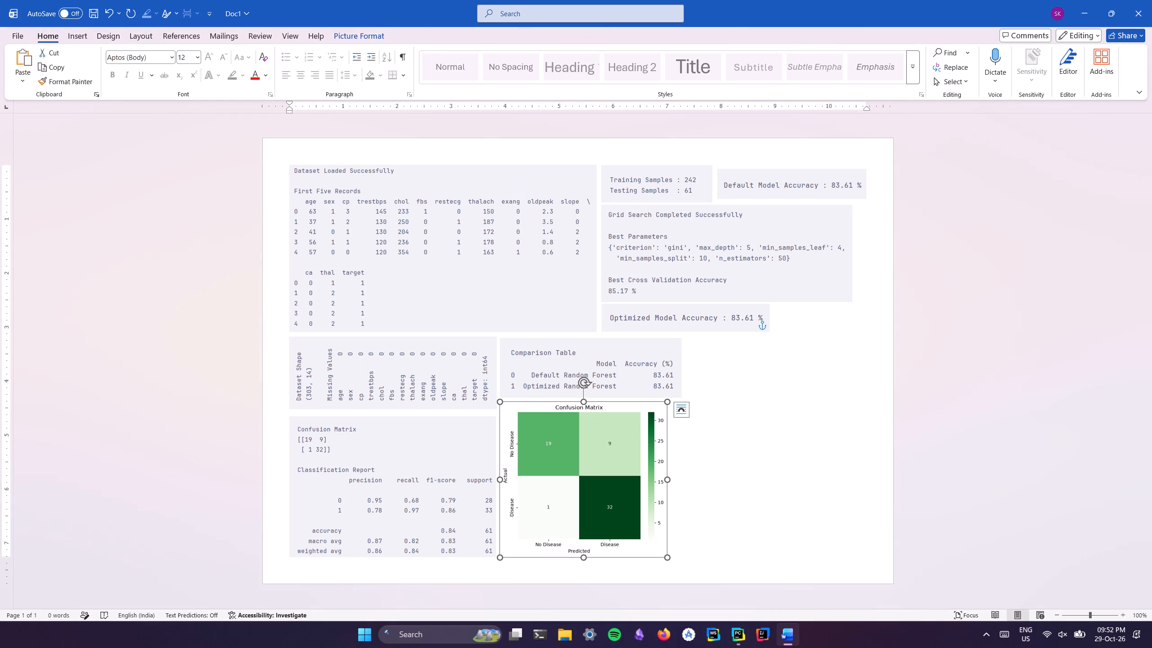
{"action": "left_click", "coordinate": [782, 310]}
{"action": "key", "text": "ctrl+v"}
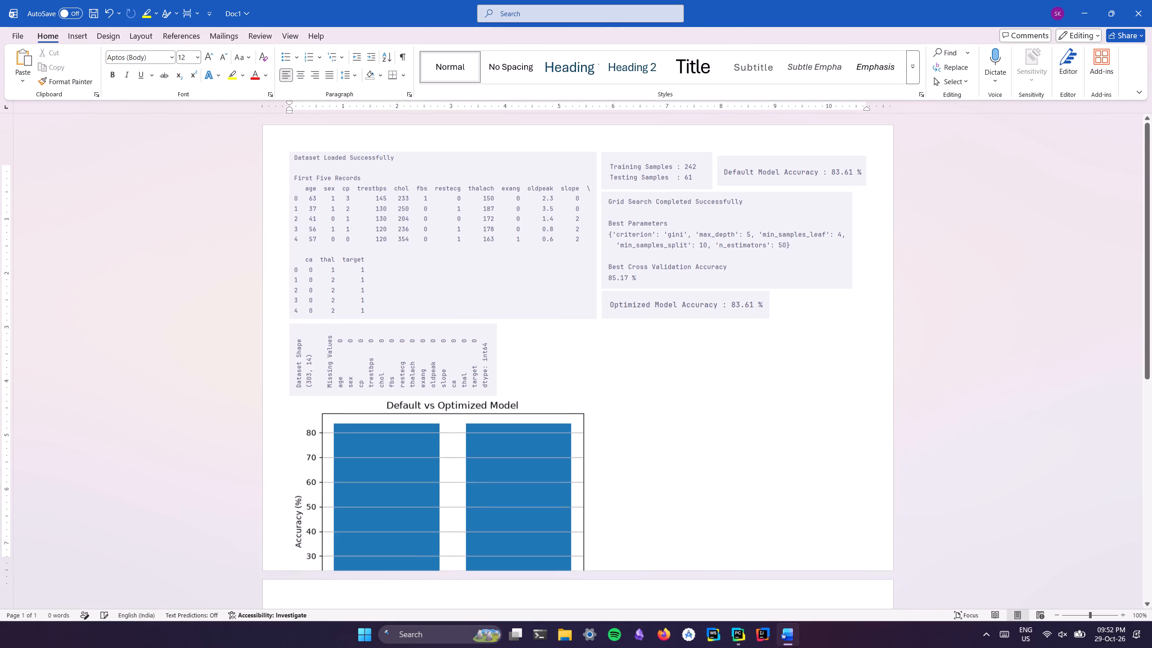
{"action": "left_click", "coordinate": [545, 439]}
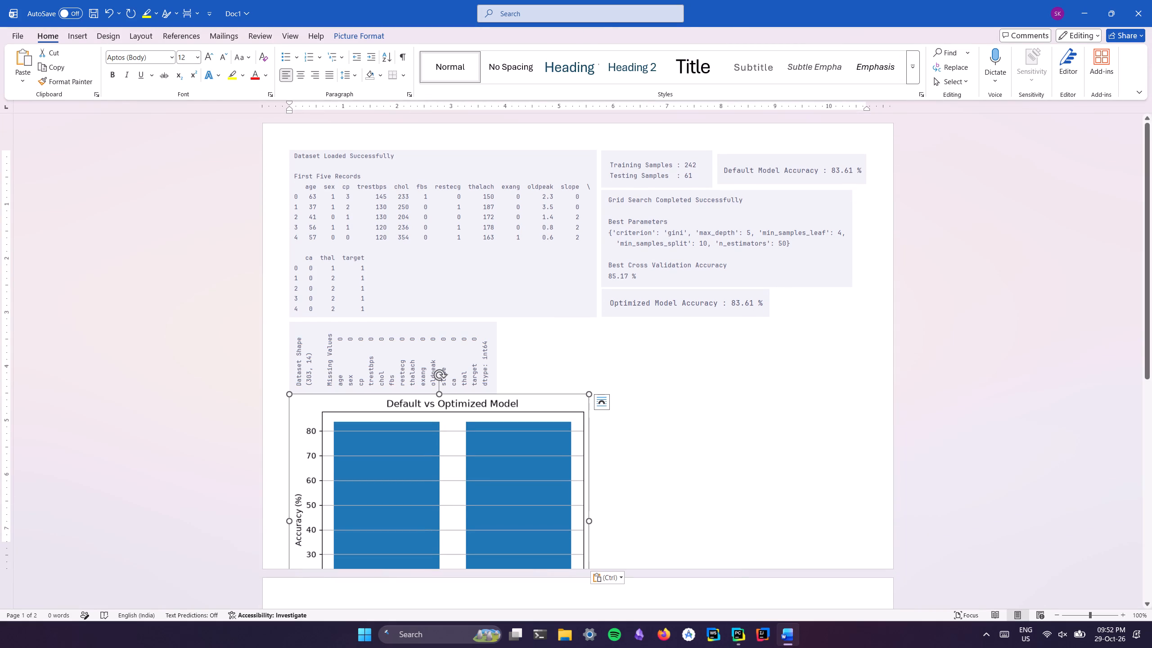
{"action": "left_click", "coordinate": [604, 408]}
{"action": "left_click", "coordinate": [636, 485]}
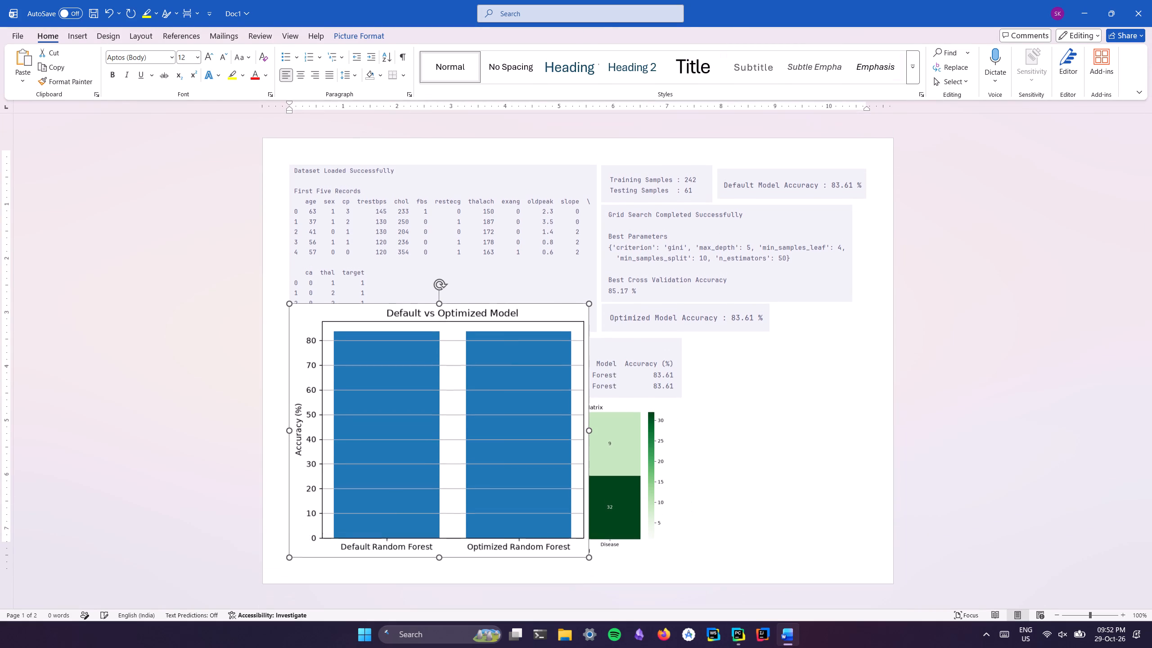
Move the bar chart to the page's lower-right margin corner and shrink it proportionally to clear the heatmap and Comparison Table.
{"action": "left_click_drag", "start_coordinate": [477, 436], "coordinate": [766, 439]}
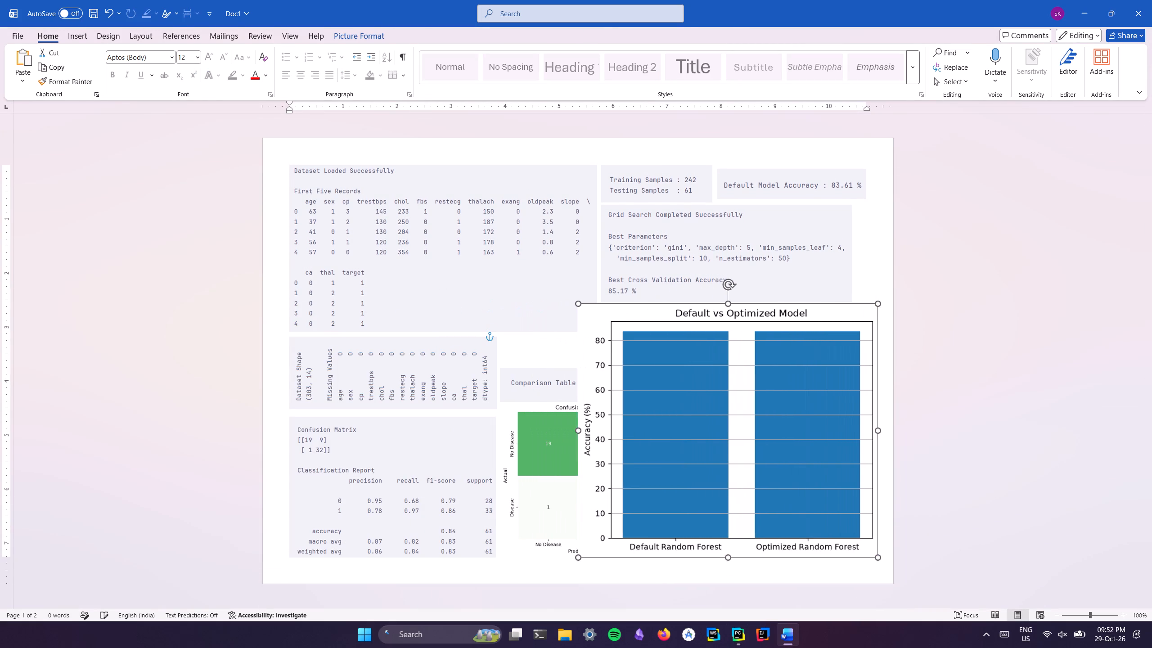
{"action": "left_click_drag", "start_coordinate": [766, 439], "coordinate": [752, 439]}
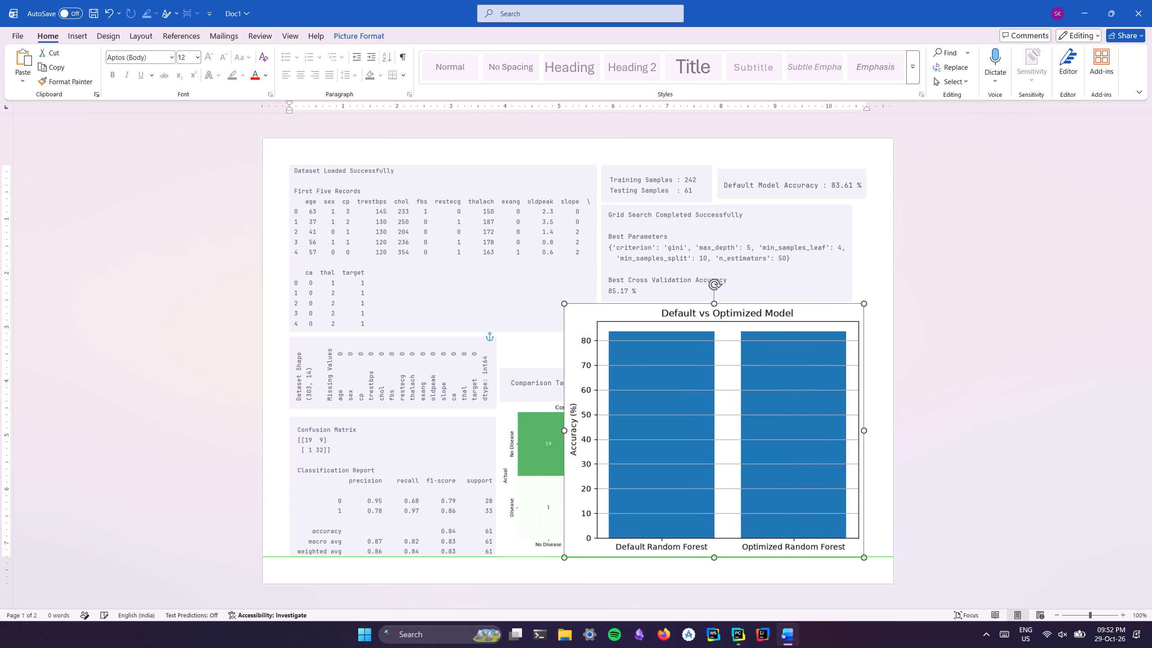
{"action": "left_click_drag", "start_coordinate": [752, 439], "coordinate": [767, 436]}
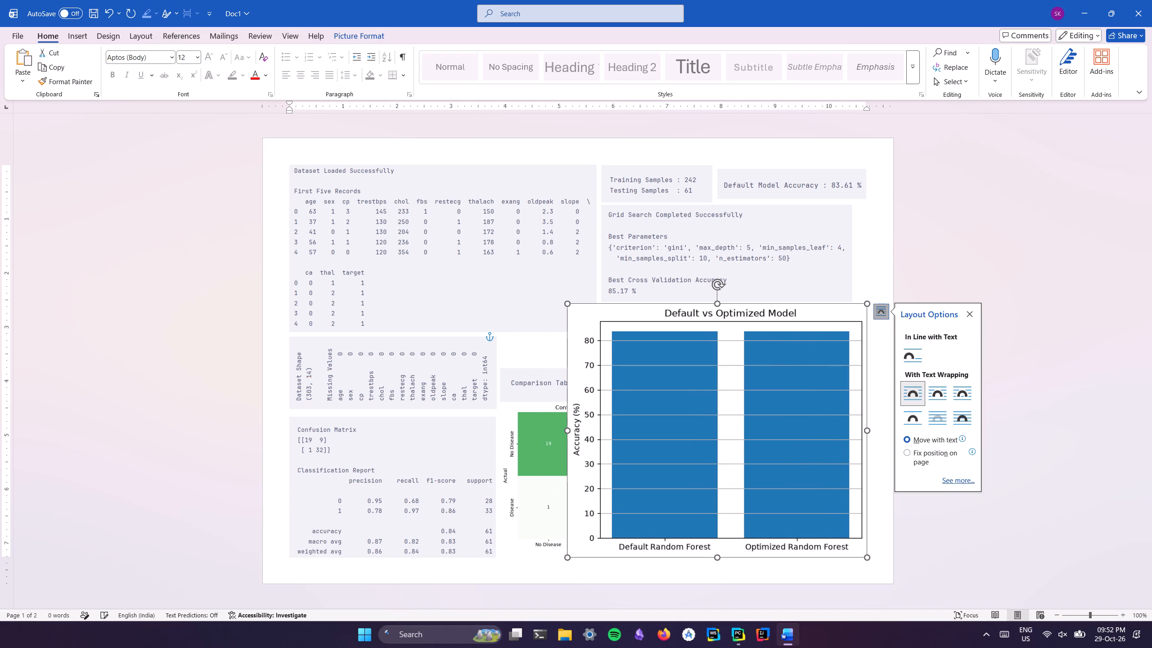
{"action": "left_click_drag", "start_coordinate": [568, 303], "coordinate": [672, 370]}
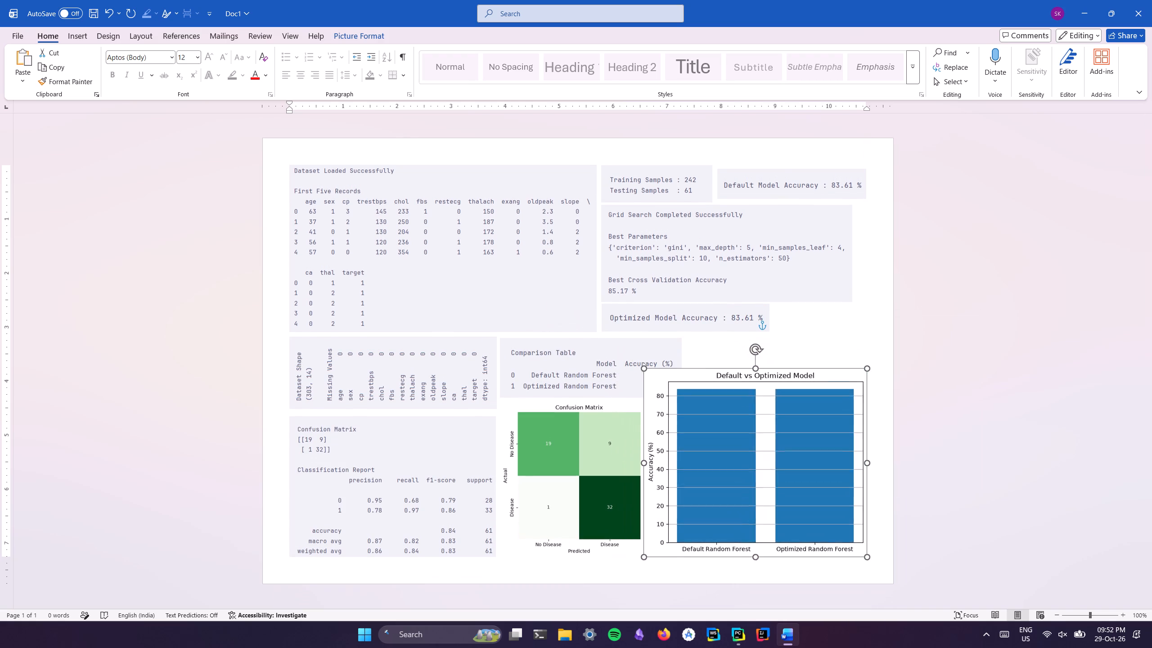
{"action": "left_click_drag", "start_coordinate": [672, 370], "coordinate": [720, 403]}
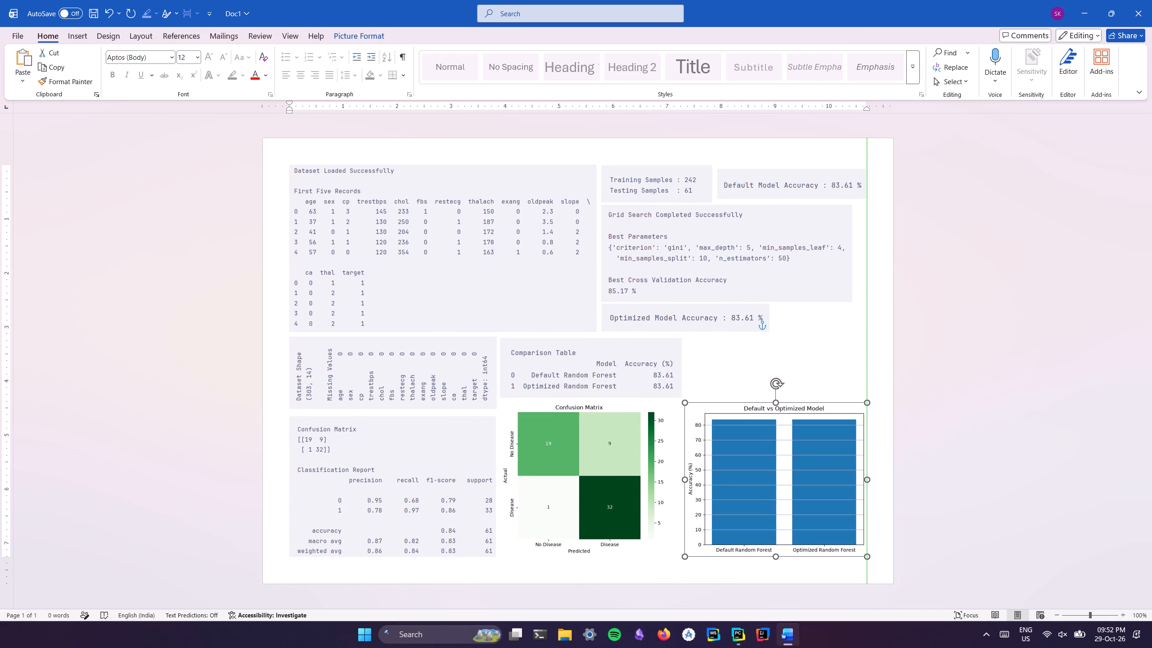
{"action": "left_click_drag", "start_coordinate": [720, 403], "coordinate": [714, 402]}
Stretch the bar chart taller by raising its top edge to beside the Comparison Table's lower rows.
{"action": "left_click", "coordinate": [639, 445]}
{"action": "left_click", "coordinate": [755, 444]}
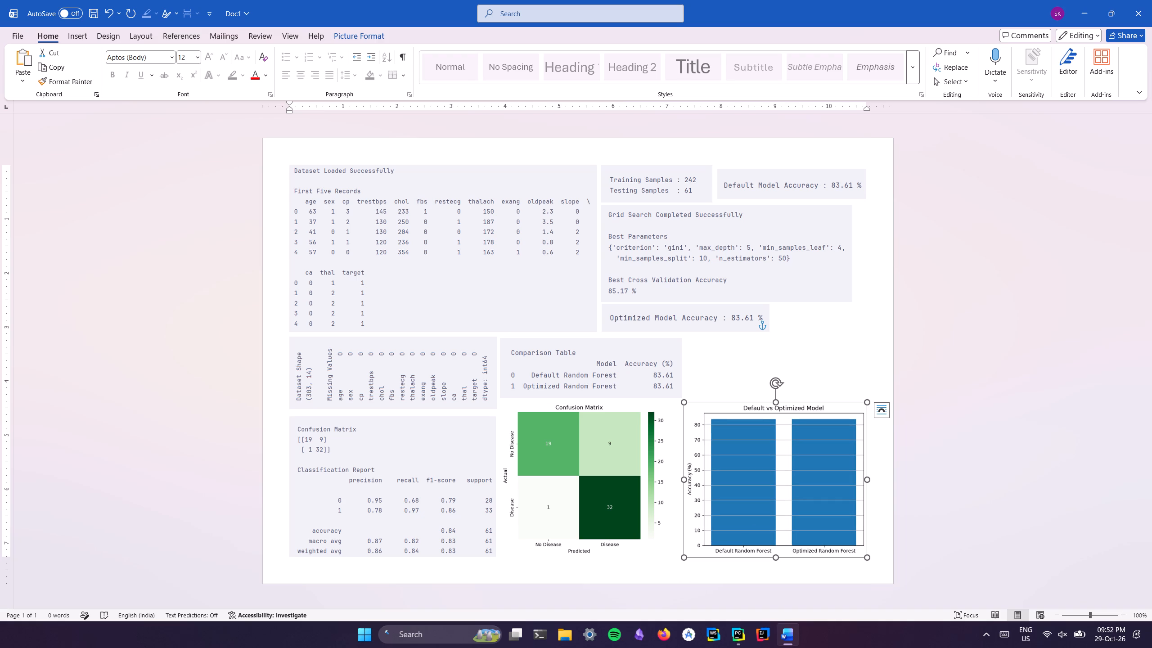
{"action": "left_click", "coordinate": [618, 443]}
{"action": "left_click", "coordinate": [737, 437]}
{"action": "left_click_drag", "start_coordinate": [775, 401], "coordinate": [773, 367]}
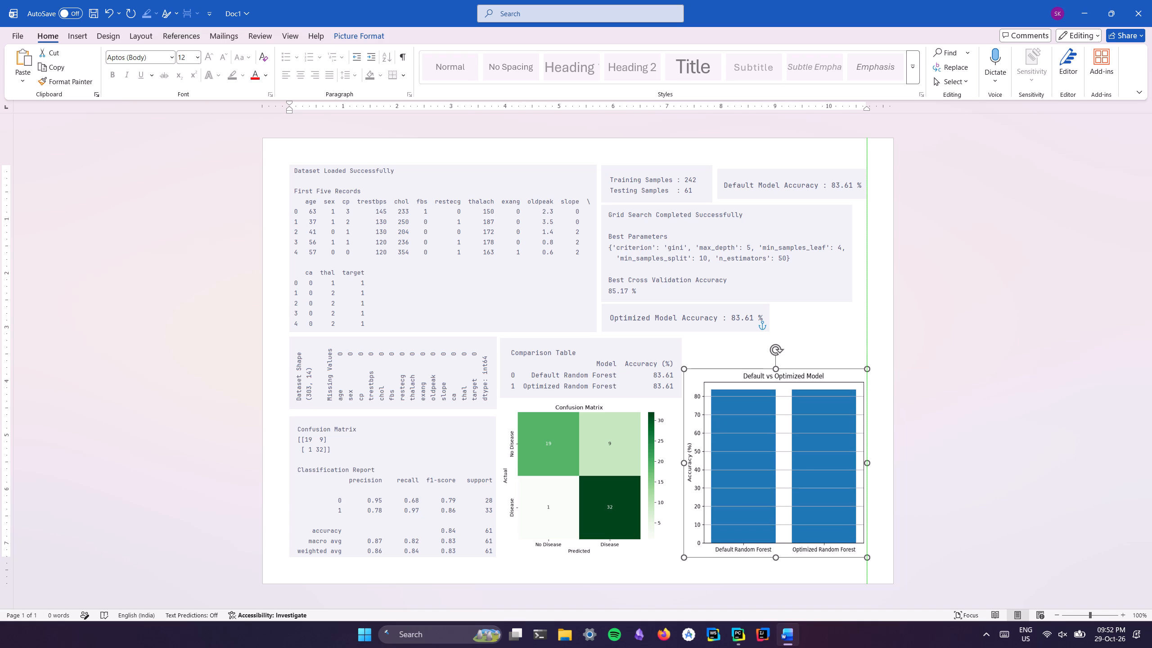
{"action": "left_click_drag", "start_coordinate": [773, 367], "coordinate": [770, 376]}
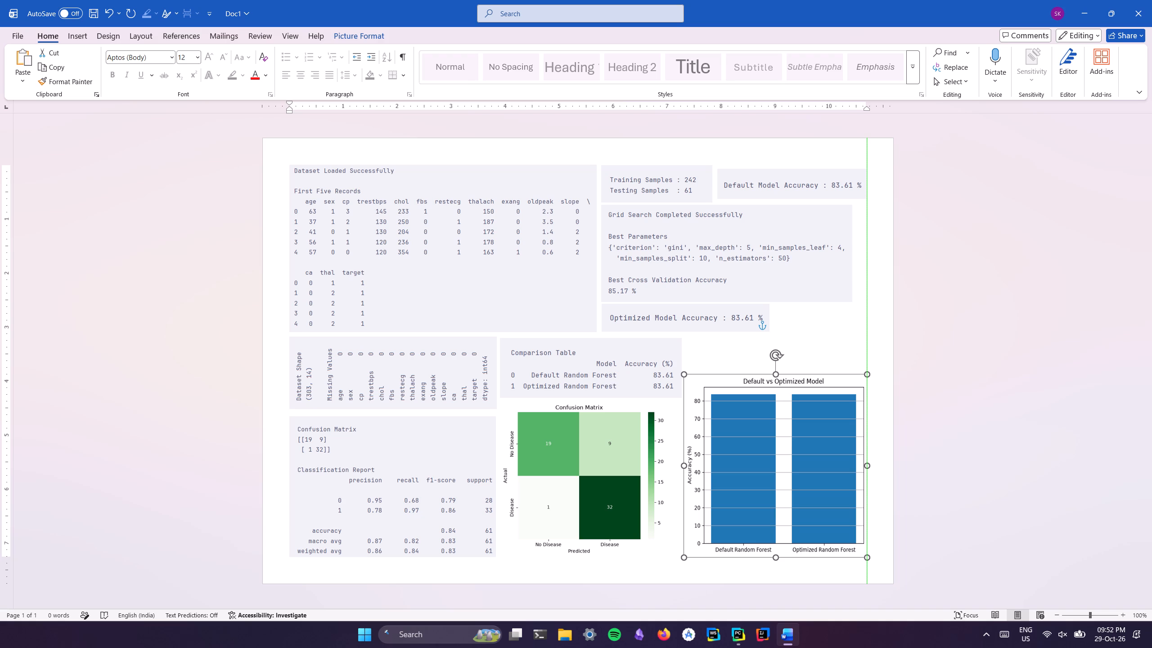
{"action": "left_click_drag", "start_coordinate": [770, 376], "coordinate": [770, 377]}
Select the heatmap together with the bar chart and give both a black ¼ pt picture border.
{"action": "left_click", "coordinate": [609, 487], "text": "shift"}
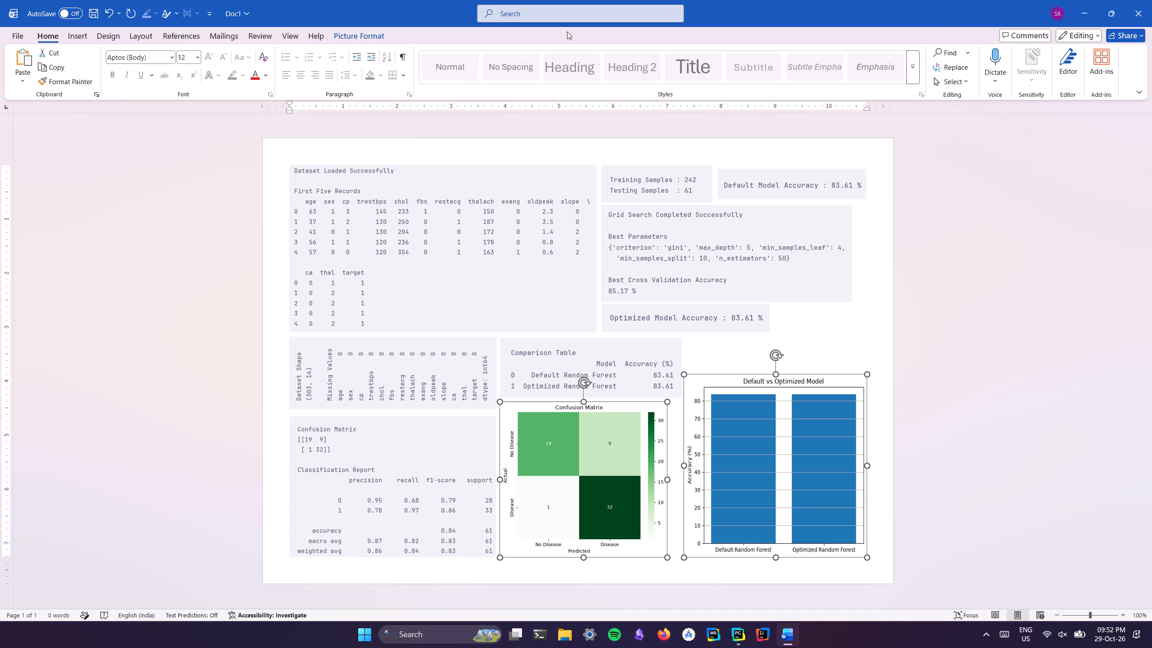
{"action": "left_click", "coordinate": [342, 36]}
{"action": "left_click", "coordinate": [756, 53]}
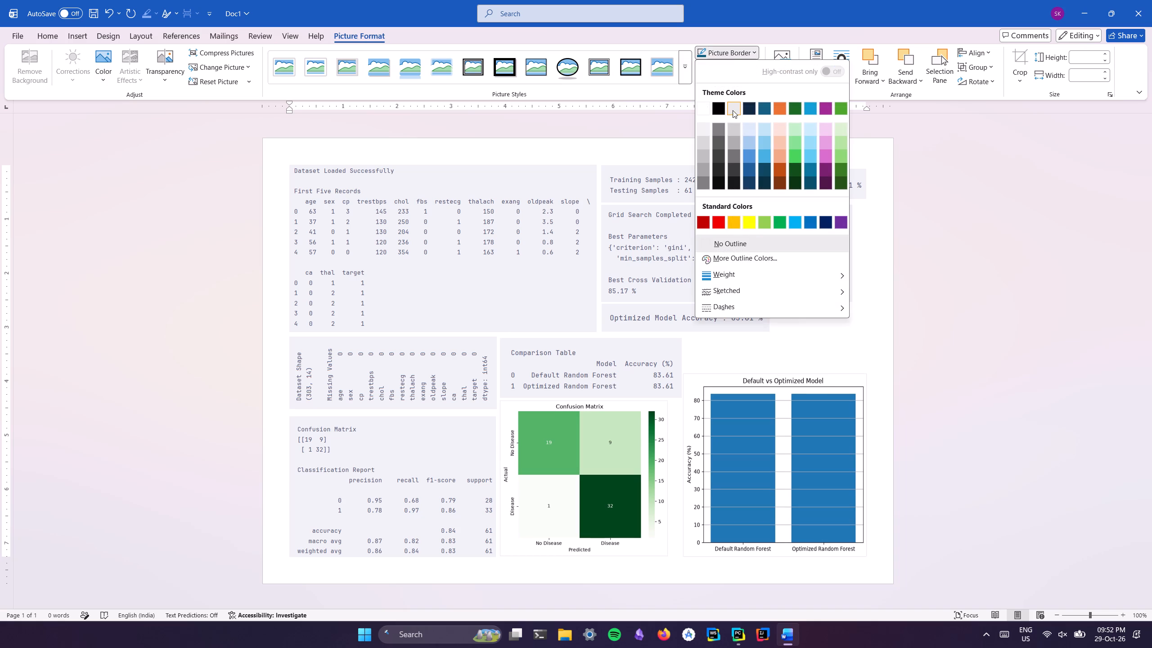
{"action": "left_click", "coordinate": [720, 110]}
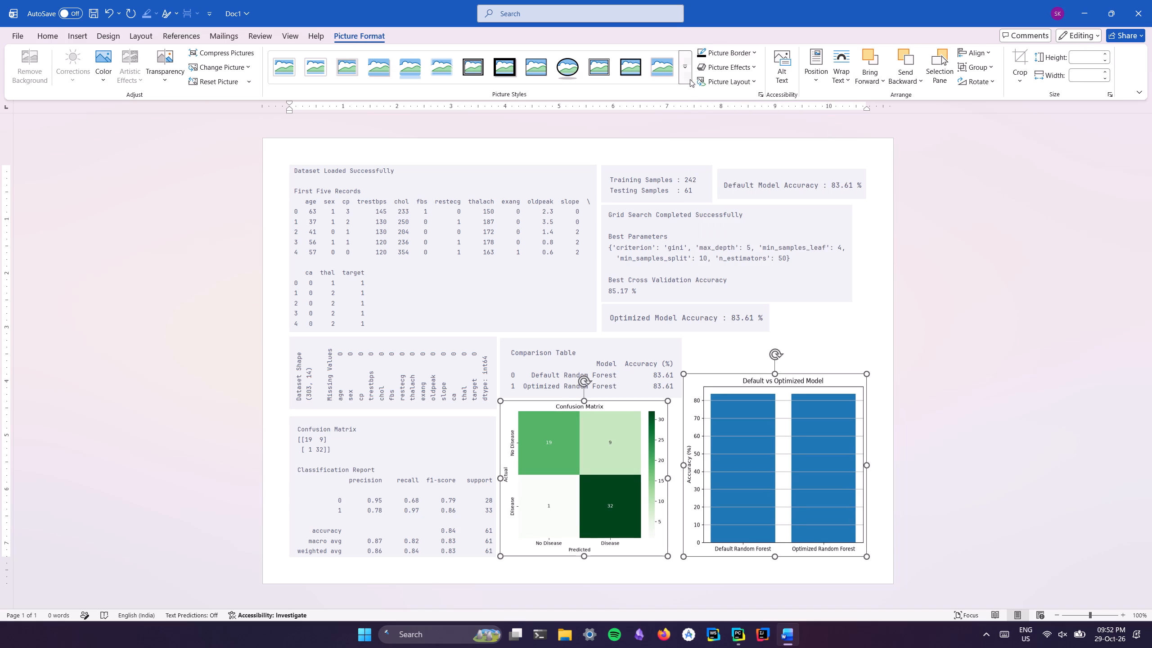
{"action": "left_click", "coordinate": [754, 49]}
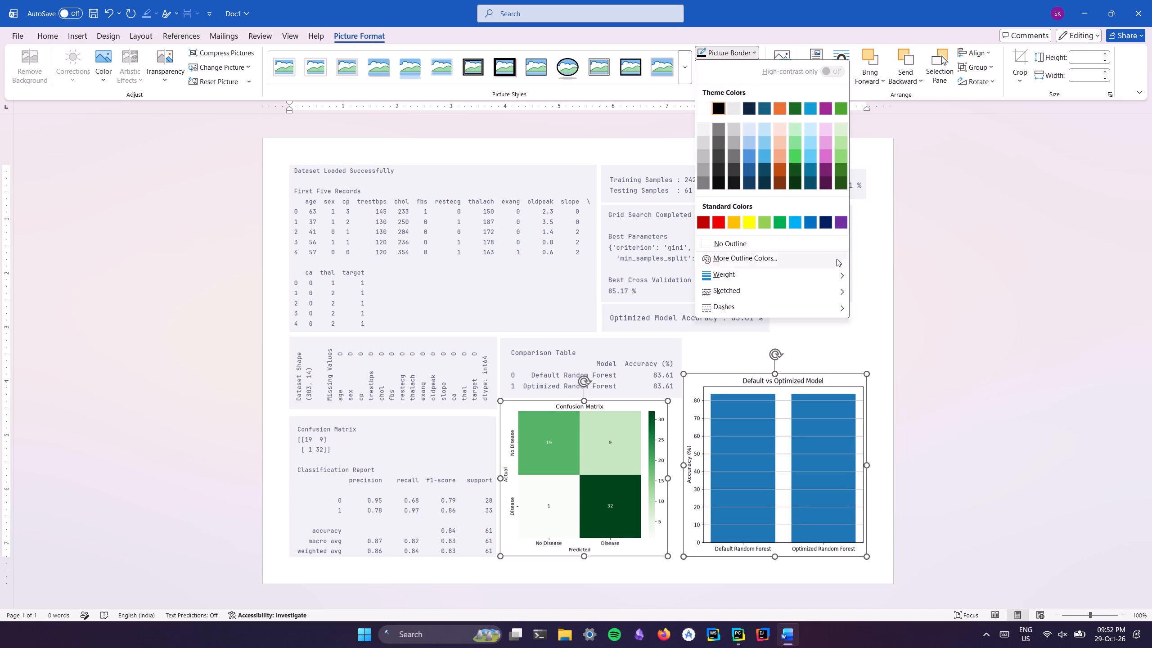
{"action": "left_click", "coordinate": [829, 274]}
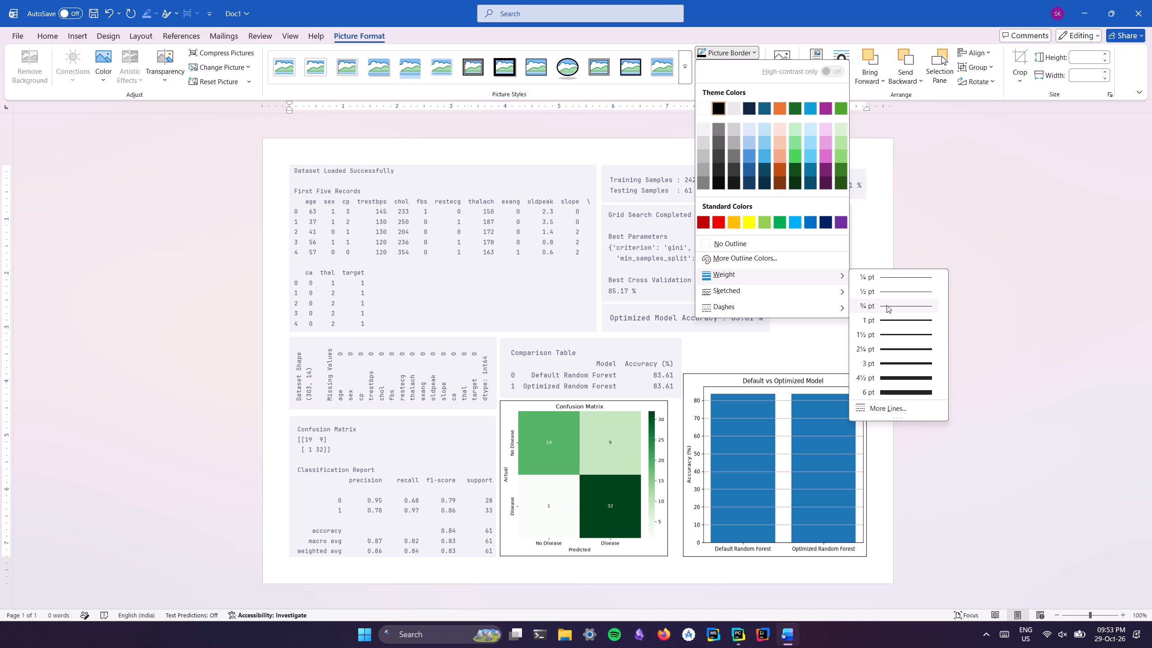
{"action": "left_click", "coordinate": [883, 278]}
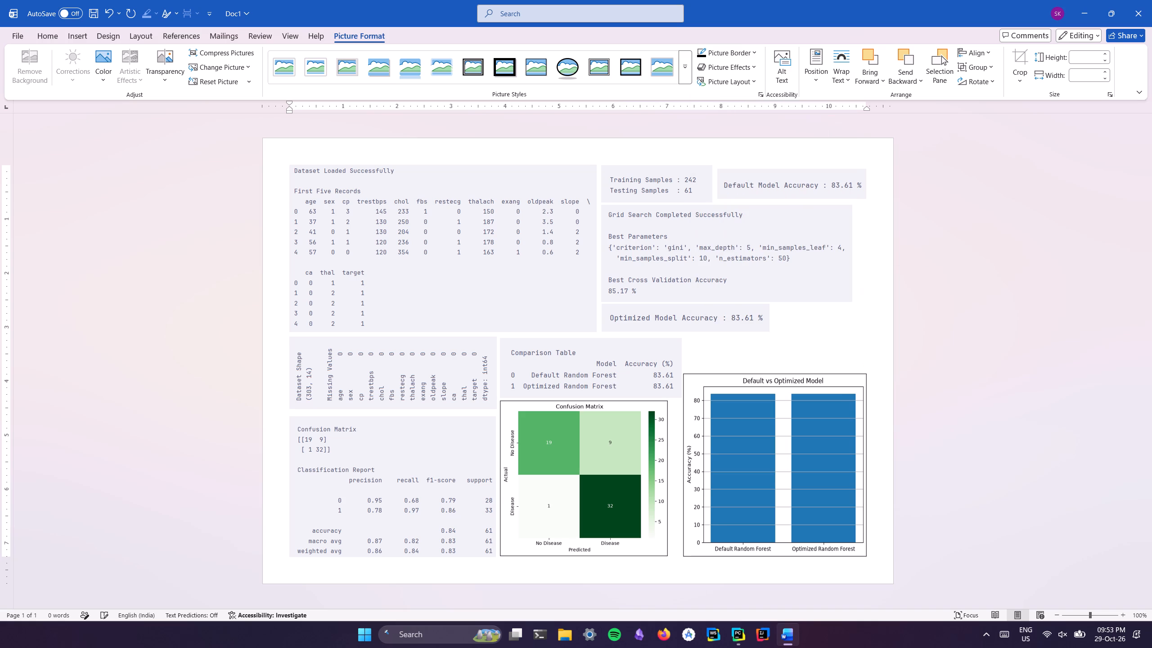
{"action": "left_click", "coordinate": [826, 327]}
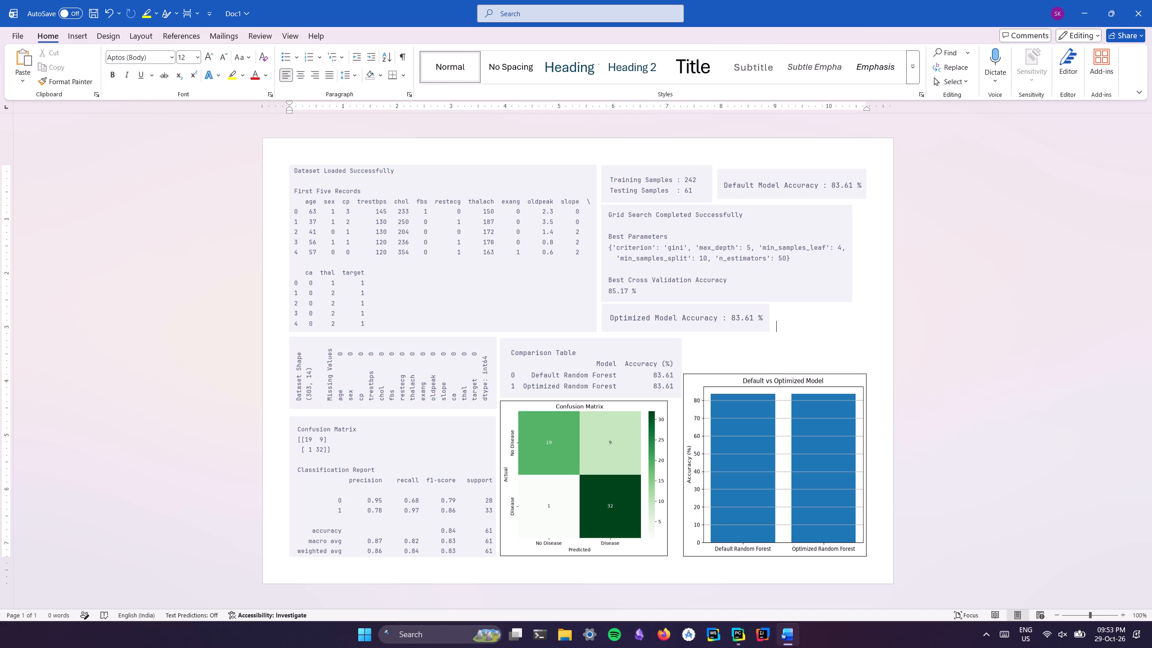
Nudge the bar chart slightly to the right, away from the heatmap.
{"action": "left_click", "coordinate": [792, 408]}
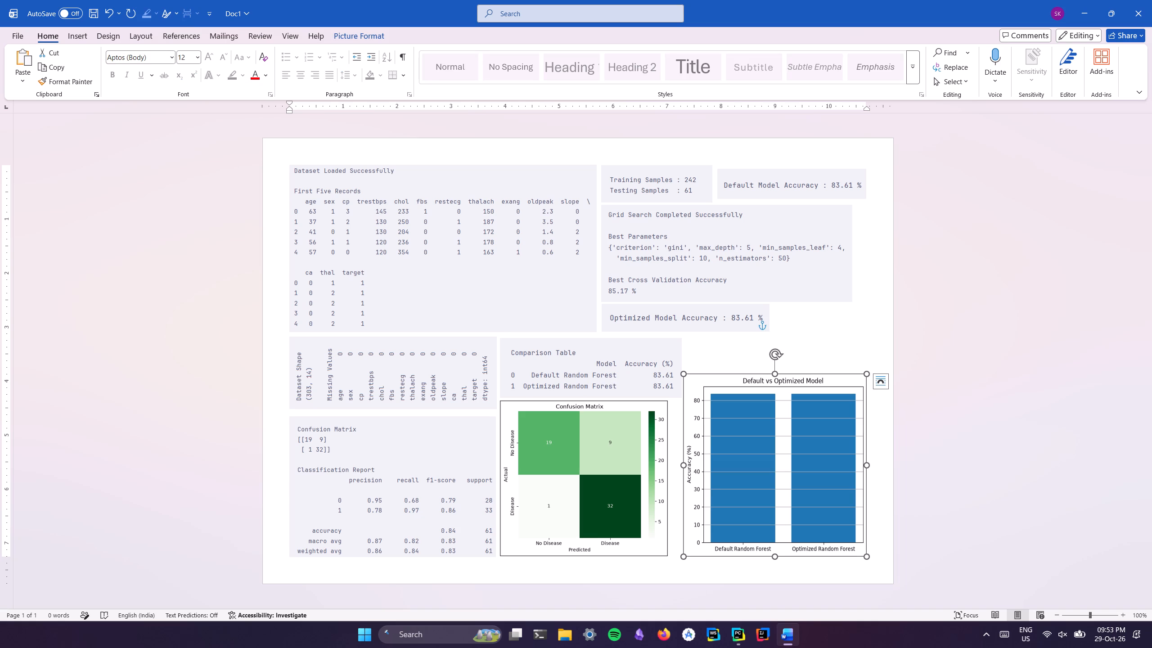
{"action": "key", "text": "Right"}
{"action": "key", "text": "Right"}
{"action": "key", "text": "Right"}
{"action": "key", "text": "Right"}
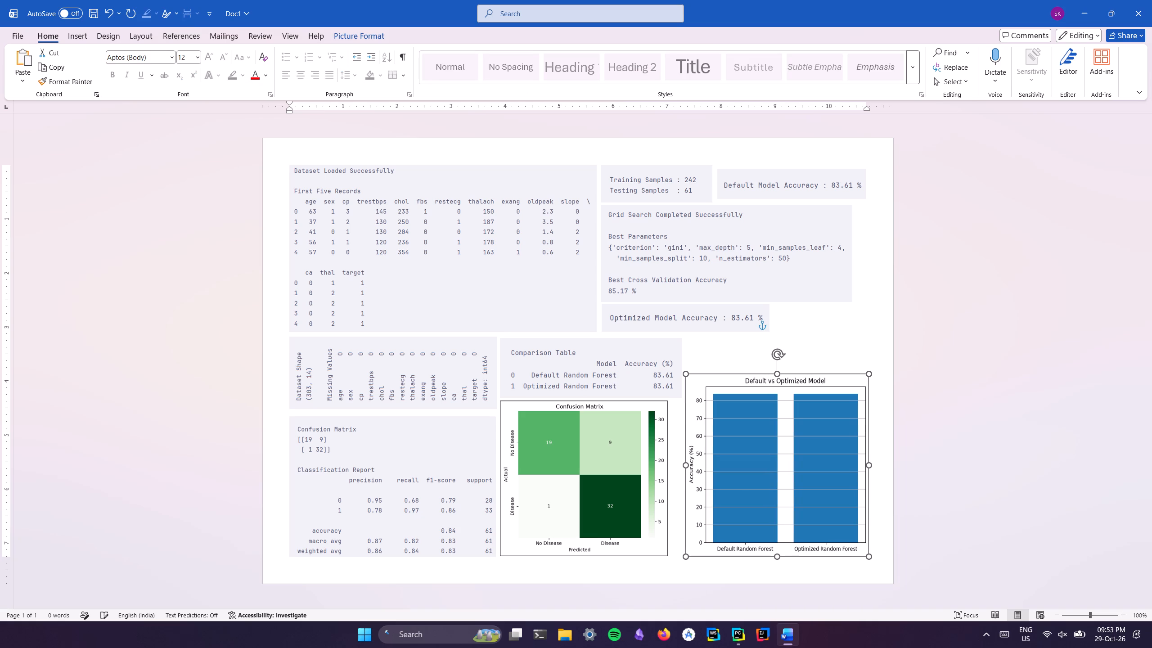
Nudge the bar chart slightly further right, widening its gap from the heatmap.
{"action": "key", "text": "Right"}
{"action": "key", "text": "Right"}
{"action": "key", "text": "Right"}
{"action": "key", "text": "Right"}
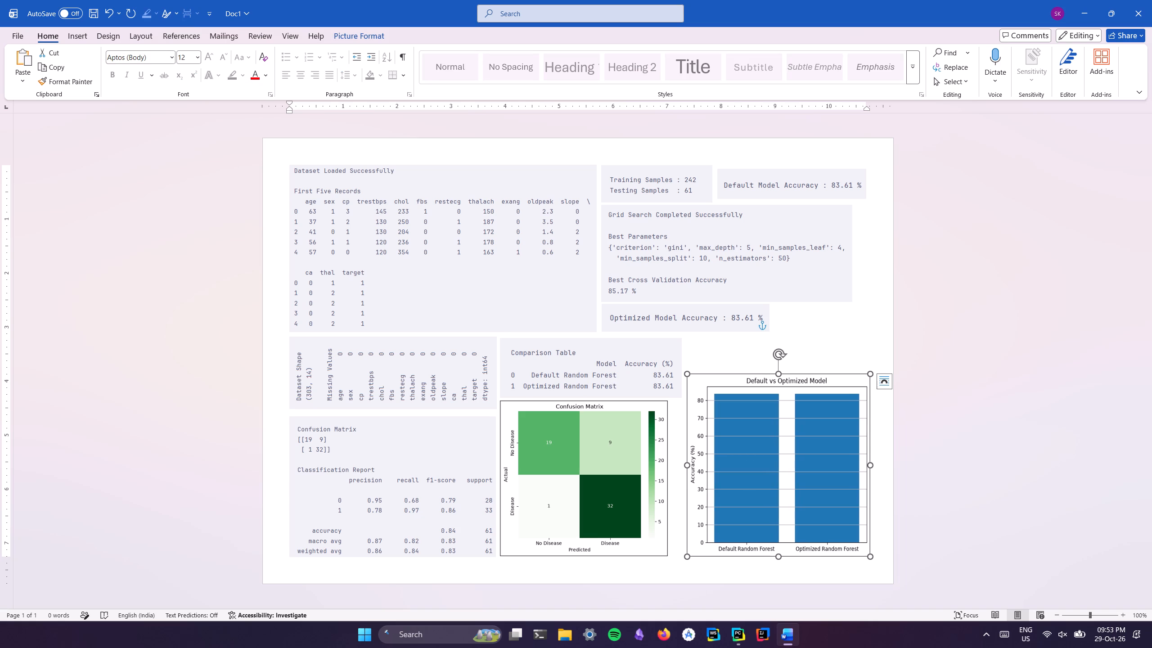
{"action": "left_click", "coordinate": [745, 461]}
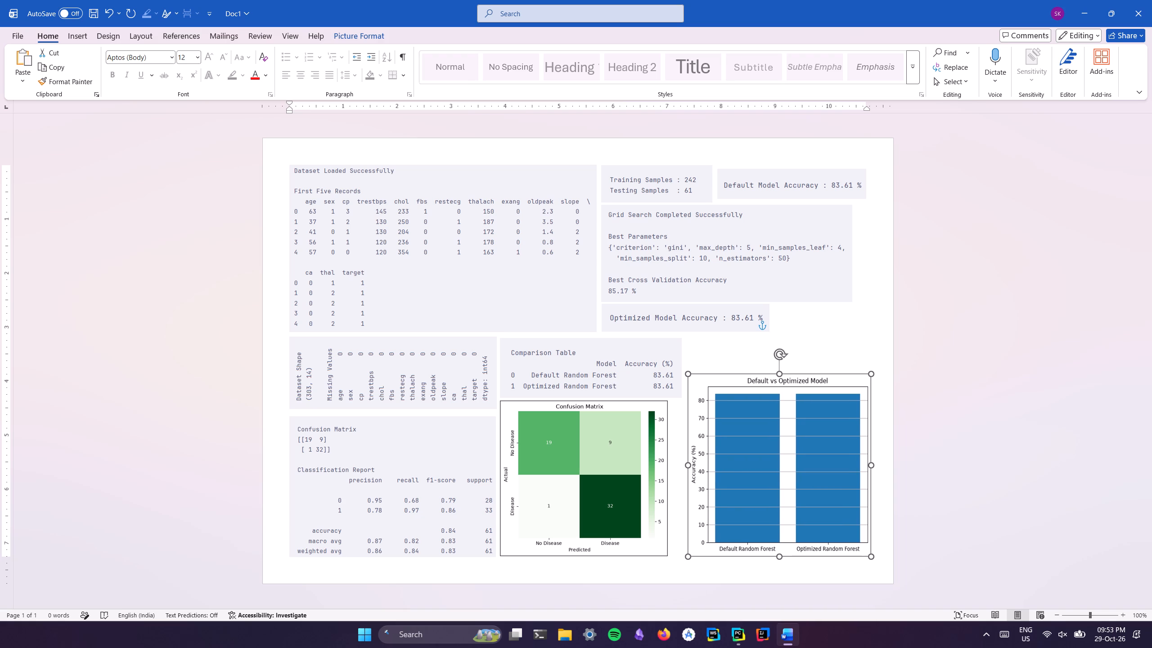
Nudge the Confusion Matrix heatmap right so it sits more evenly between the Classification Report snip and the bar chart.
{"action": "left_click", "coordinate": [572, 464]}
{"action": "key", "text": "Right"}
{"action": "key", "text": "Right"}
{"action": "key", "text": "Right"}
{"action": "key", "text": "Right"}
{"action": "key", "text": "Right"}
{"action": "key", "text": "Right"}
{"action": "key", "text": "Right"}
{"action": "key", "text": "Right"}
{"action": "key", "text": "Right"}
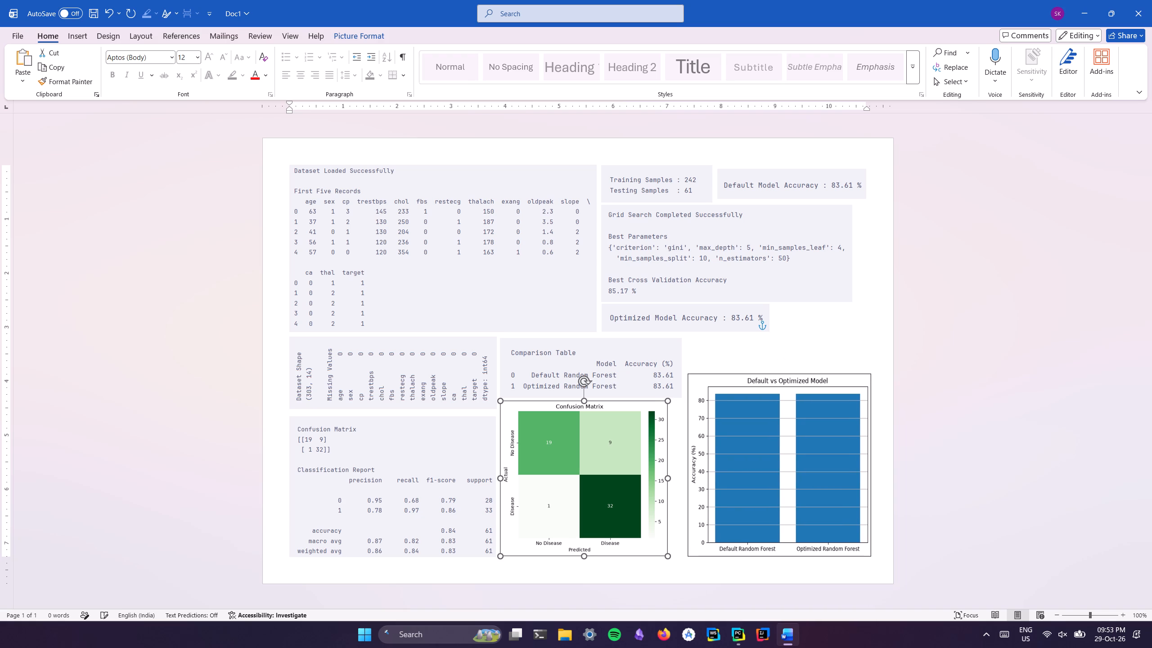
{"action": "key", "text": "Left"}
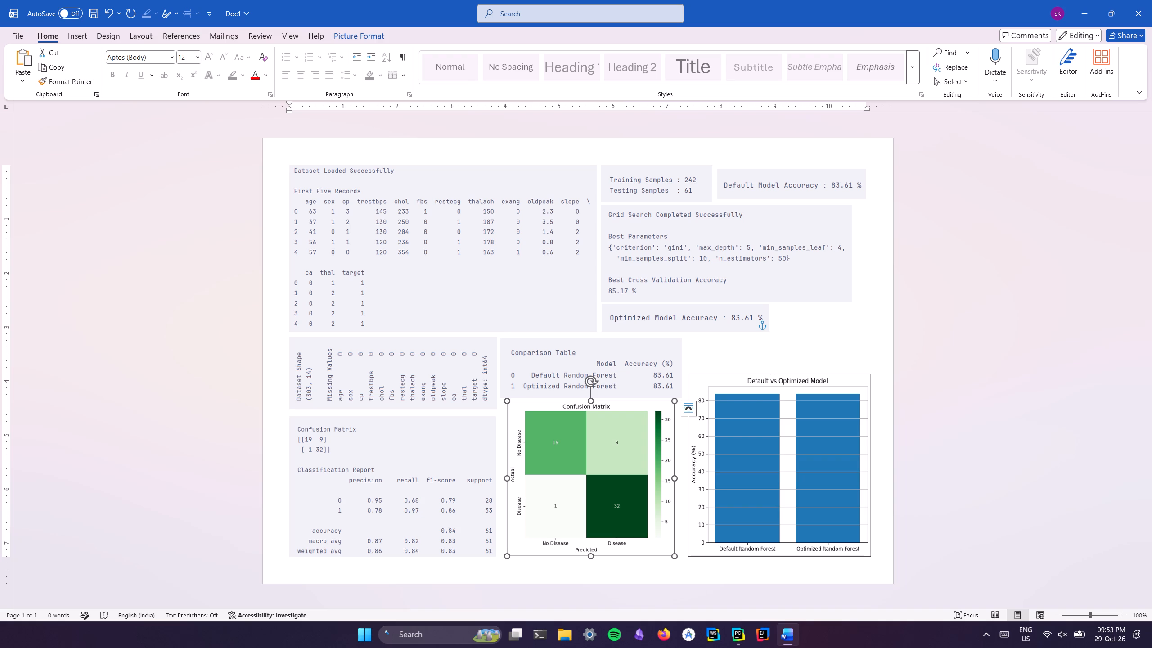
Nudge the Optimized Model Accuracy snip slightly down, away from the Grid Search results snip.
{"action": "left_click", "coordinate": [746, 348]}
{"action": "left_click", "coordinate": [758, 344]}
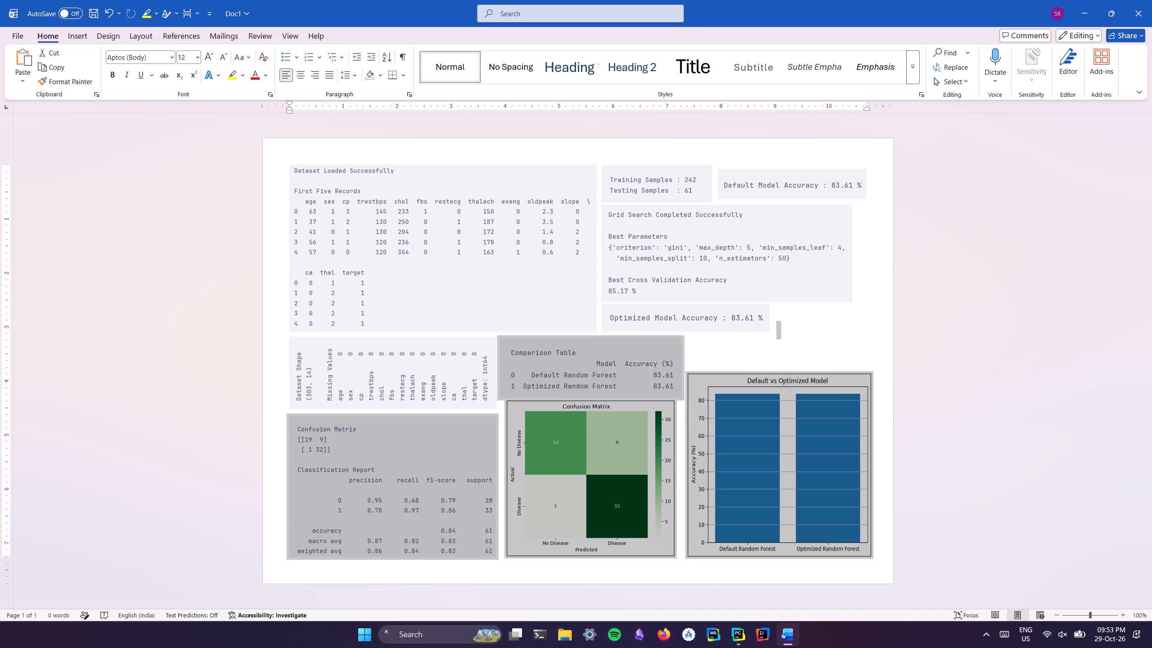
{"action": "left_click", "coordinate": [790, 314]}
{"action": "left_click", "coordinate": [757, 314]}
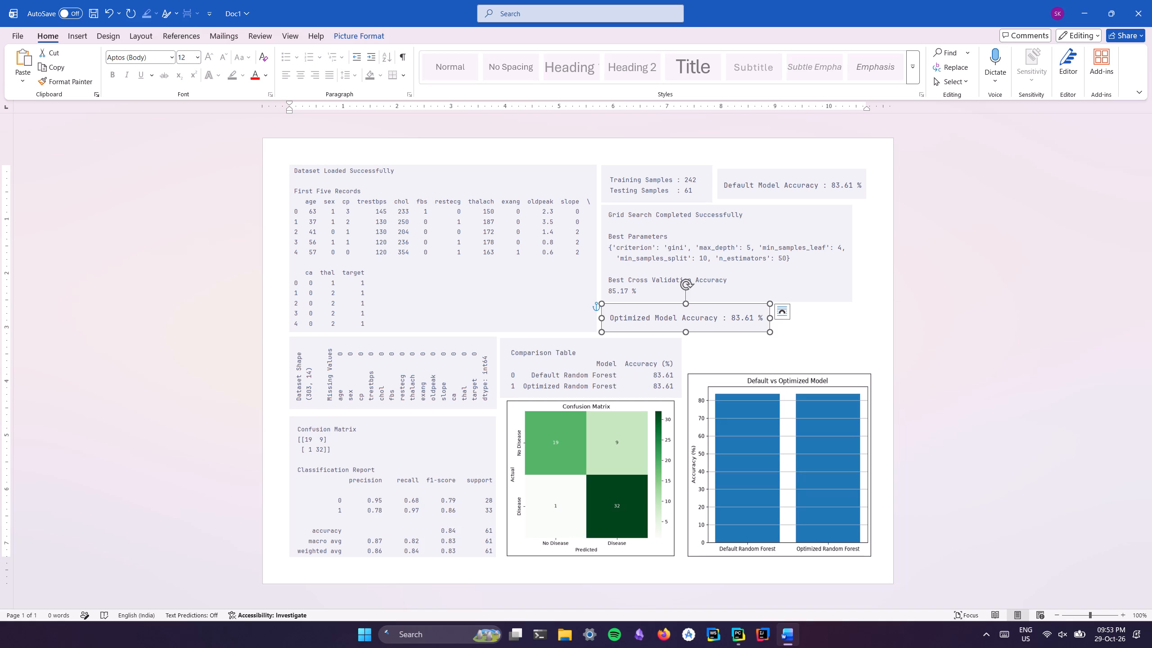
{"action": "key", "text": "Down"}
{"action": "key", "text": "Down"}
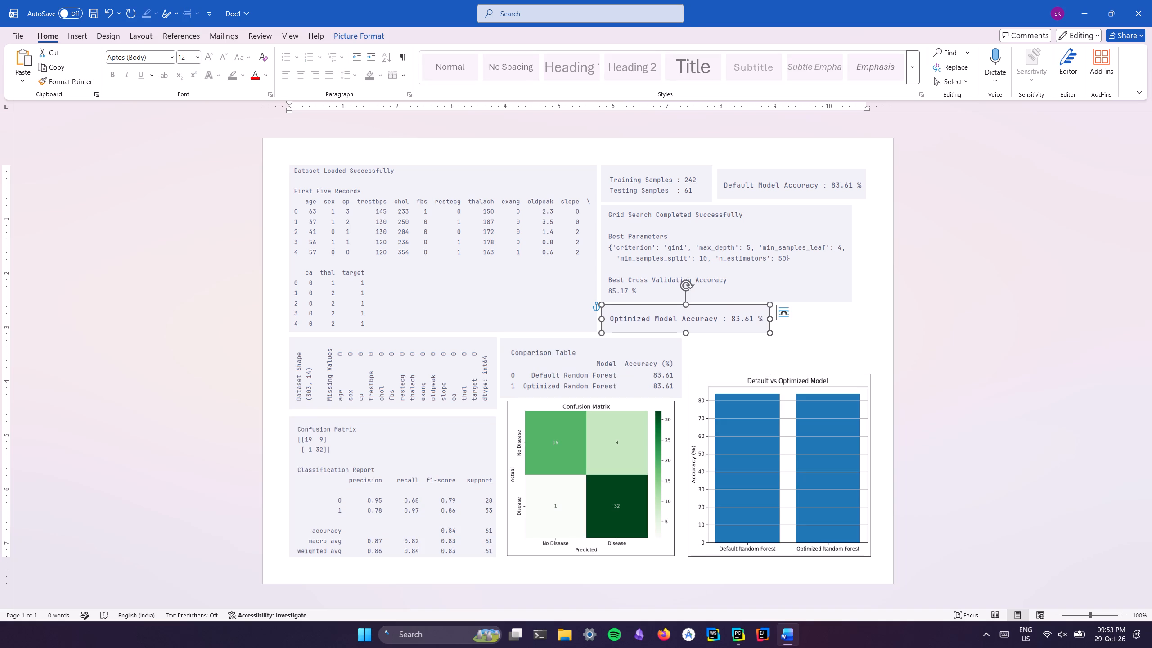
{"action": "left_click", "coordinate": [801, 310]}
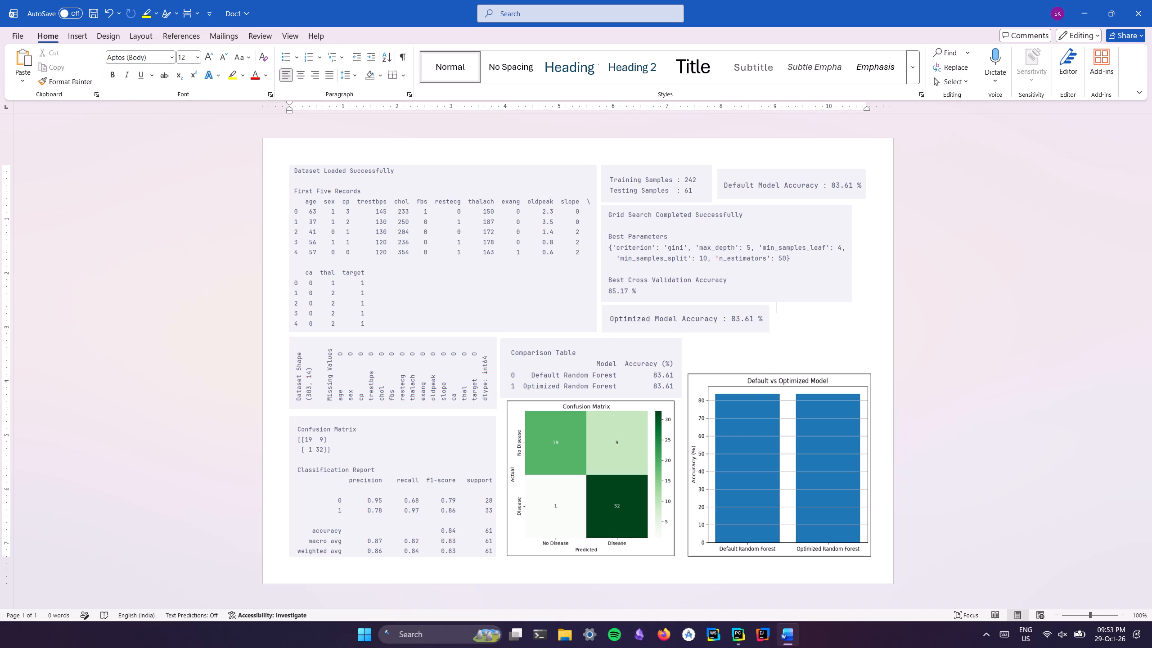
Export the finished sheet as a PDF named MLexp9 in the Documents folder.
{"action": "left_click", "coordinate": [14, 35]}
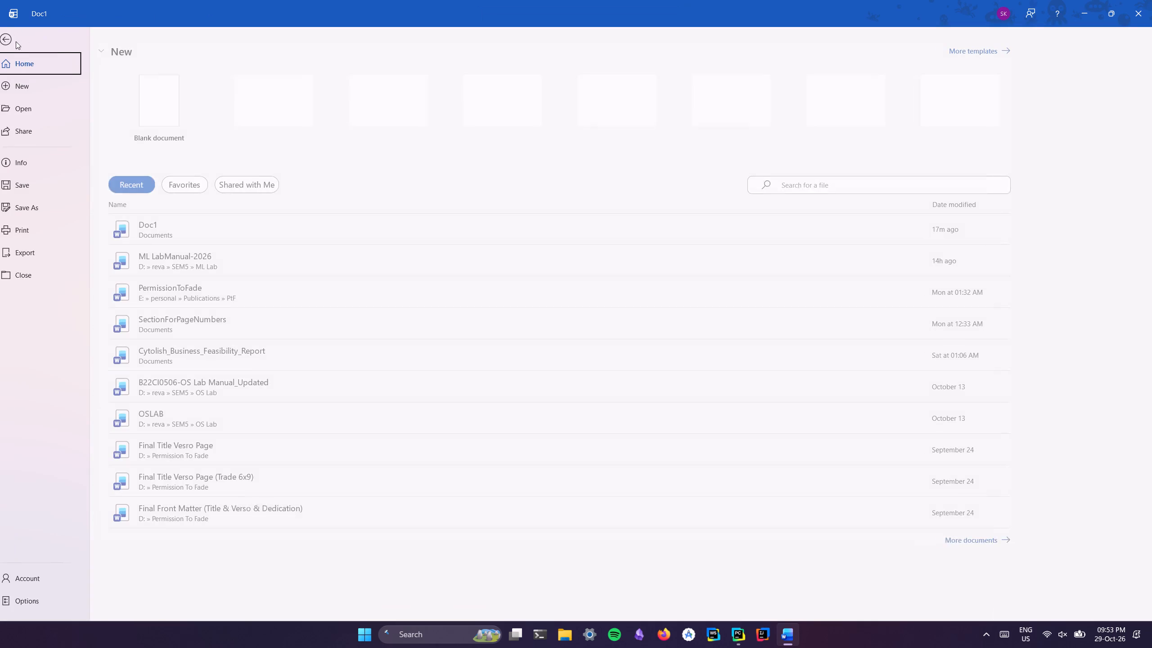
{"action": "left_click", "coordinate": [42, 258]}
{"action": "left_click", "coordinate": [324, 173]}
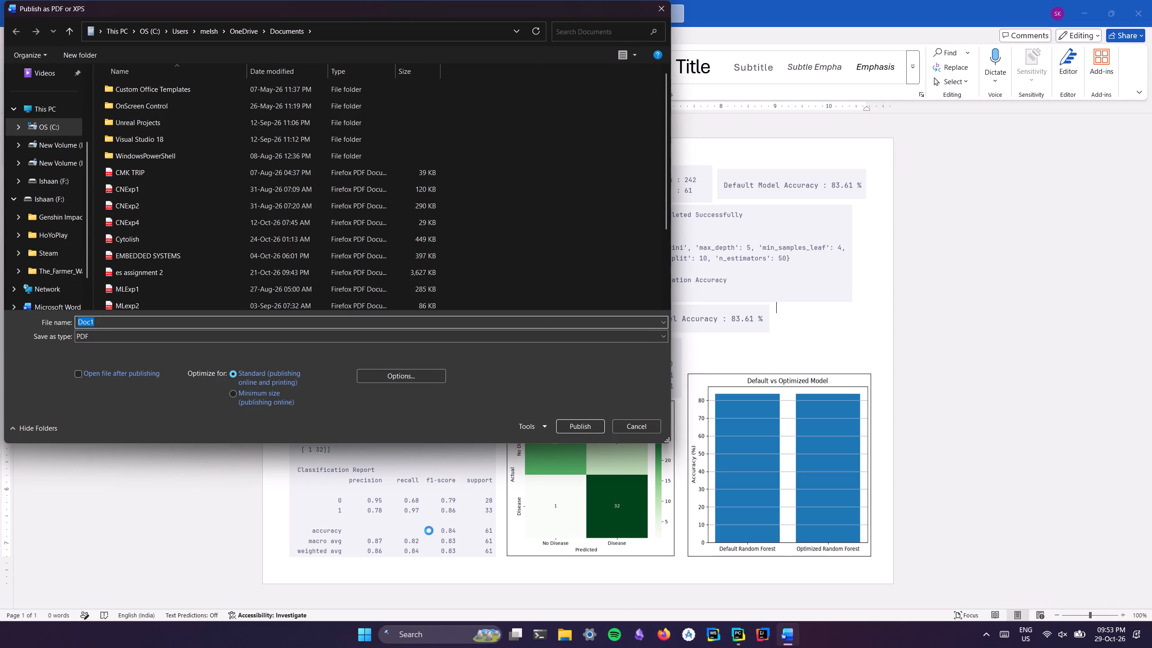
{"action": "type", "text": "MLE"}
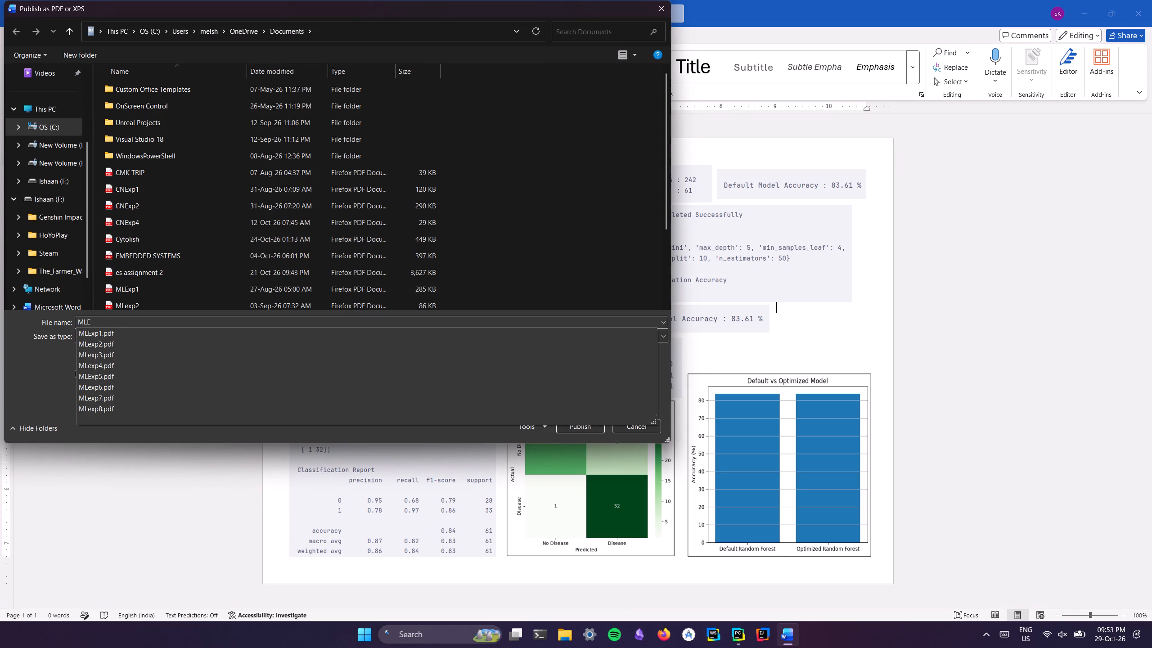
{"action": "key", "text": "BackSpace"}
{"action": "type", "text": "exp"}
{"action": "key", "text": "9"}
{"action": "key", "text": "Return"}
Switch to PyCharm and review program9.ipynb's cell outputs against the sheet in Word.
{"action": "key", "text": "alt+Tab"}
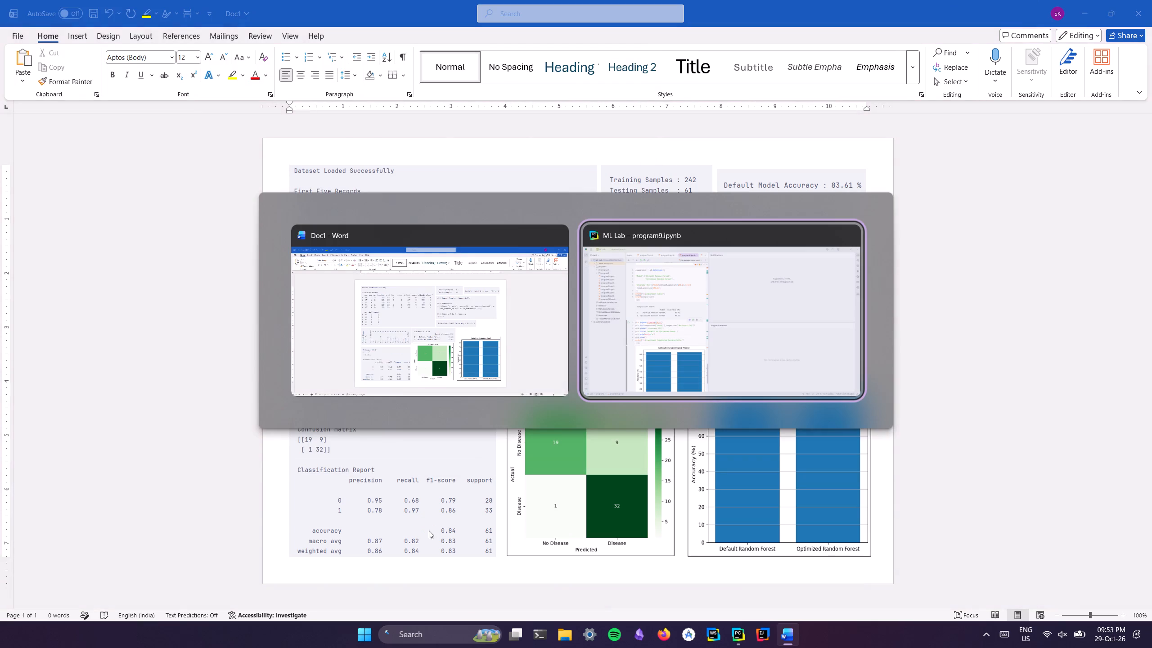
{"action": "key", "text": "alt+Tab"}
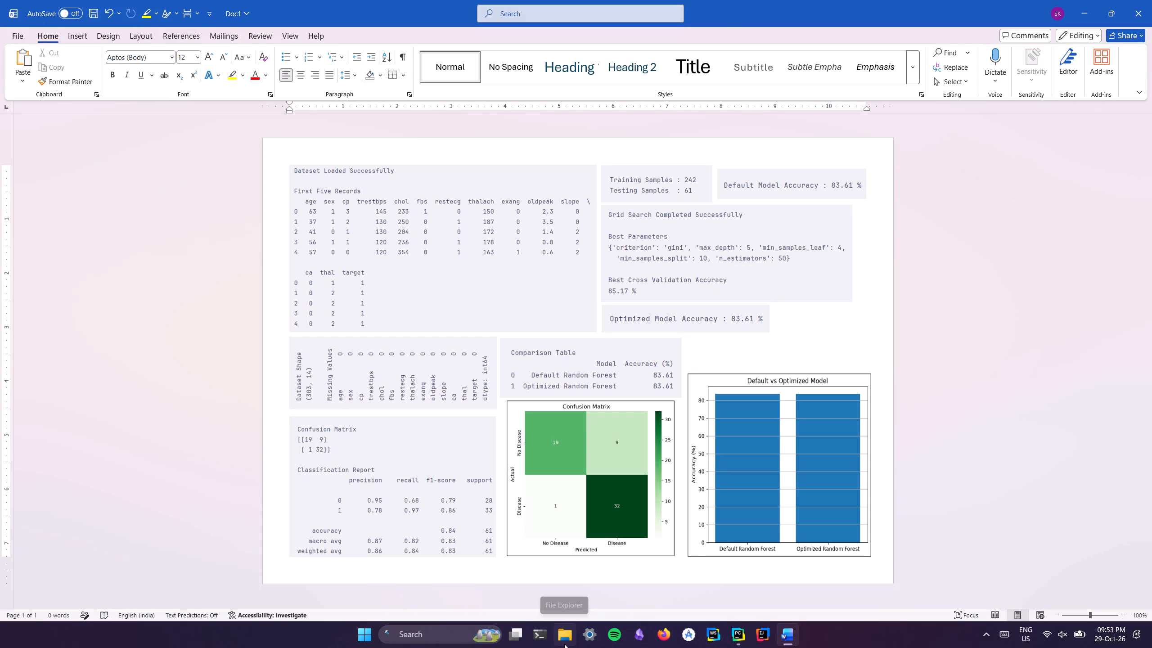
{"action": "key", "text": "alt+Tab"}
{"action": "scroll", "coordinate": [409, 322], "scroll_direction": "down", "scroll_amount": 7}
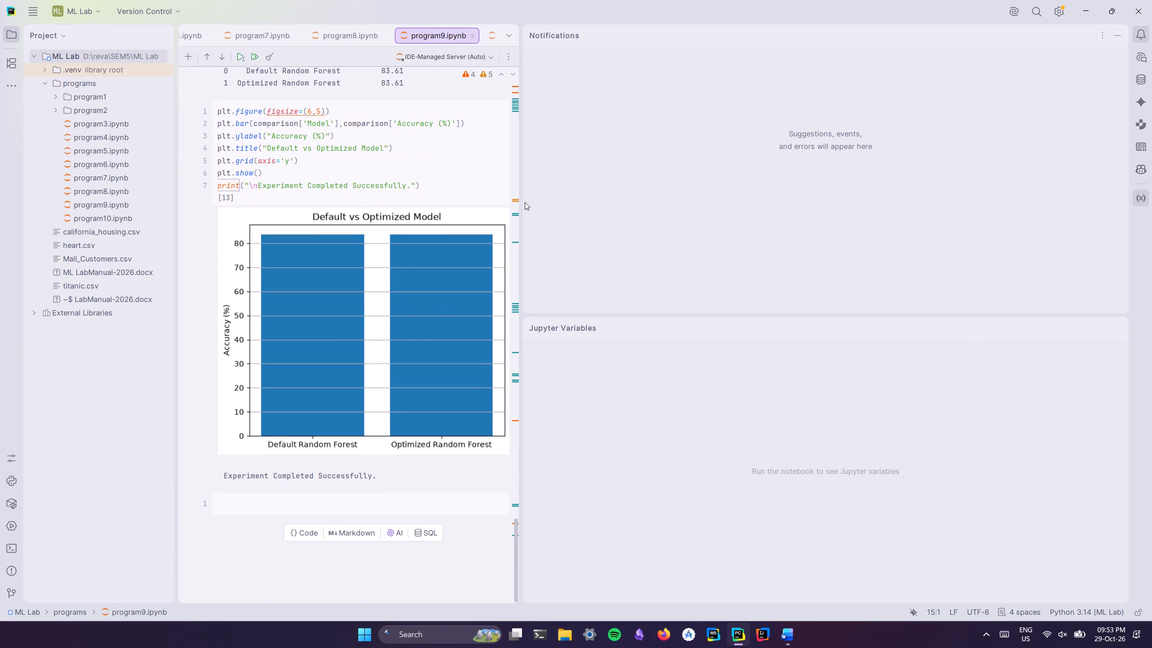
{"action": "scroll", "coordinate": [419, 333], "scroll_direction": "down", "scroll_amount": 1}
{"action": "scroll", "coordinate": [368, 353], "scroll_direction": "up", "scroll_amount": 7}
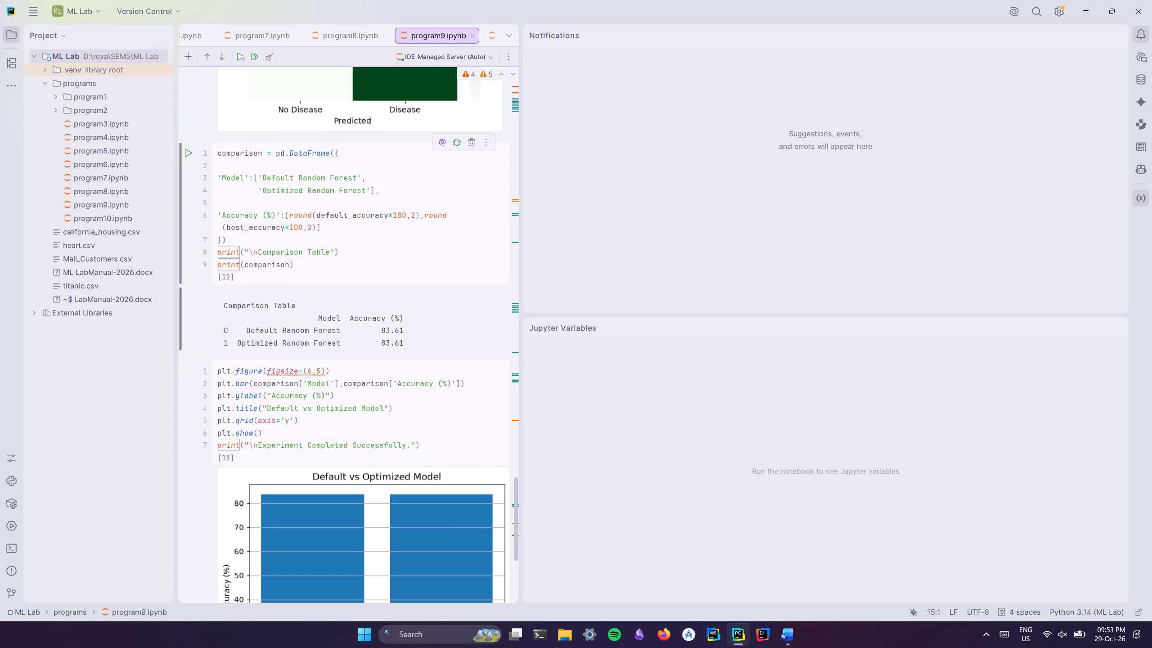
{"action": "scroll", "coordinate": [329, 318], "scroll_direction": "up", "scroll_amount": 7}
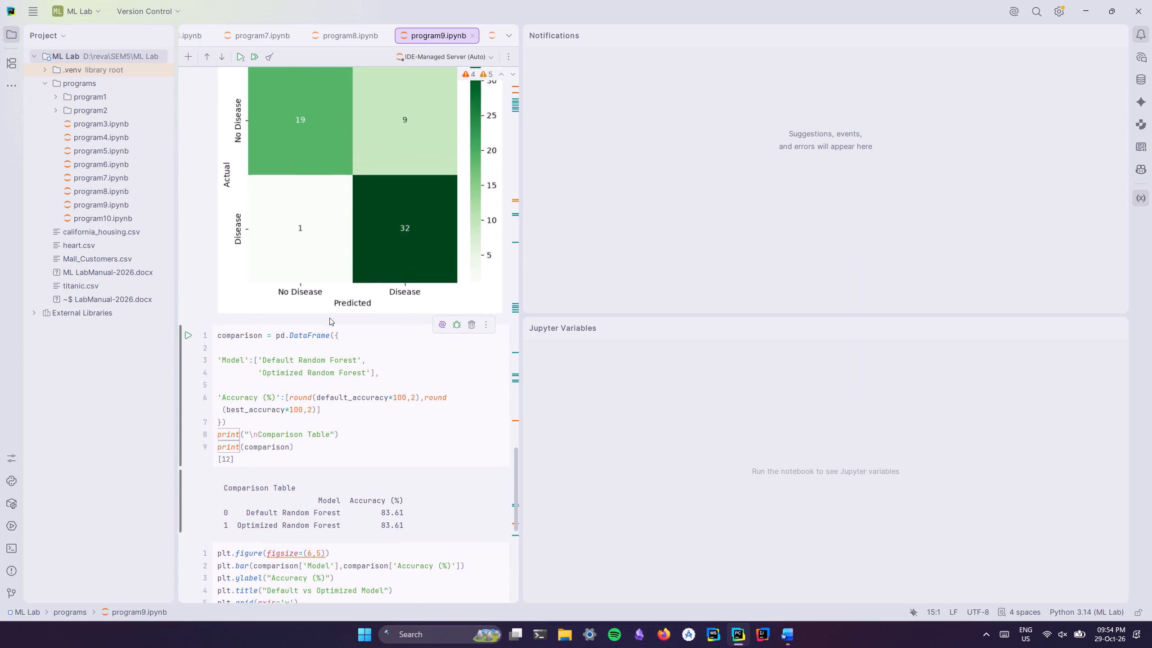
{"action": "scroll", "coordinate": [329, 318], "scroll_direction": "up", "scroll_amount": 12}
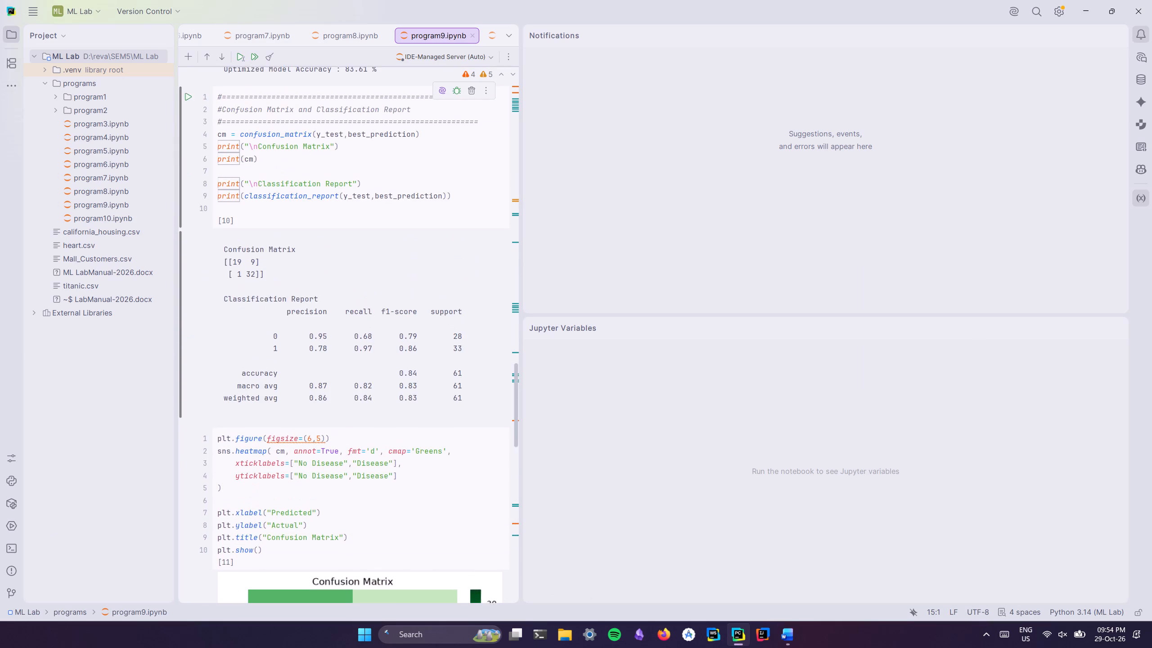
{"action": "scroll", "coordinate": [329, 318], "scroll_direction": "up", "scroll_amount": 20}
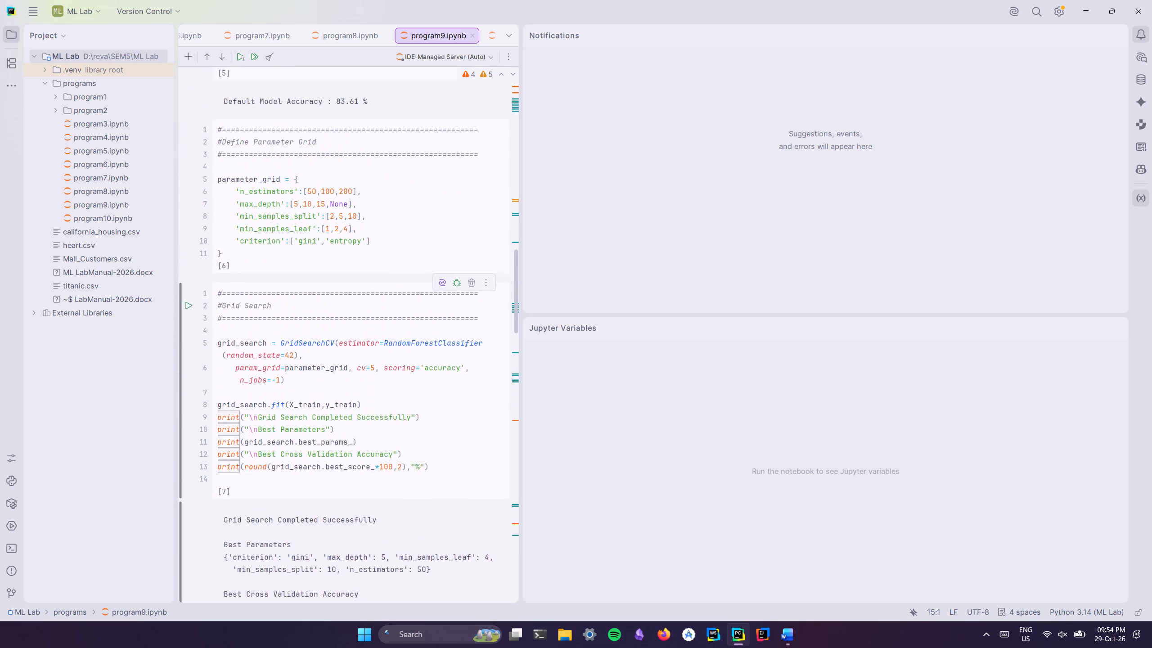
{"action": "scroll", "coordinate": [329, 318], "scroll_direction": "up", "scroll_amount": 15}
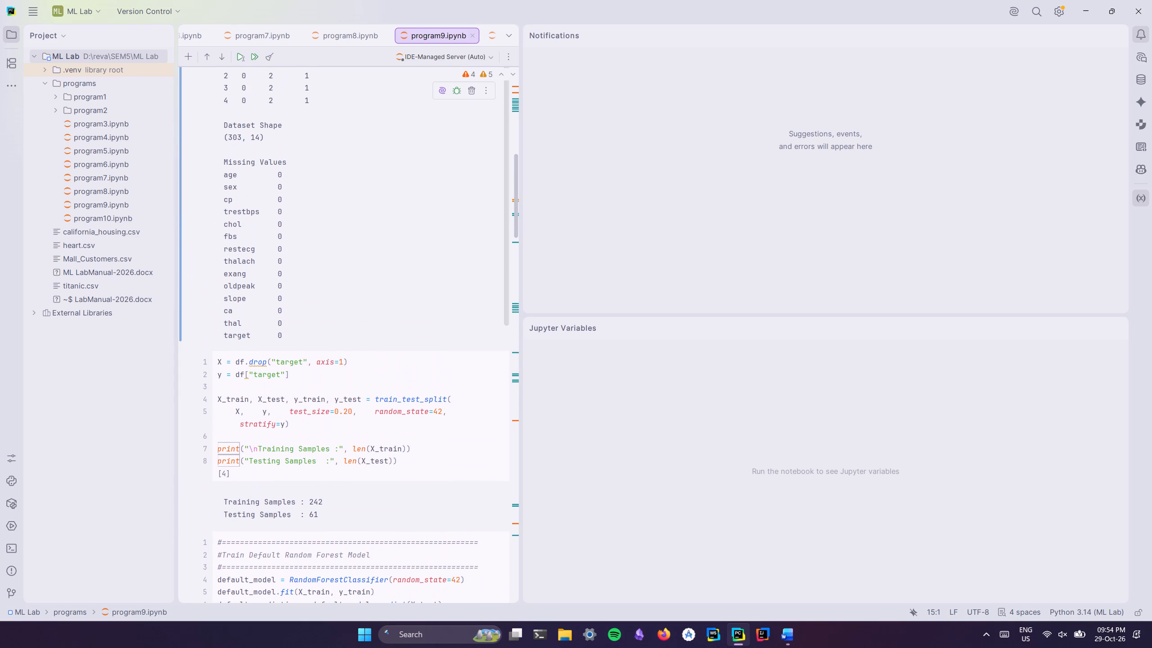
{"action": "key", "text": "alt+Tab"}
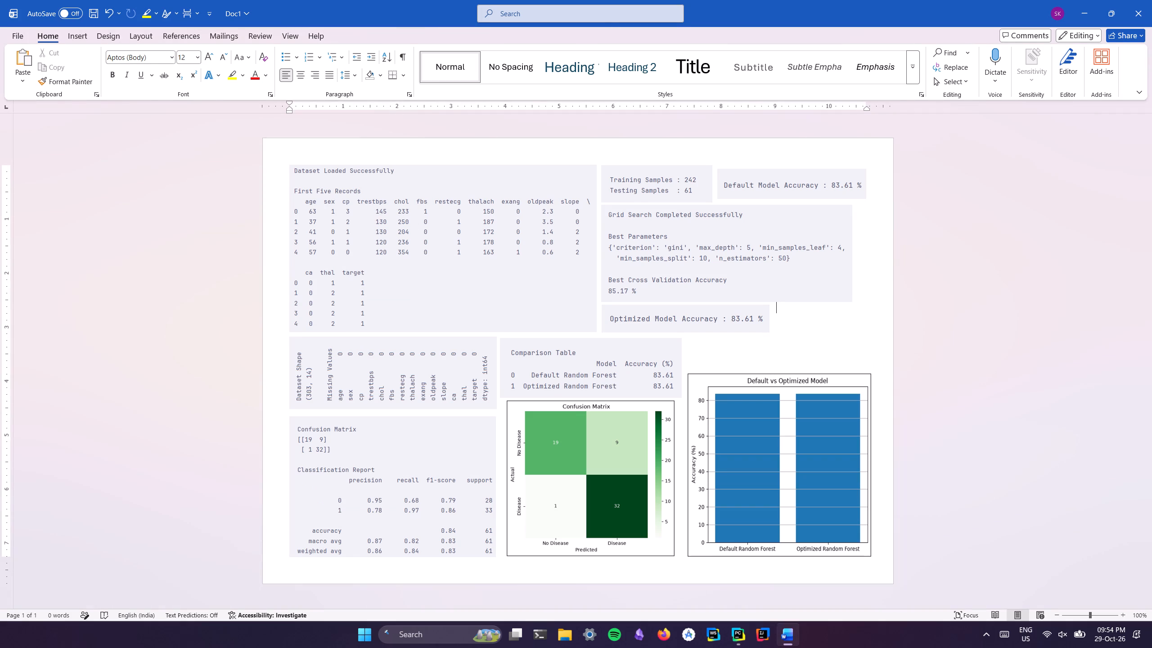
{"action": "key", "text": "alt+Tab"}
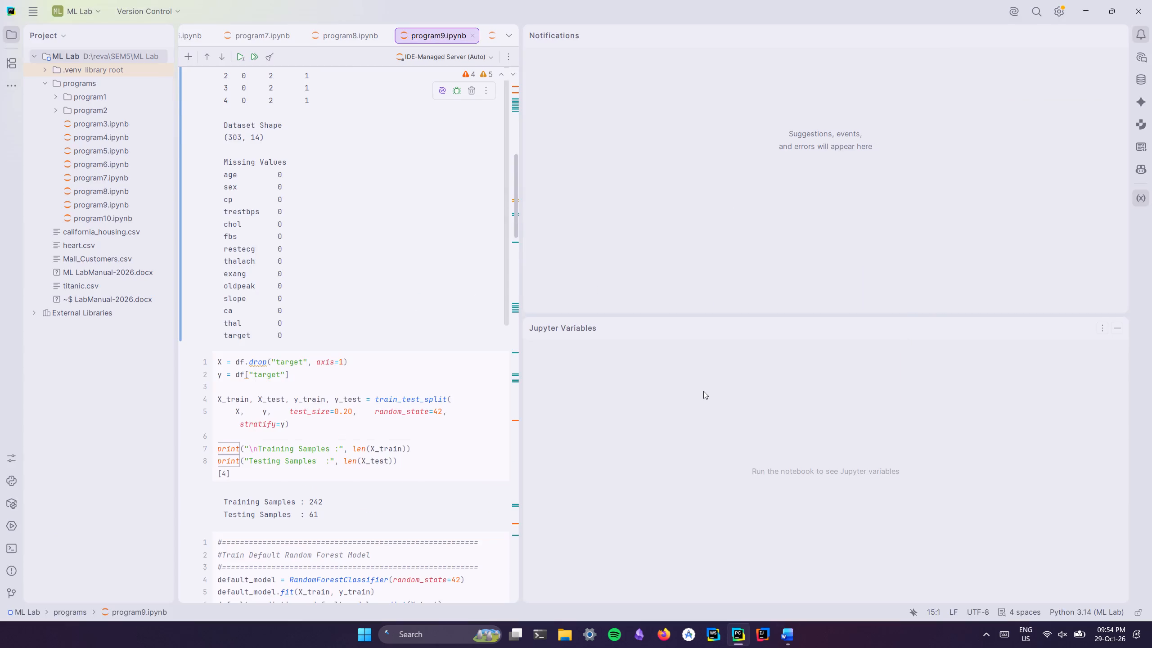
Switch back to Word and delete all the program 9 pictures from Doc1, leaving the page empty.
{"action": "key", "text": "alt+Tab"}
{"action": "left_click", "coordinate": [376, 313]}
{"action": "key", "text": "ctrl+a"}
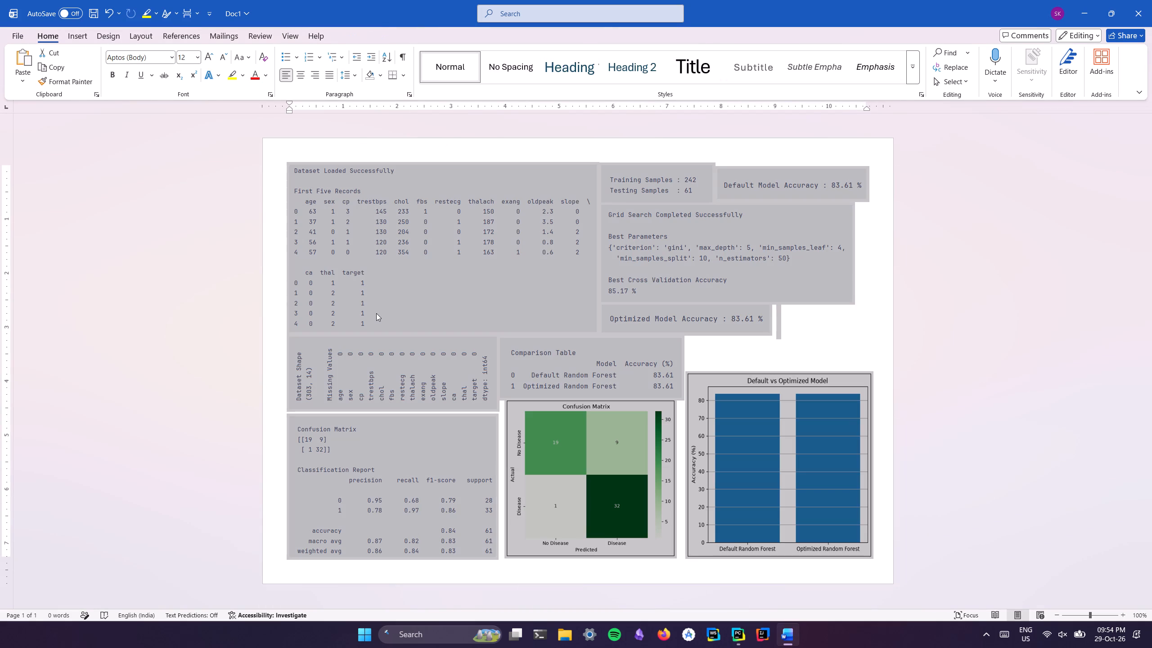
{"action": "key", "text": "Delete"}
Switch to PyCharm, widen the notebook editor area, and open program10.ipynb.
{"action": "key", "text": "alt+Tab"}
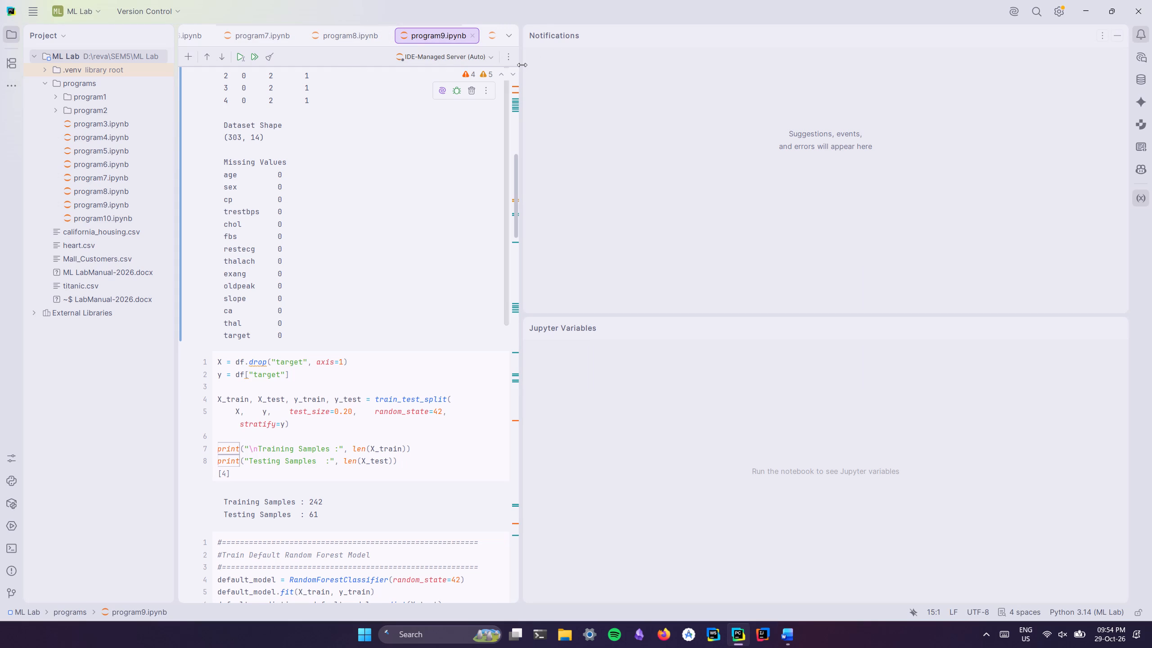
{"action": "left_click_drag", "start_coordinate": [522, 65], "coordinate": [918, 121]}
{"action": "left_click", "coordinate": [580, 40]}
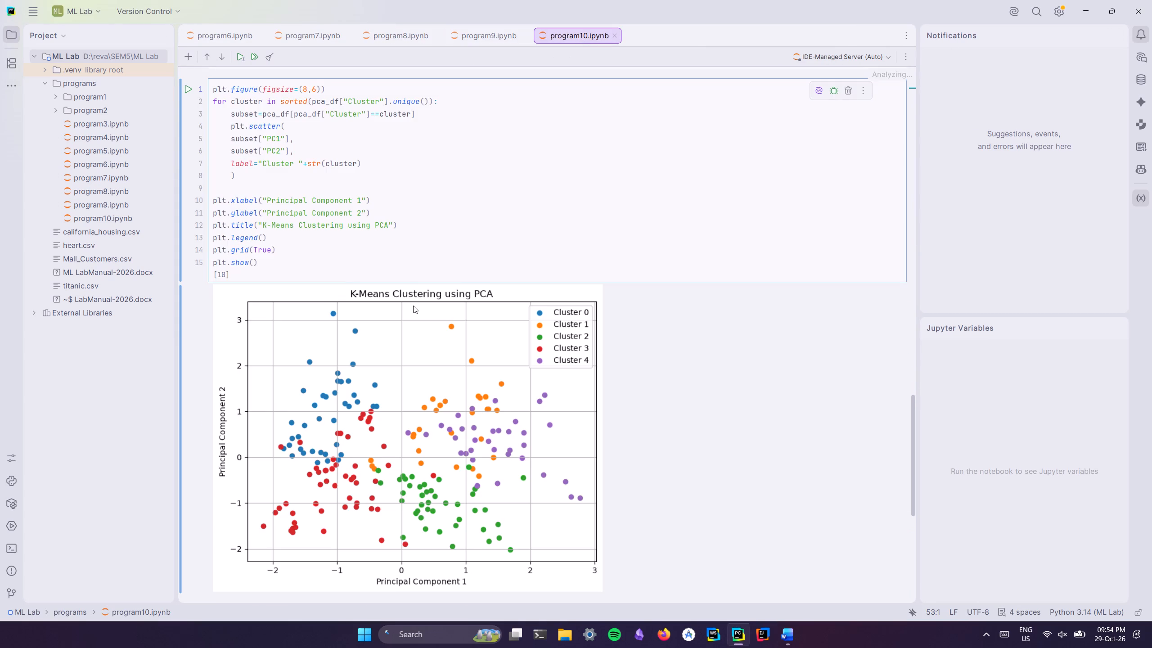
Look through program10.ipynb's text outputs and plots from the dataset records to the Cluster Summary.
{"action": "scroll", "coordinate": [413, 306], "scroll_direction": "up", "scroll_amount": 20}
{"action": "scroll", "coordinate": [413, 306], "scroll_direction": "up", "scroll_amount": 20}
{"action": "scroll", "coordinate": [413, 306], "scroll_direction": "up", "scroll_amount": 10}
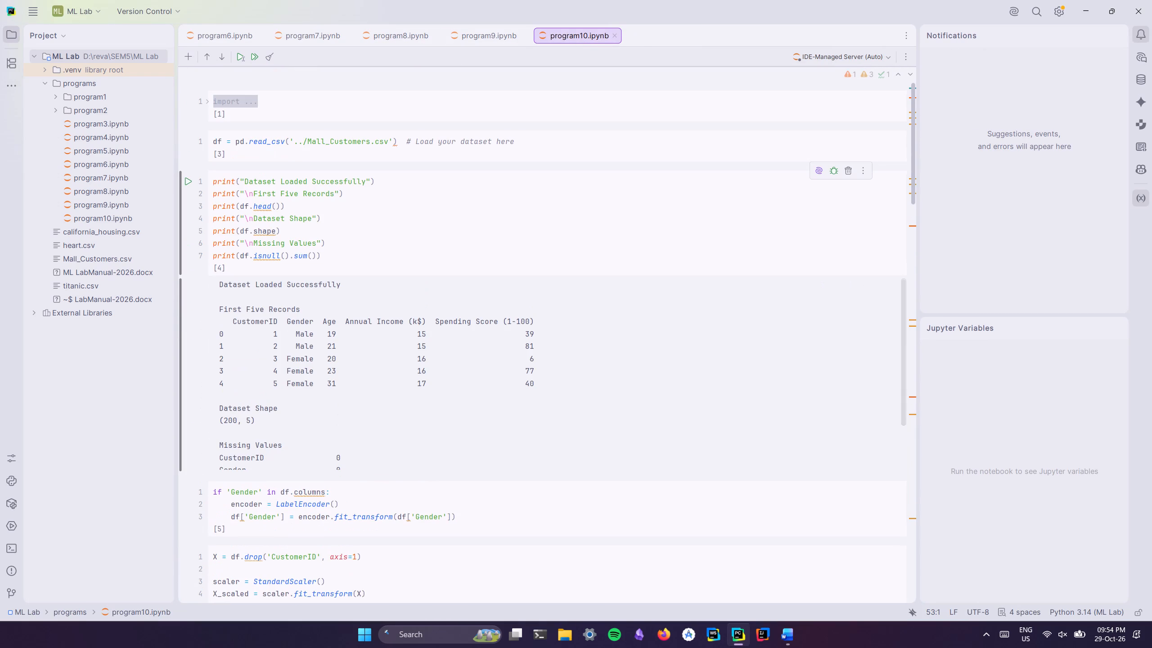
{"action": "scroll", "coordinate": [413, 306], "scroll_direction": "up", "scroll_amount": 3}
{"action": "scroll", "coordinate": [413, 306], "scroll_direction": "down", "scroll_amount": 5}
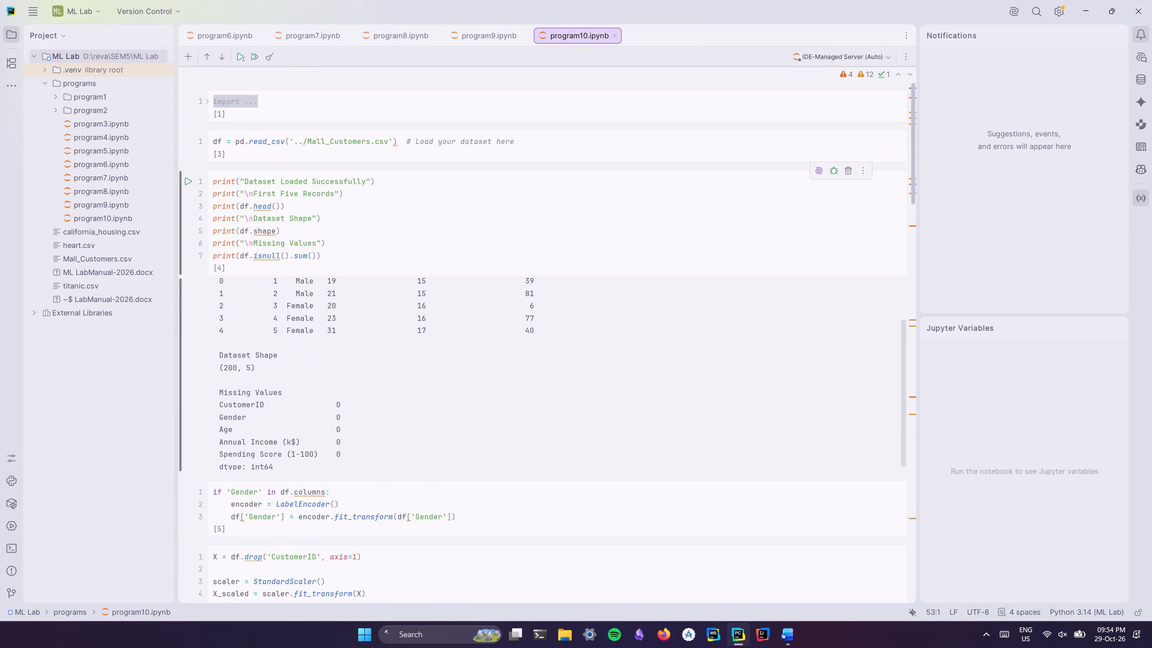
{"action": "scroll", "coordinate": [413, 306], "scroll_direction": "down", "scroll_amount": 4}
{"action": "scroll", "coordinate": [470, 413], "scroll_direction": "down", "scroll_amount": 4}
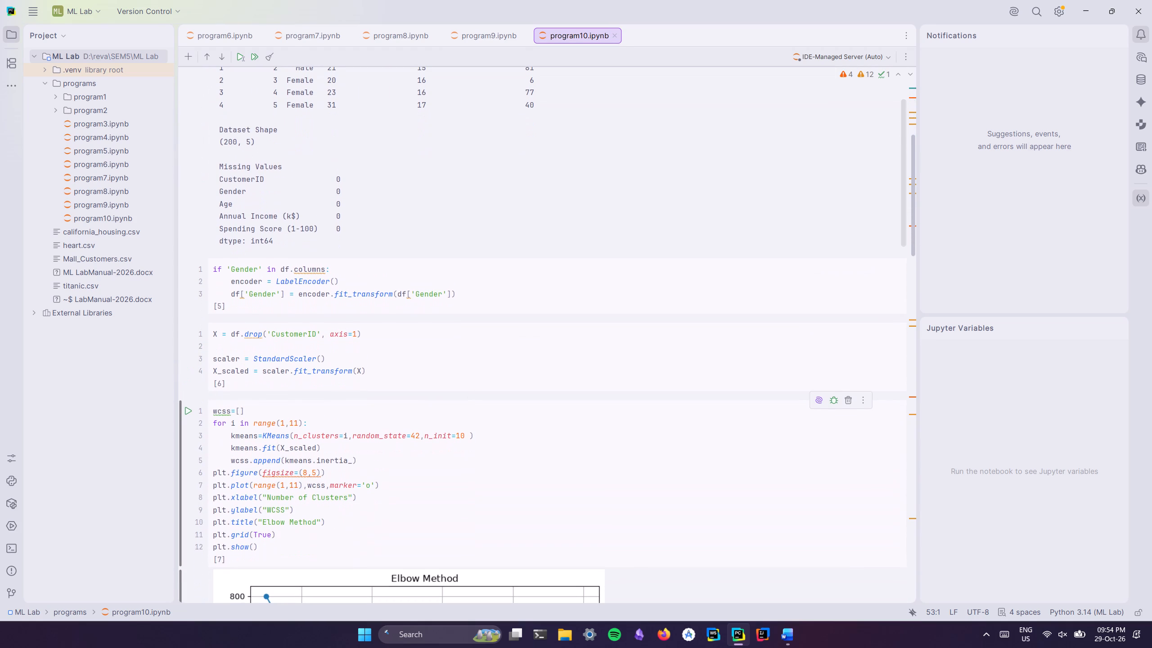
{"action": "scroll", "coordinate": [470, 413], "scroll_direction": "down", "scroll_amount": 4}
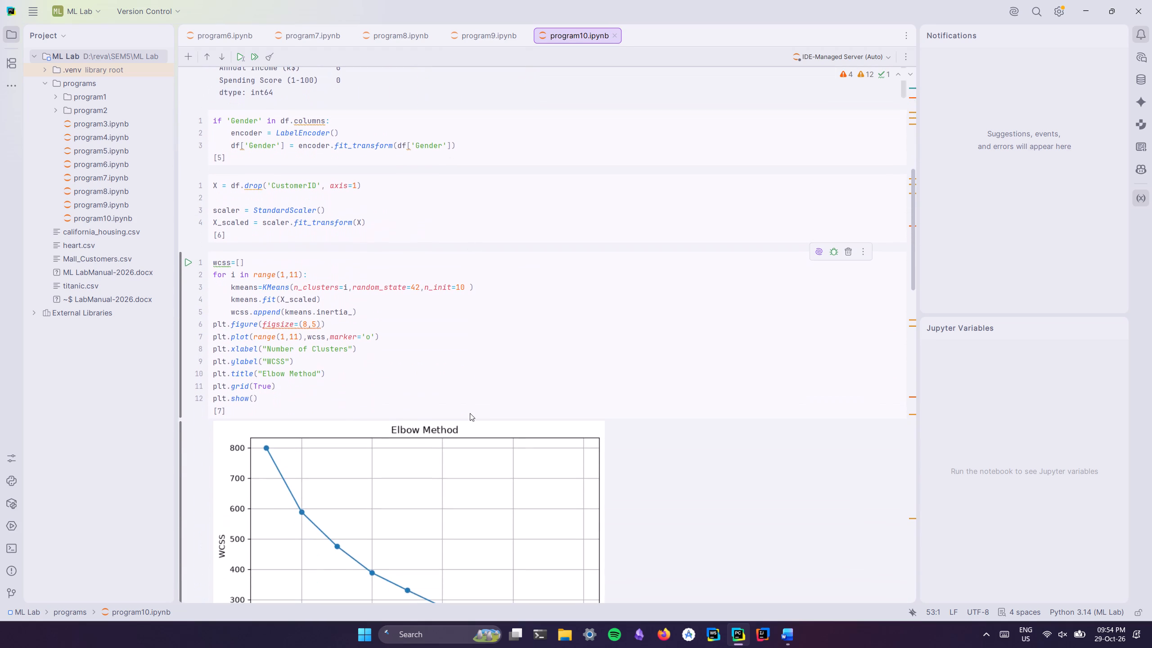
{"action": "scroll", "coordinate": [470, 413], "scroll_direction": "down", "scroll_amount": 10}
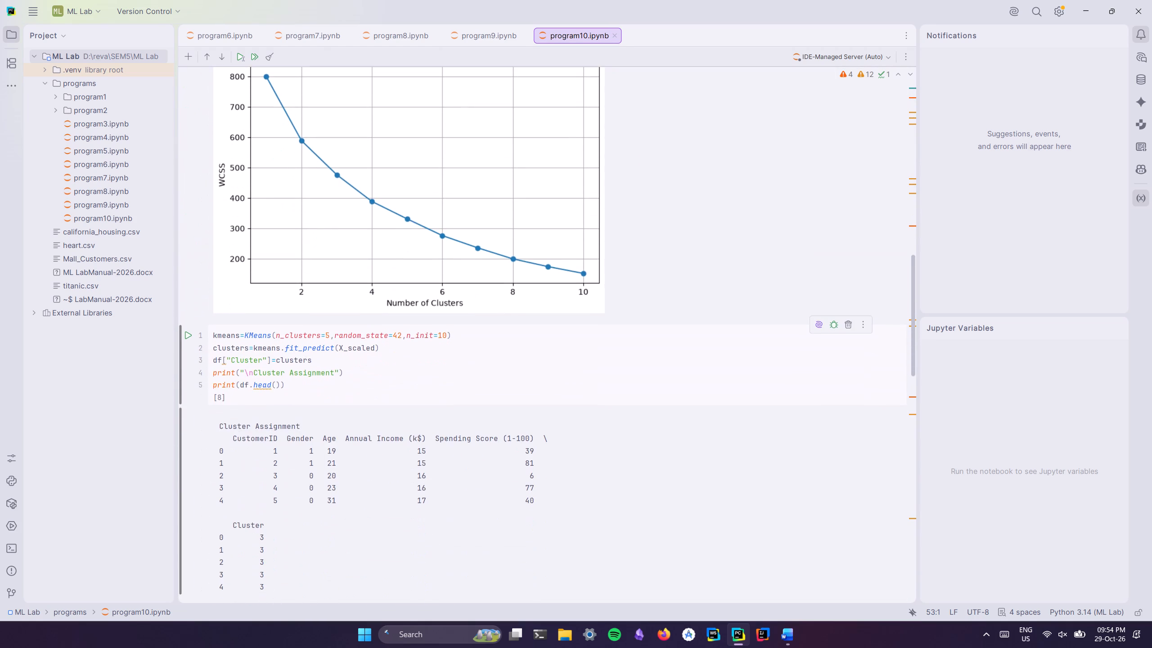
{"action": "scroll", "coordinate": [470, 413], "scroll_direction": "up", "scroll_amount": 3}
{"action": "scroll", "coordinate": [470, 413], "scroll_direction": "down", "scroll_amount": 6}
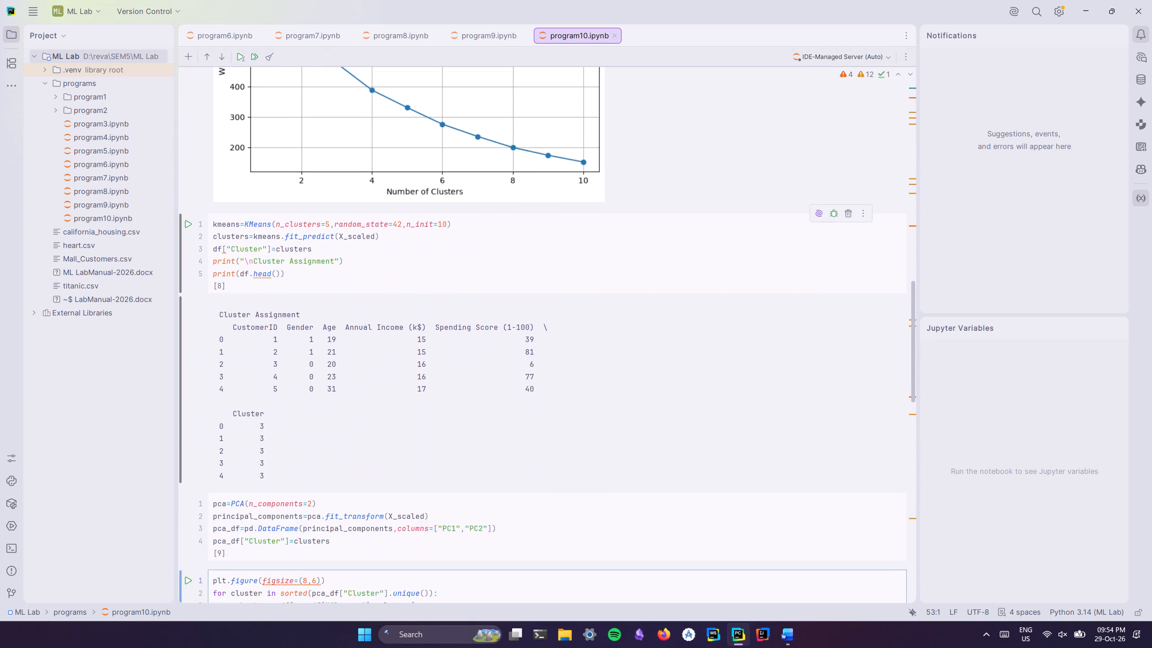
{"action": "scroll", "coordinate": [470, 413], "scroll_direction": "down", "scroll_amount": 19}
{"action": "scroll", "coordinate": [470, 413], "scroll_direction": "down", "scroll_amount": 7}
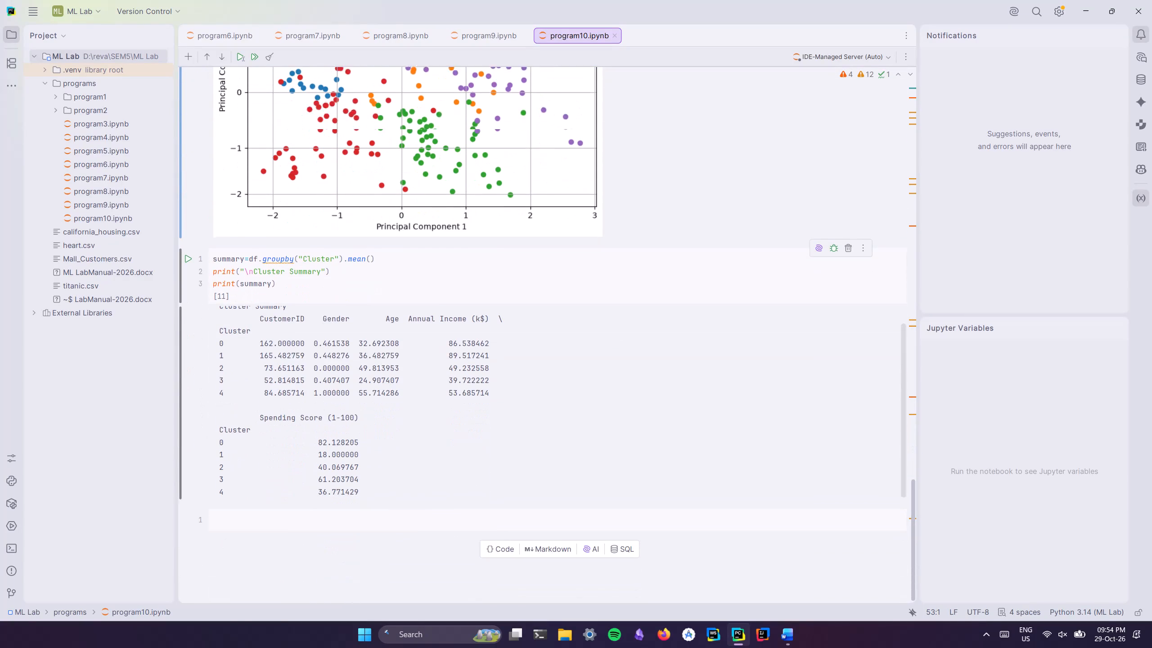
{"action": "scroll", "coordinate": [470, 413], "scroll_direction": "down", "scroll_amount": 7}
{"action": "scroll", "coordinate": [470, 413], "scroll_direction": "up", "scroll_amount": 13}
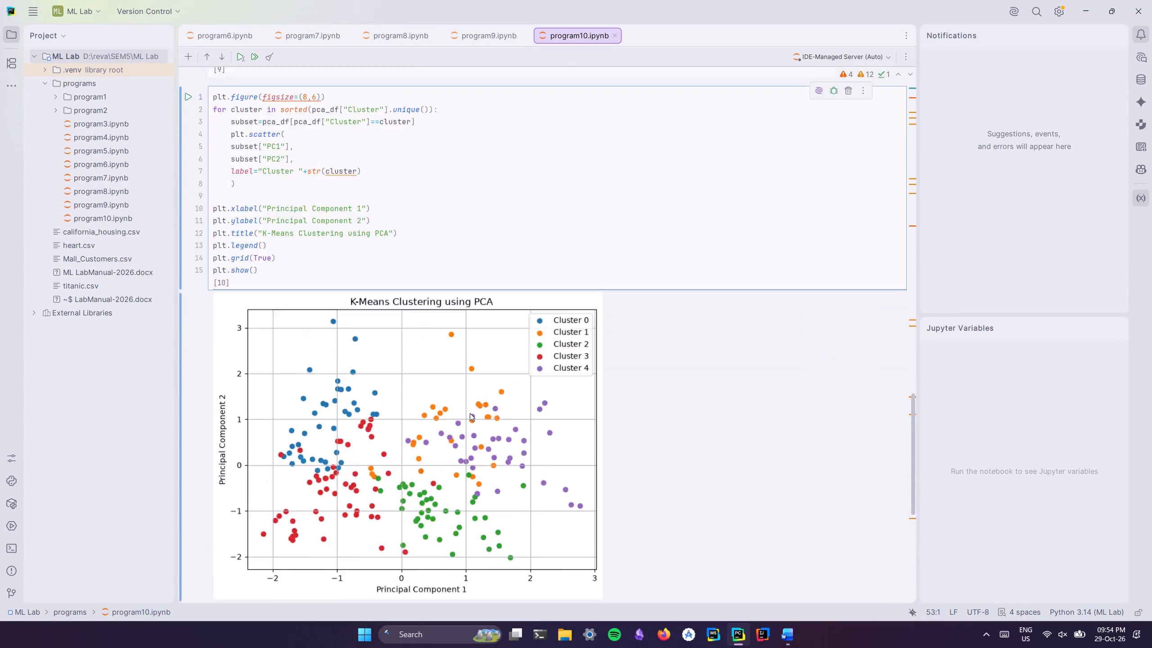
{"action": "scroll", "coordinate": [470, 413], "scroll_direction": "up", "scroll_amount": 20}
{"action": "scroll", "coordinate": [470, 413], "scroll_direction": "up", "scroll_amount": 20}
{"action": "scroll", "coordinate": [470, 413], "scroll_direction": "up", "scroll_amount": 4}
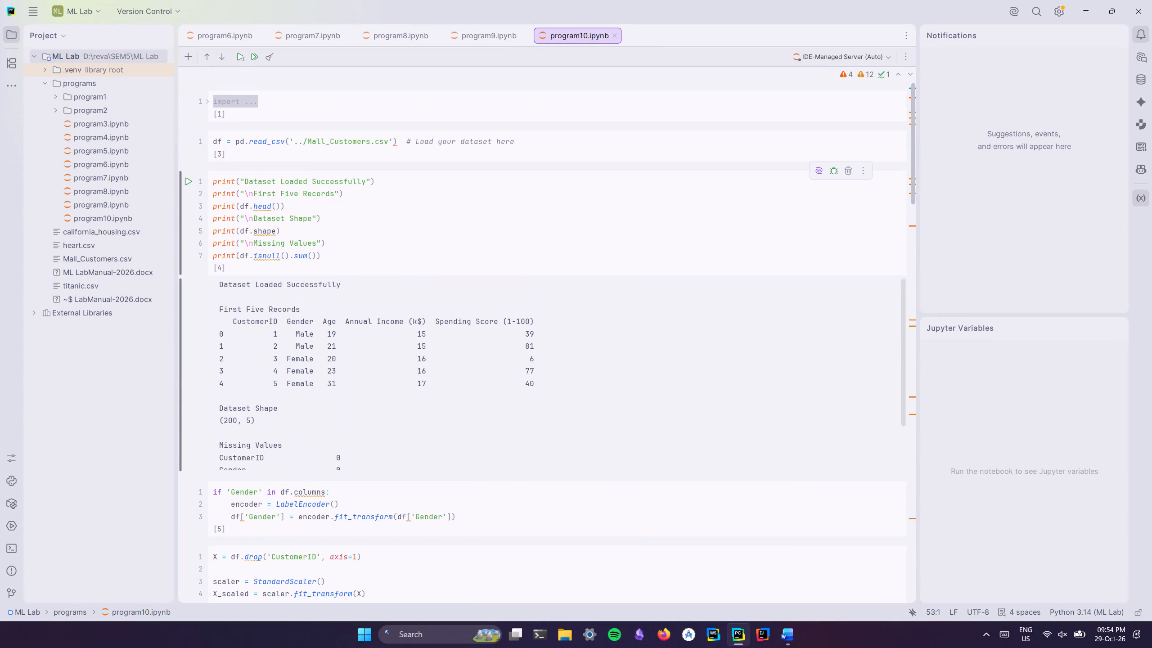
{"action": "scroll", "coordinate": [470, 413], "scroll_direction": "up", "scroll_amount": 6}
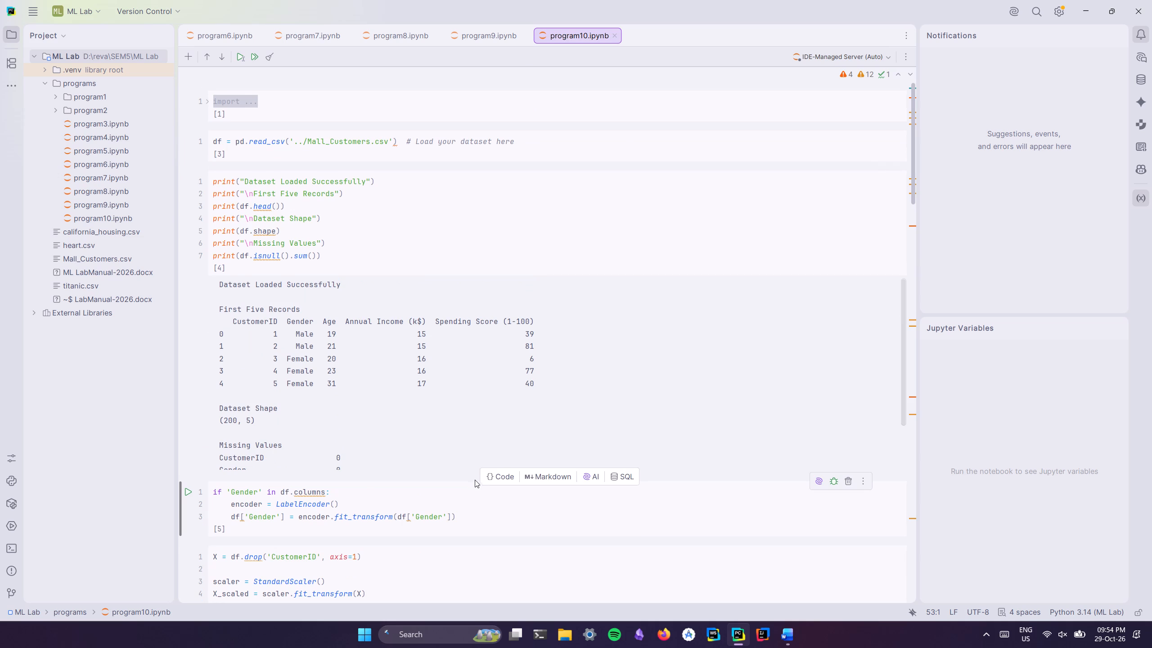
Extend program10.ipynb's dataset output area and screenshot the output from "Dataset Loaded Successfully" through "dtype: int64".
{"action": "left_click", "coordinate": [468, 460]}
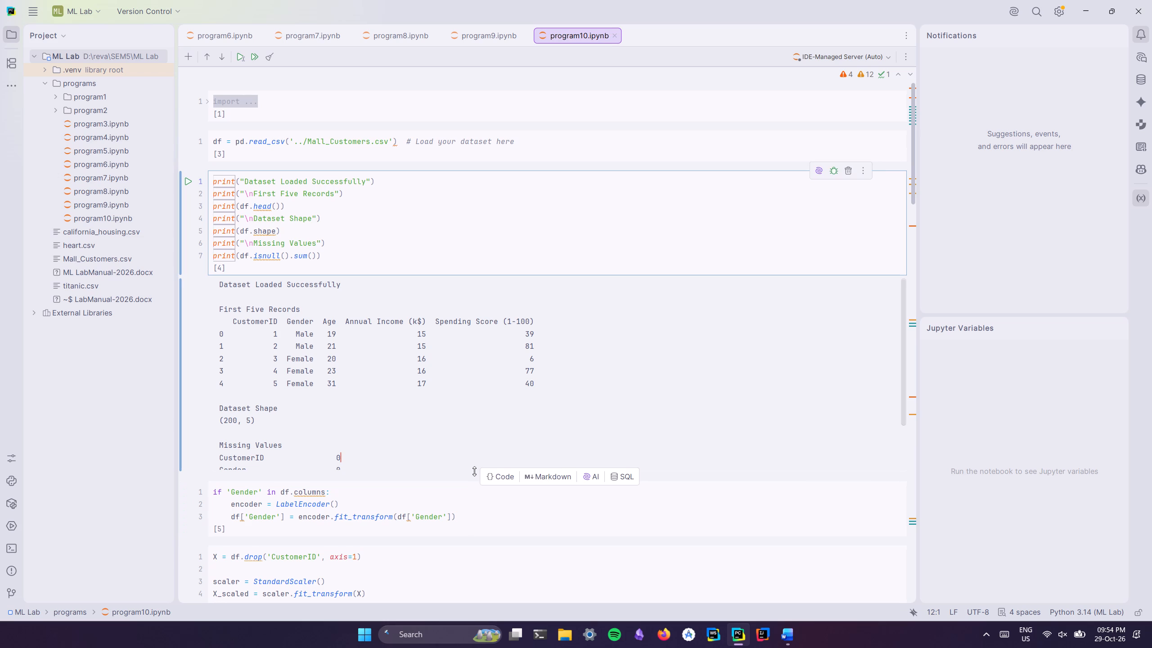
{"action": "left_click_drag", "start_coordinate": [474, 471], "coordinate": [472, 553]}
{"action": "scroll", "coordinate": [509, 483], "scroll_direction": "down", "scroll_amount": 3}
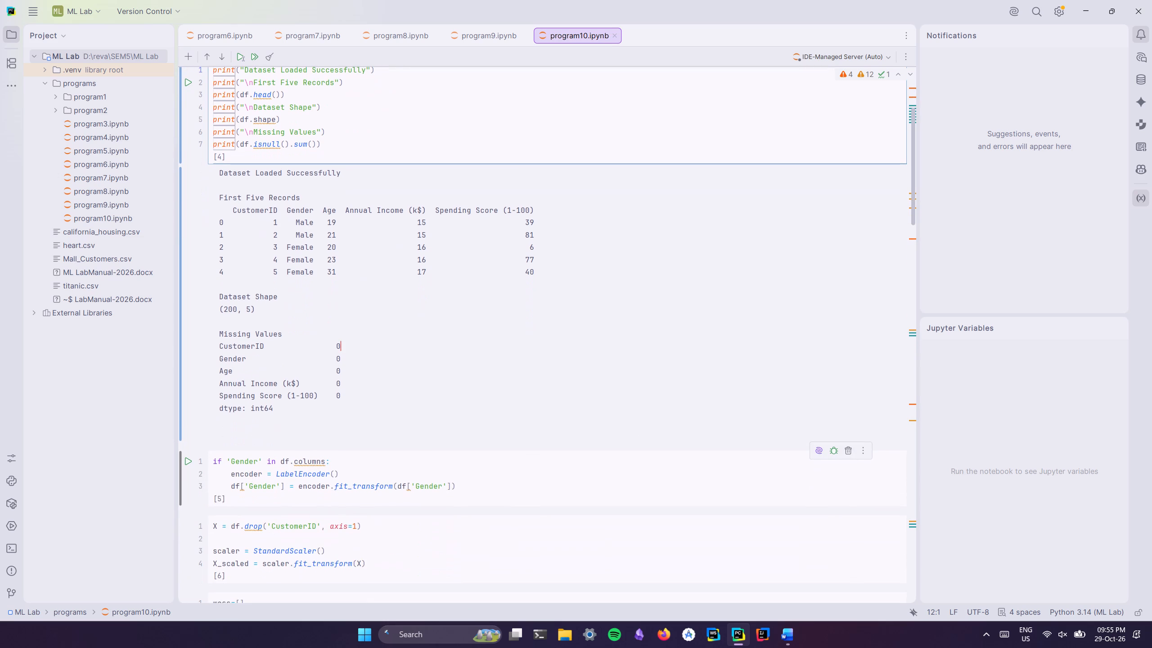
{"action": "key", "text": "shift+super+s"}
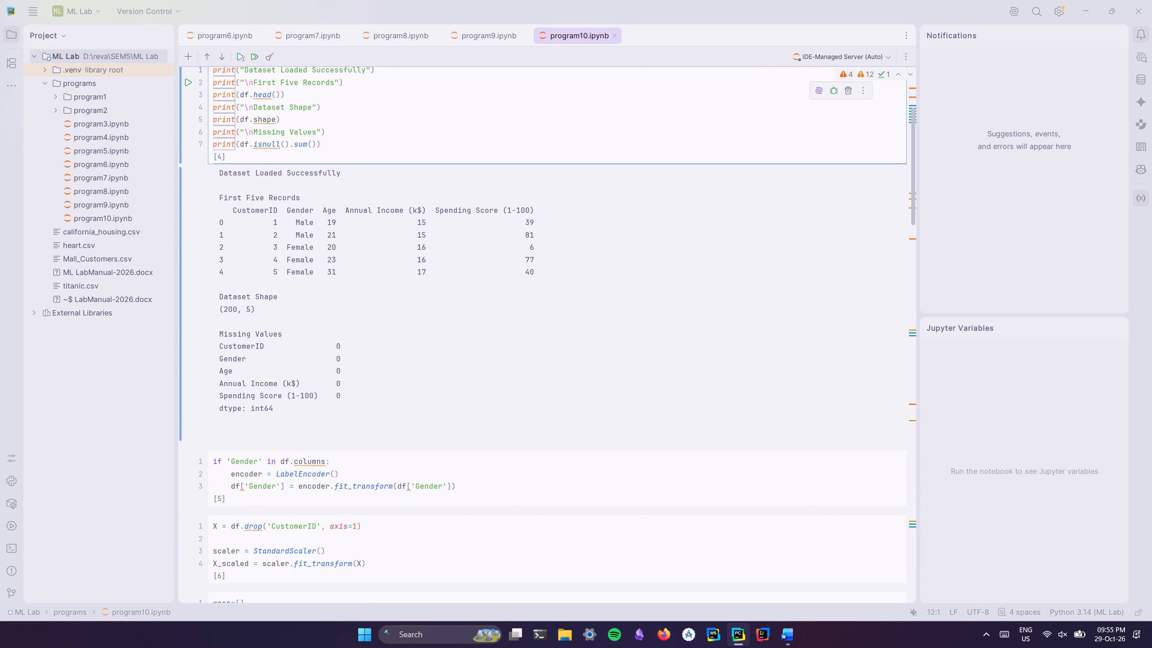
{"action": "left_click_drag", "start_coordinate": [214, 166], "coordinate": [543, 442]}
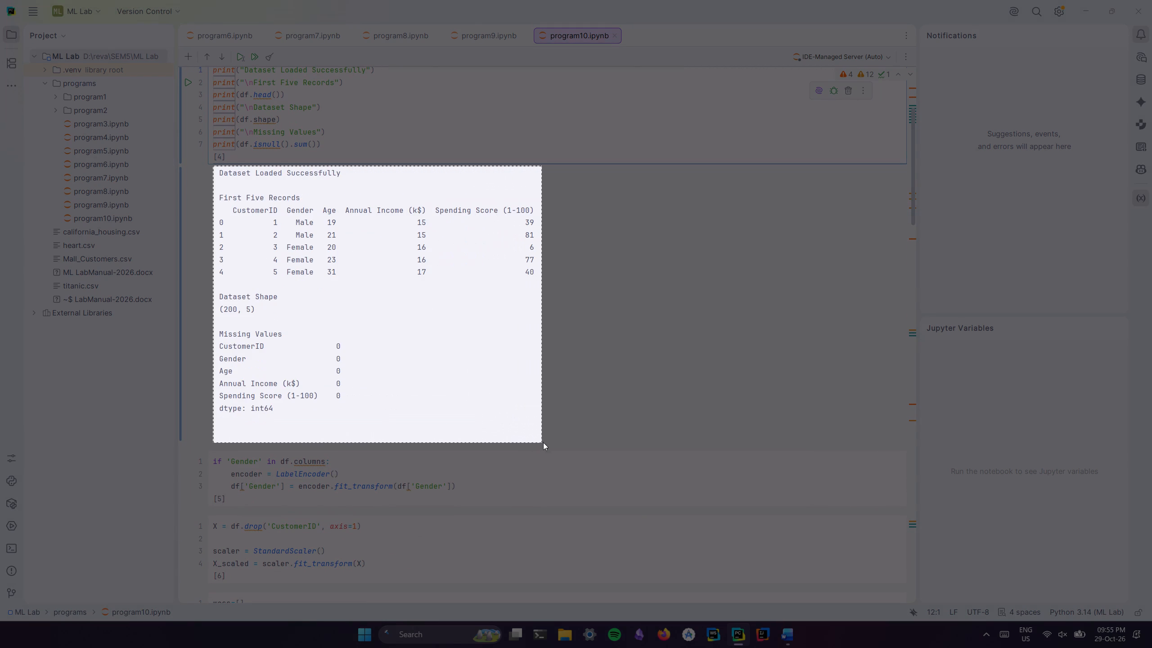
{"action": "left_click_drag", "start_coordinate": [543, 442], "coordinate": [541, 419]}
Switch to Word, paste the dataset output capture into the empty Doc1 page and shrink it to about 5.08" wide.
{"action": "key", "text": "alt+Tab"}
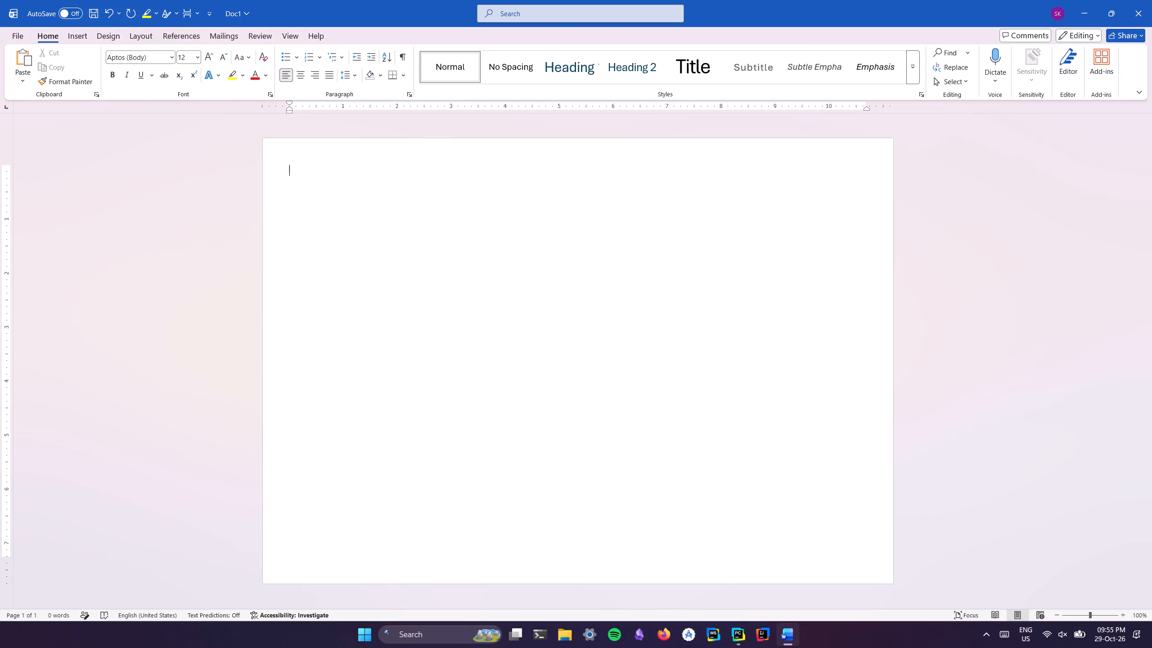
{"action": "key", "text": "ctrl+v"}
{"action": "left_click", "coordinate": [488, 362]}
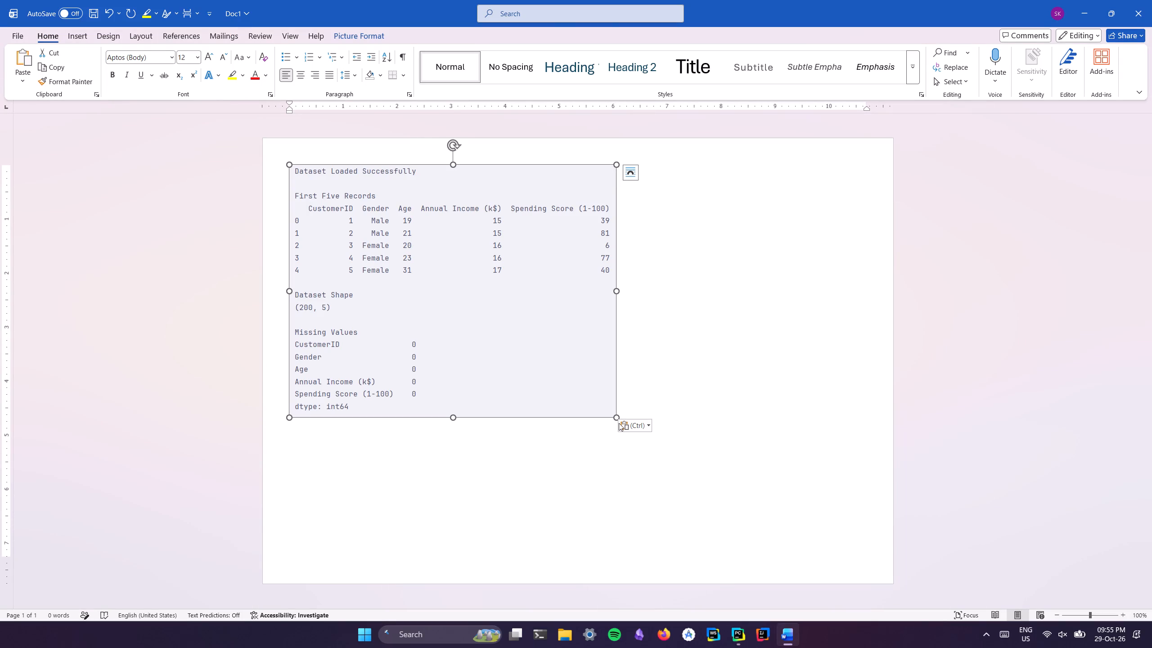
{"action": "left_click_drag", "start_coordinate": [616, 416], "coordinate": [570, 374]}
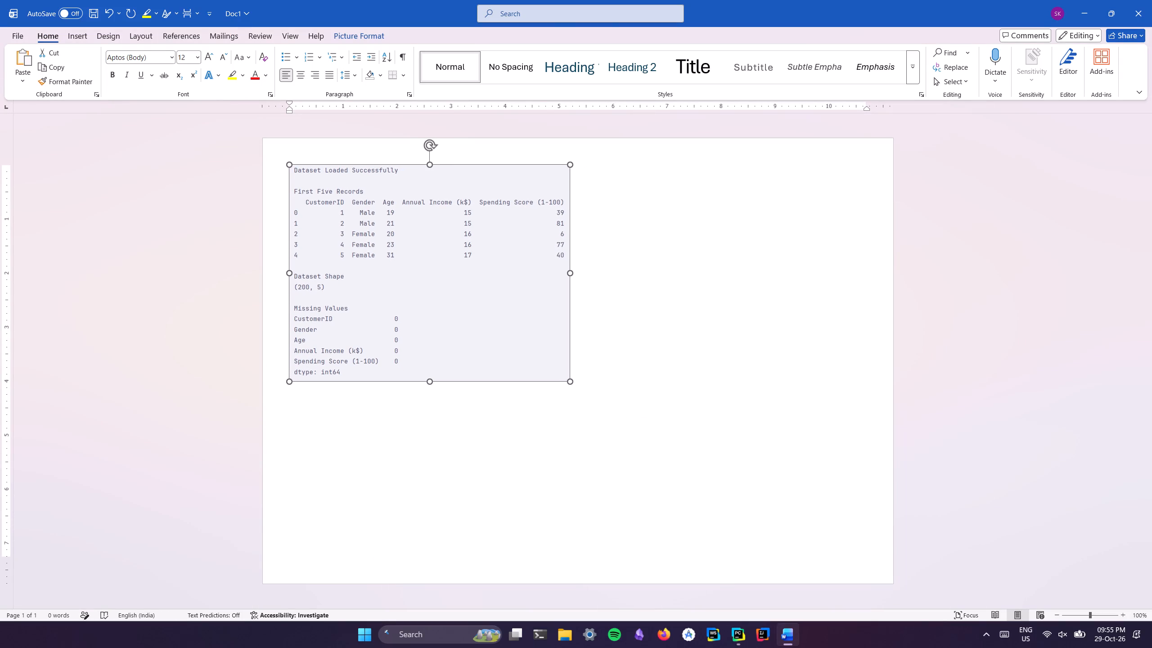
{"action": "left_click_drag", "start_coordinate": [570, 374], "coordinate": [563, 370]}
Switch to PyCharm, copy the Elbow Method plot from program10.ipynb, and paste it into Doc1 in Word.
{"action": "key", "text": "alt+Tab"}
{"action": "scroll", "coordinate": [490, 391], "scroll_direction": "down", "scroll_amount": 7}
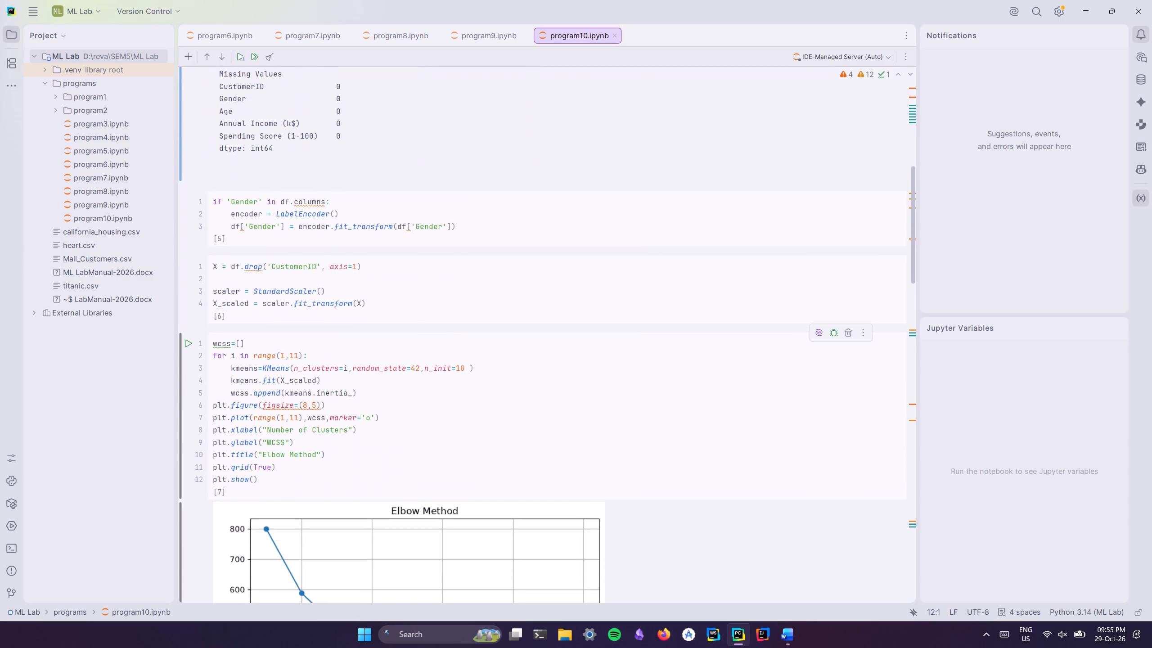
{"action": "scroll", "coordinate": [473, 393], "scroll_direction": "down", "scroll_amount": 5}
{"action": "right_click", "coordinate": [473, 393]}
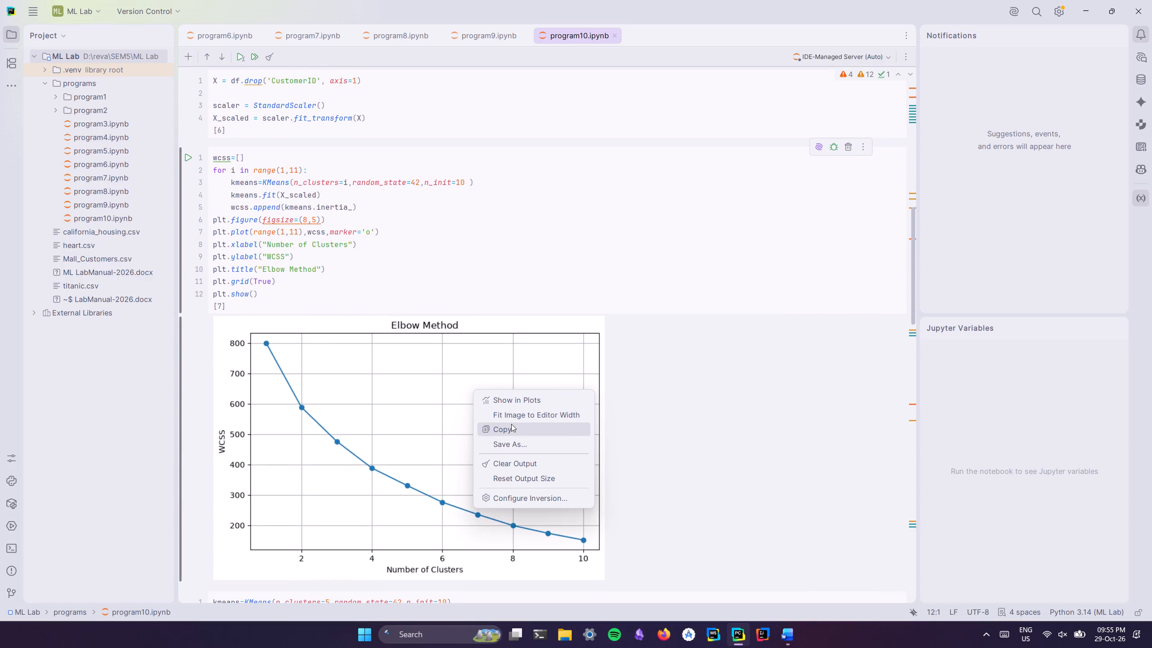
{"action": "left_click", "coordinate": [511, 424]}
{"action": "key", "text": "alt+Tab"}
{"action": "left_click", "coordinate": [513, 439]}
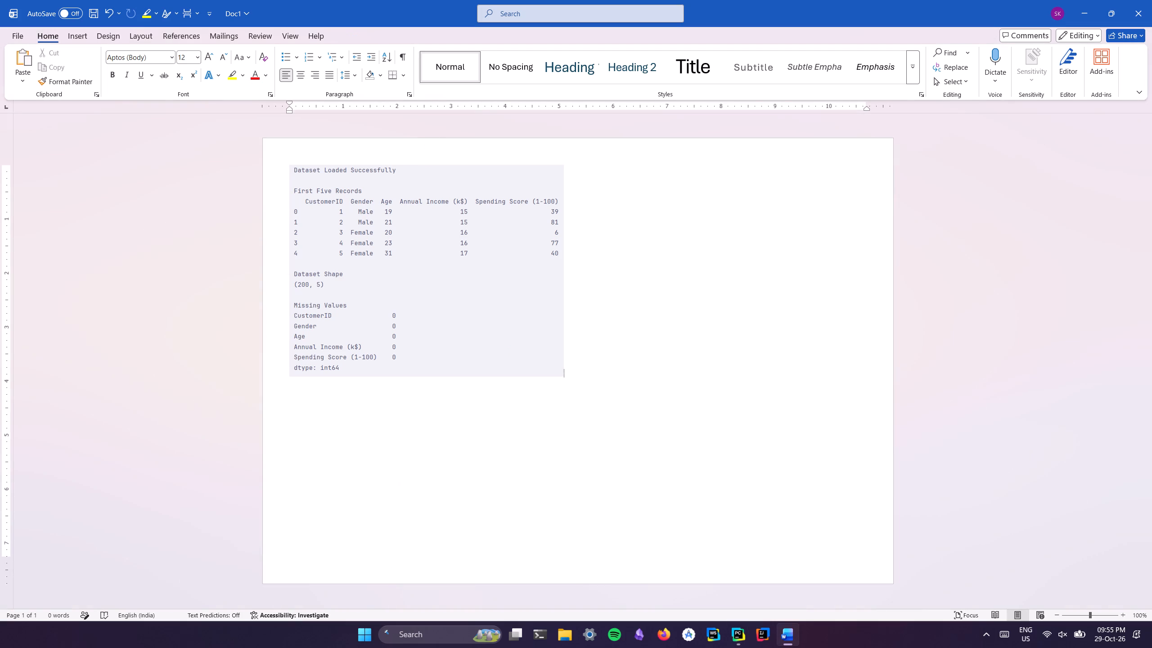
{"action": "key", "text": "ctrl+v"}
Set Tight text wrapping on both the Elbow Method plot and the dataset output picture.
{"action": "left_click", "coordinate": [520, 424]}
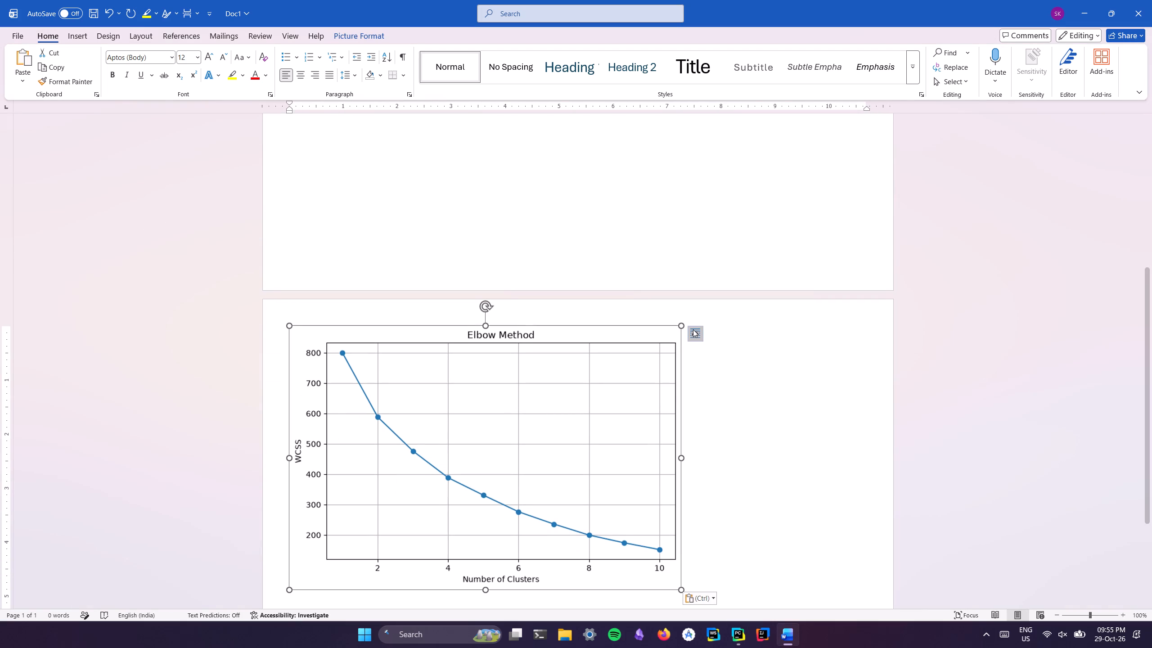
{"action": "left_click", "coordinate": [693, 329]}
{"action": "left_click", "coordinate": [747, 414]}
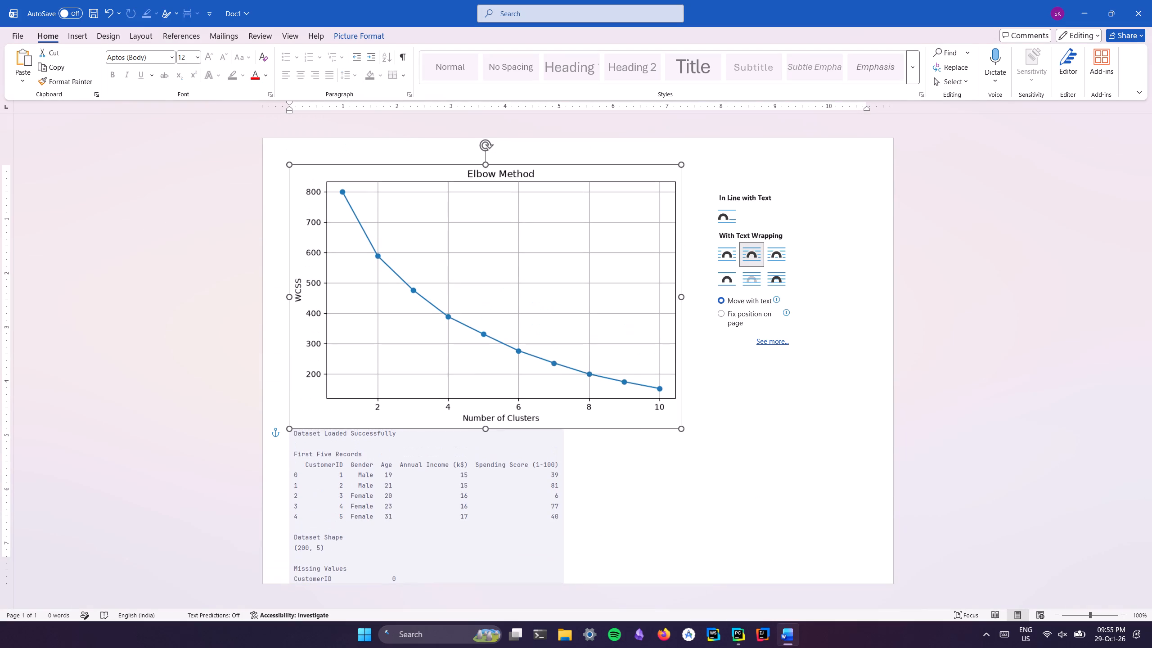
{"action": "double_click", "coordinate": [527, 349]}
{"action": "left_click", "coordinate": [425, 508]}
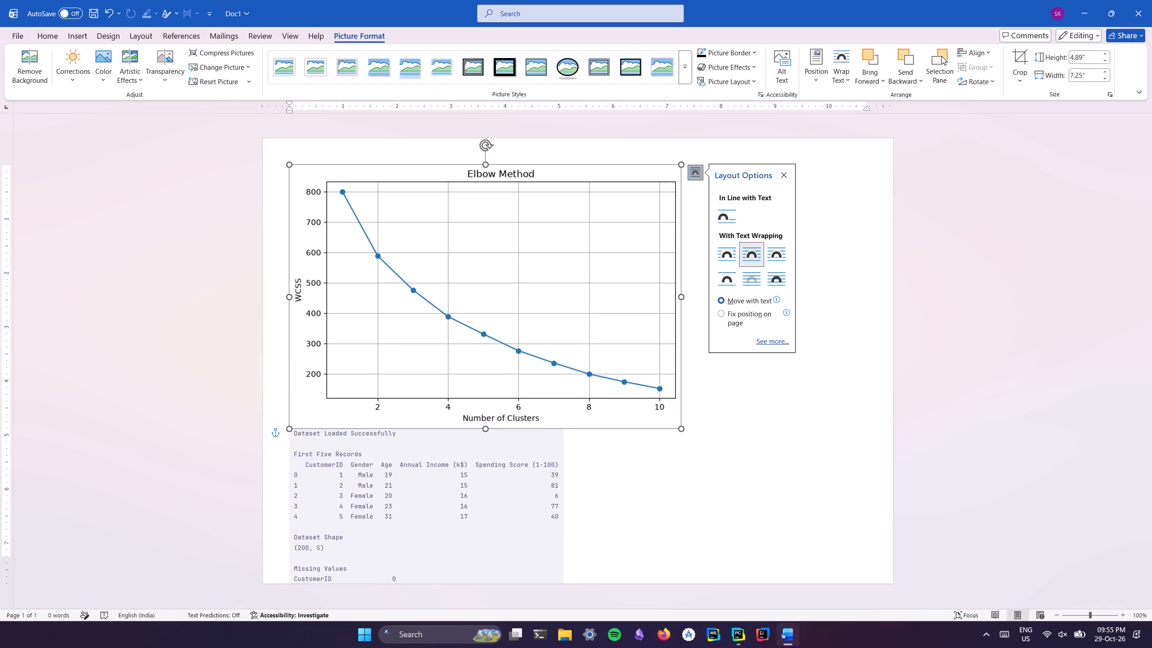
{"action": "left_click", "coordinate": [580, 435]}
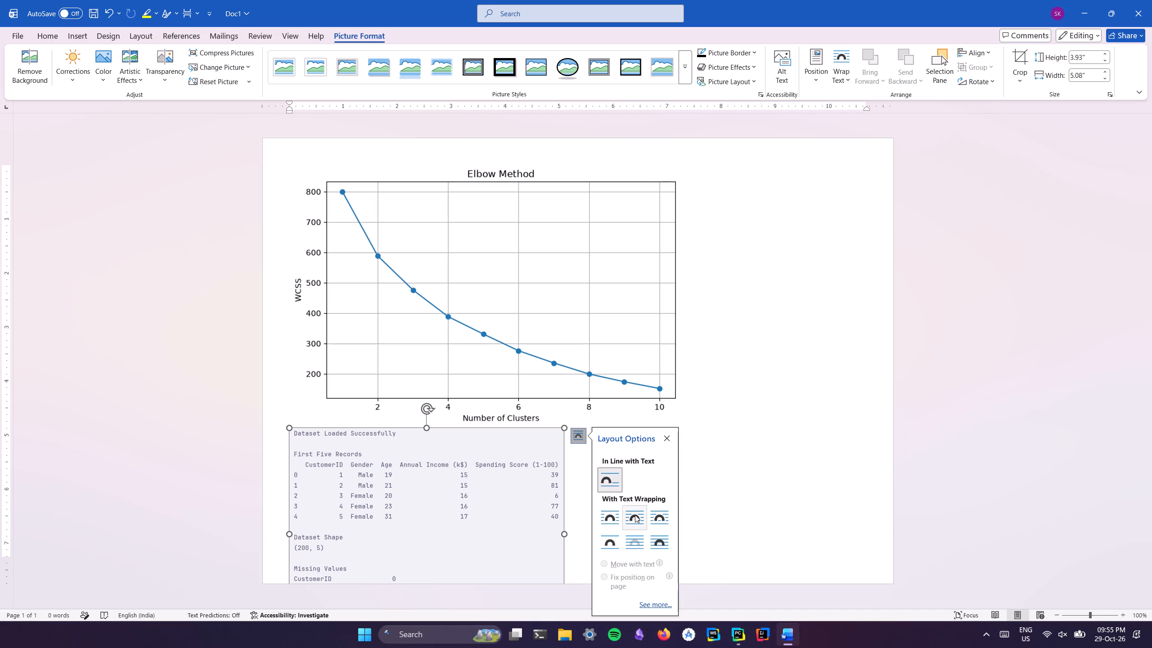
{"action": "left_click", "coordinate": [635, 515]}
Move the Elbow Method plot lower on the page and the dataset output picture up to the page's top-left margin corner.
{"action": "left_click", "coordinate": [543, 285]}
{"action": "left_click_drag", "start_coordinate": [532, 296], "coordinate": [656, 463]}
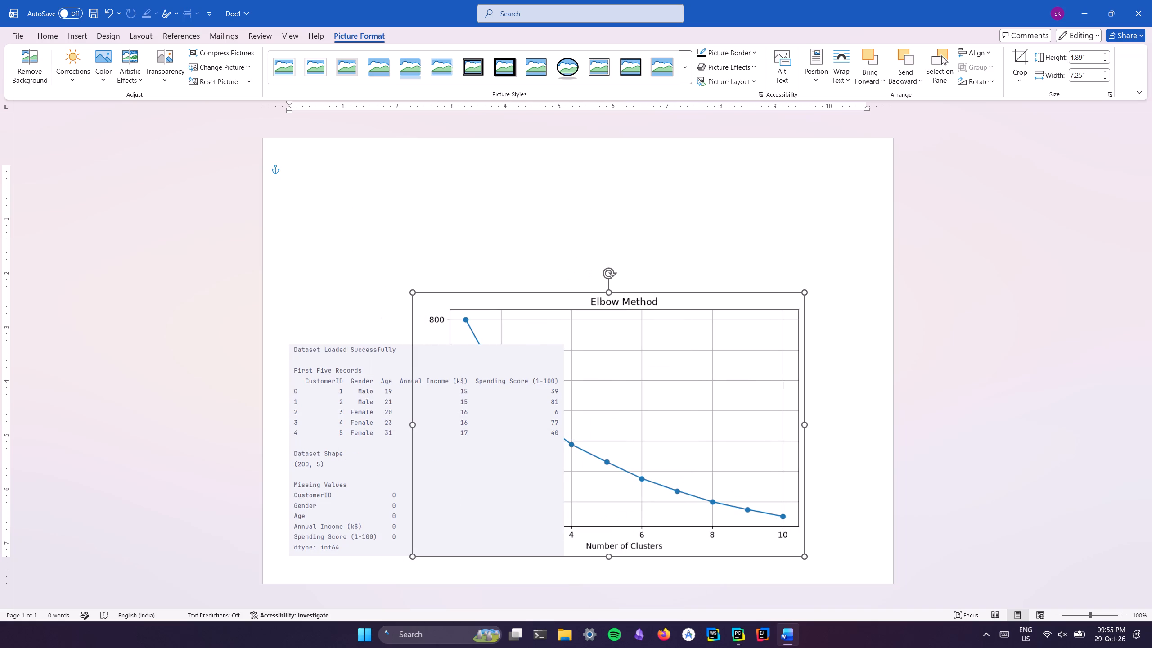
{"action": "left_click_drag", "start_coordinate": [656, 463], "coordinate": [657, 464]}
{"action": "left_click", "coordinate": [361, 450]}
{"action": "left_click_drag", "start_coordinate": [351, 454], "coordinate": [351, 242]}
Shrink the Elbow Method plot to about 2.78" by 4.12" and place it beside the dataset output picture at the top margin.
{"action": "left_click", "coordinate": [693, 470]}
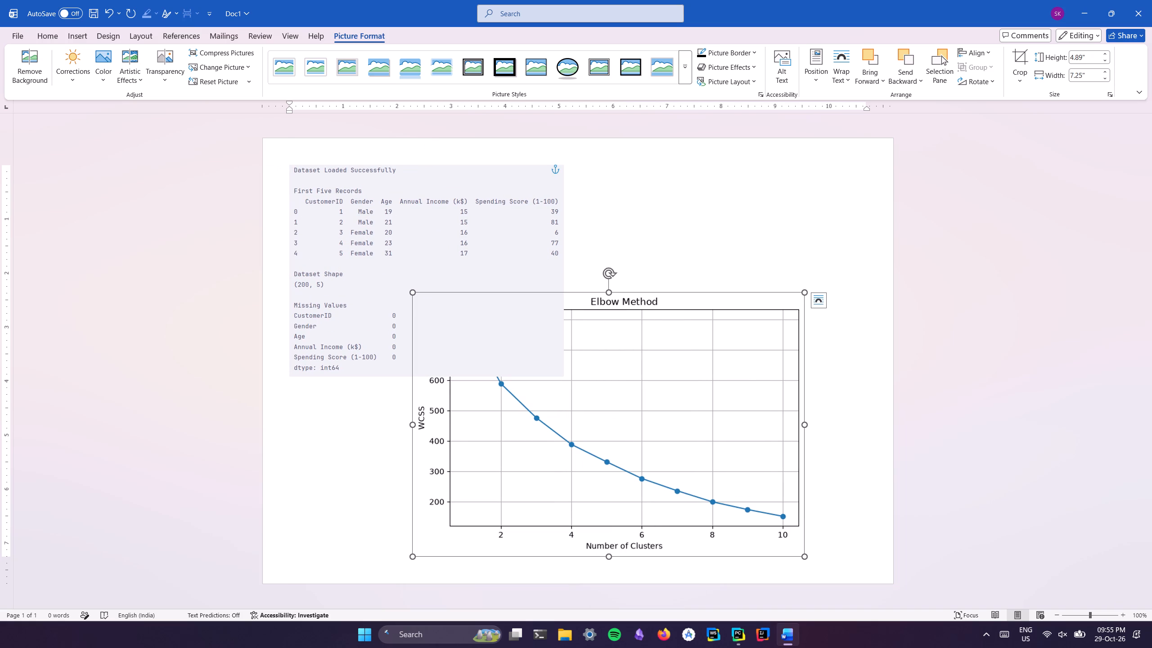
{"action": "left_click_drag", "start_coordinate": [410, 558], "coordinate": [602, 434]}
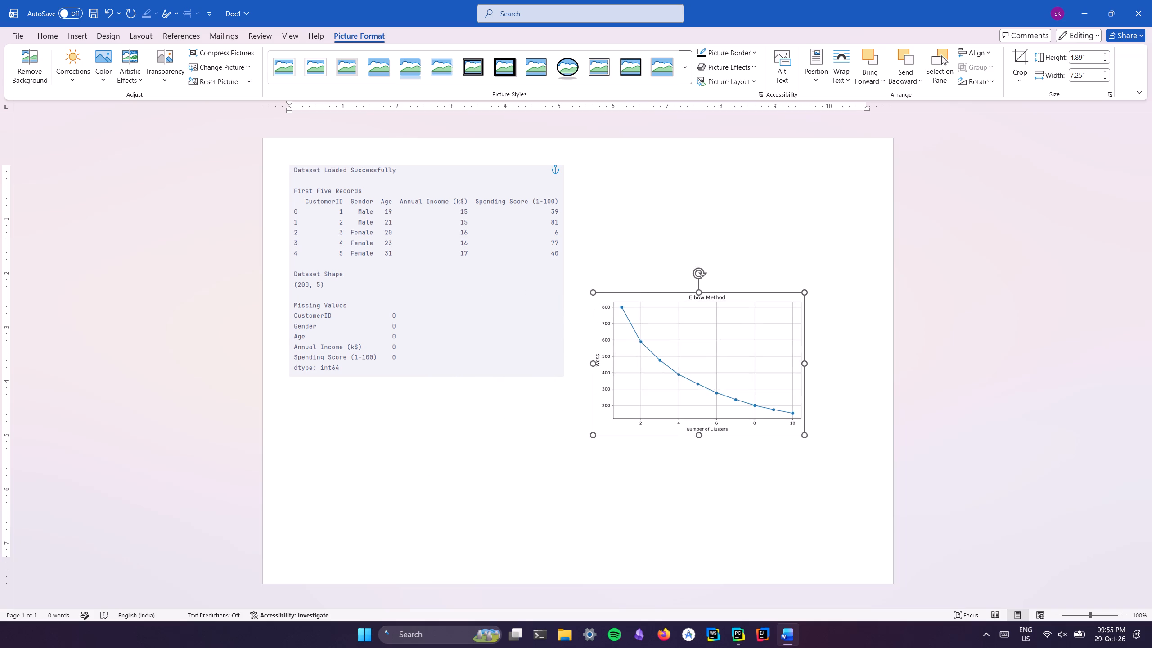
{"action": "left_click_drag", "start_coordinate": [602, 434], "coordinate": [589, 442]}
{"action": "left_click_drag", "start_coordinate": [689, 378], "coordinate": [669, 254]}
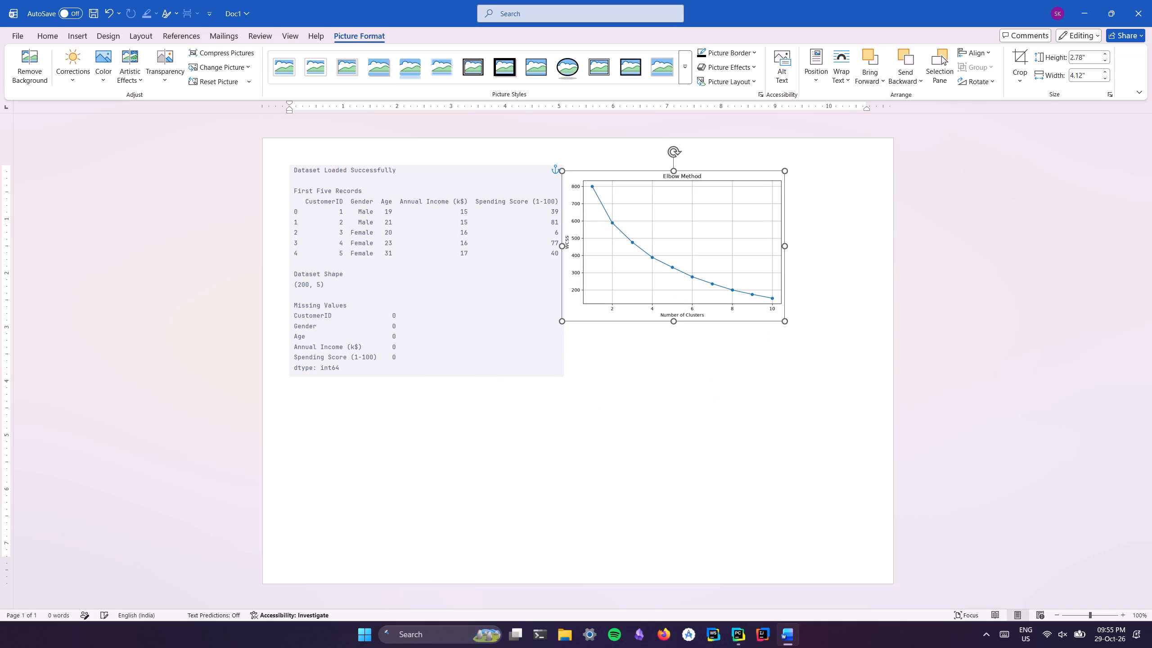
{"action": "left_click_drag", "start_coordinate": [669, 254], "coordinate": [677, 248]}
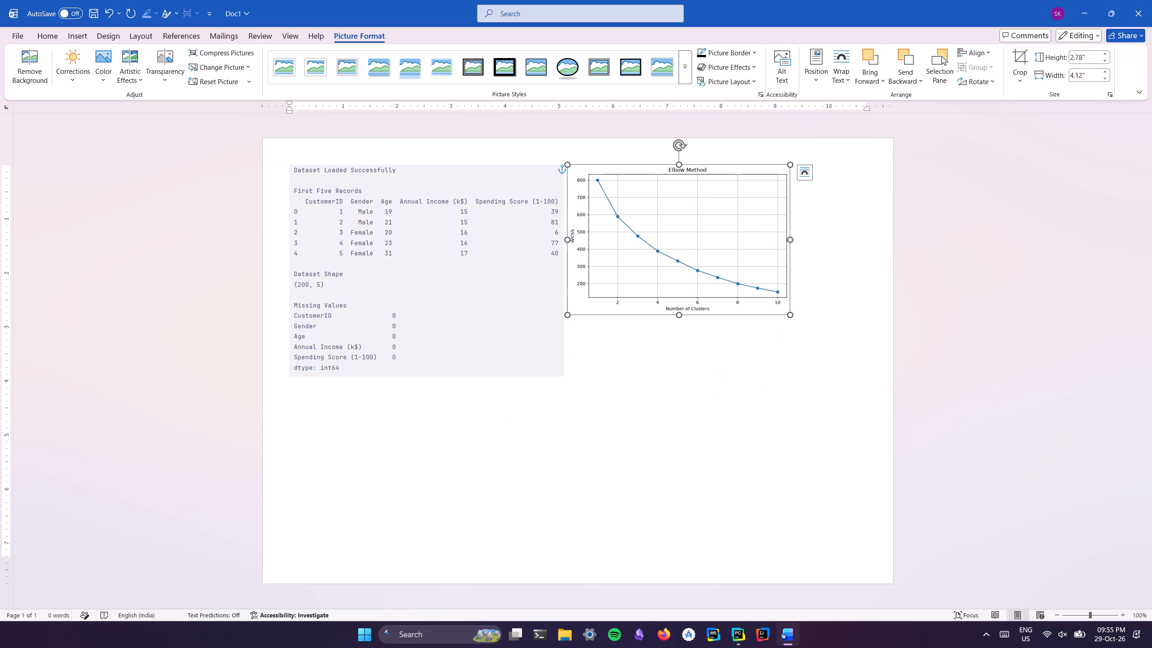
Enlarge the Elbow Method plot to nearly the dataset picture's height and shift it slightly away from that picture.
{"action": "left_click", "coordinate": [790, 310]}
{"action": "left_click_drag", "start_coordinate": [790, 316], "coordinate": [838, 345]}
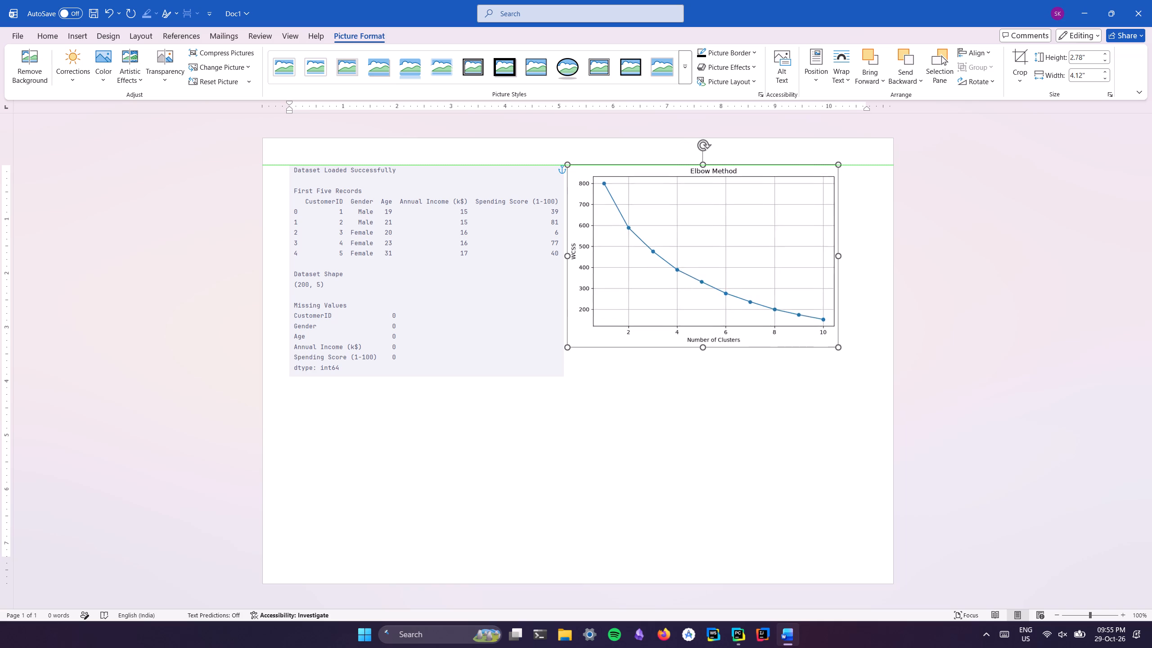
{"action": "left_click_drag", "start_coordinate": [838, 345], "coordinate": [844, 353]}
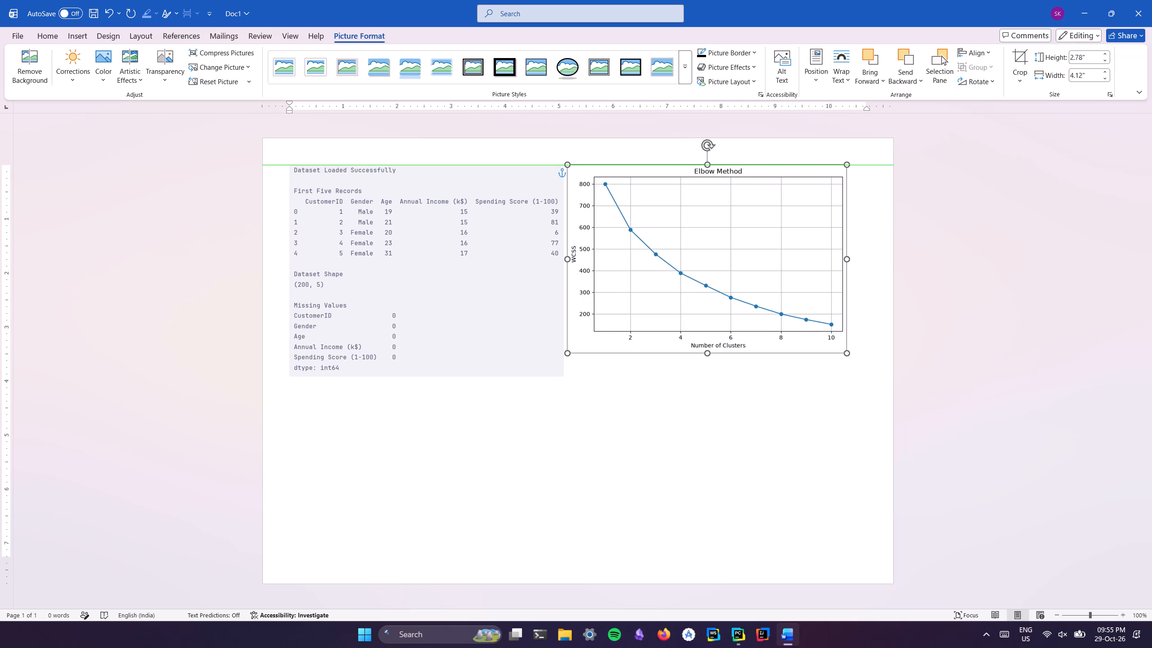
{"action": "left_click_drag", "start_coordinate": [844, 353], "coordinate": [853, 370]}
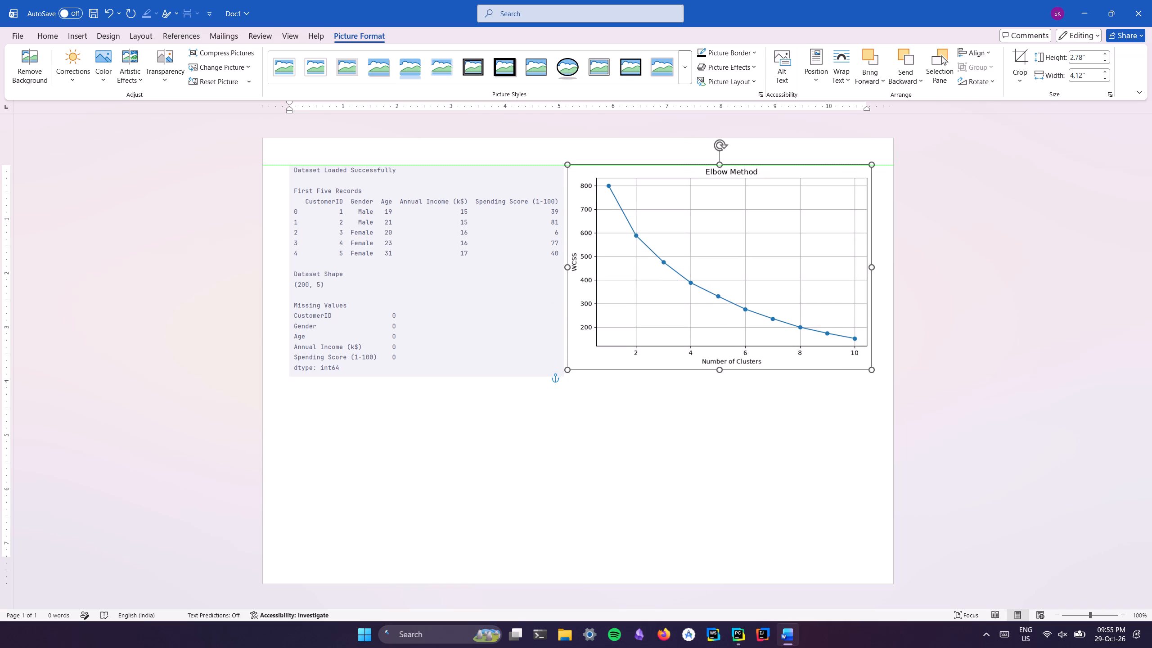
{"action": "left_click_drag", "start_coordinate": [853, 370], "coordinate": [852, 358]}
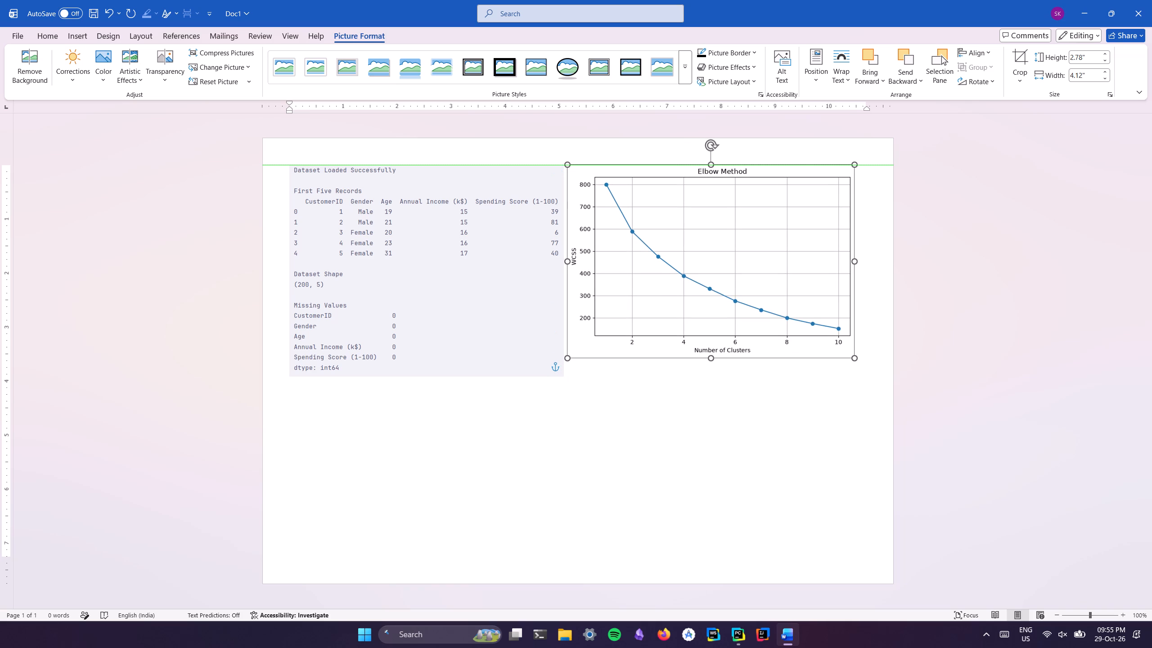
{"action": "left_click_drag", "start_coordinate": [852, 358], "coordinate": [856, 365]}
{"action": "left_click_drag", "start_coordinate": [796, 296], "coordinate": [805, 301]}
{"action": "left_click", "coordinate": [574, 431]}
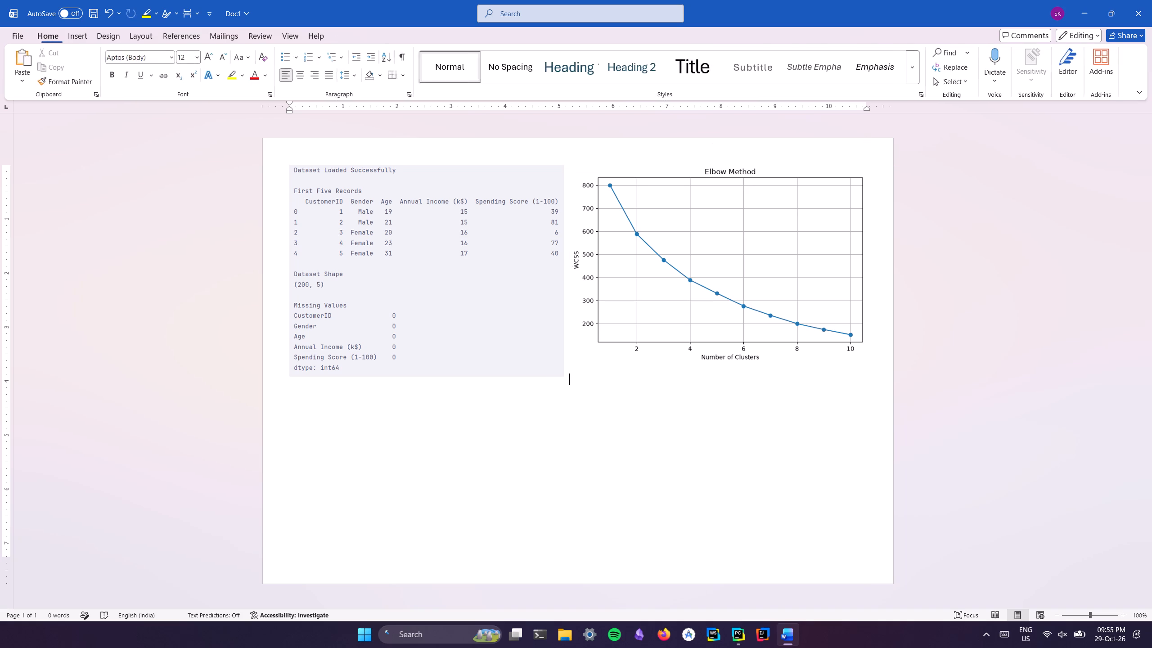
Switch to PyCharm and bring program10.ipynb's complete Cluster Assignment output into view.
{"action": "key", "text": "alt+Tab"}
{"action": "scroll", "coordinate": [436, 444], "scroll_direction": "down", "scroll_amount": 11}
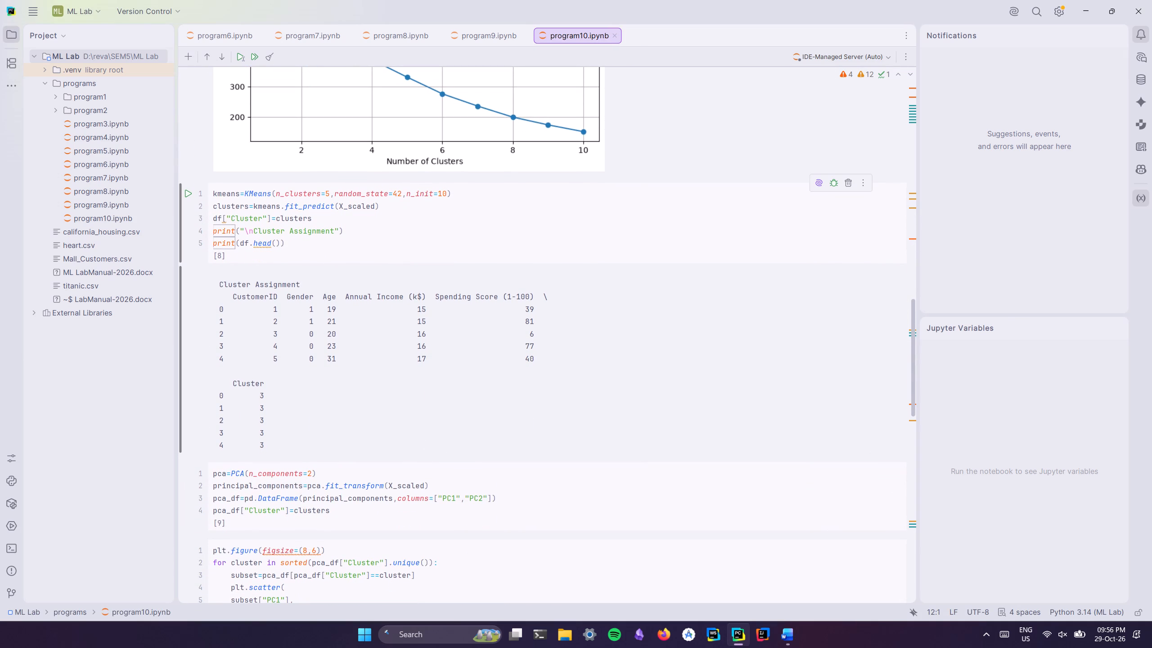
{"action": "scroll", "coordinate": [725, 381], "scroll_direction": "down", "scroll_amount": 3}
{"action": "scroll", "coordinate": [725, 381], "scroll_direction": "up", "scroll_amount": 3}
{"action": "scroll", "coordinate": [277, 322], "scroll_direction": "down", "scroll_amount": 2}
{"action": "scroll", "coordinate": [277, 322], "scroll_direction": "up", "scroll_amount": 2}
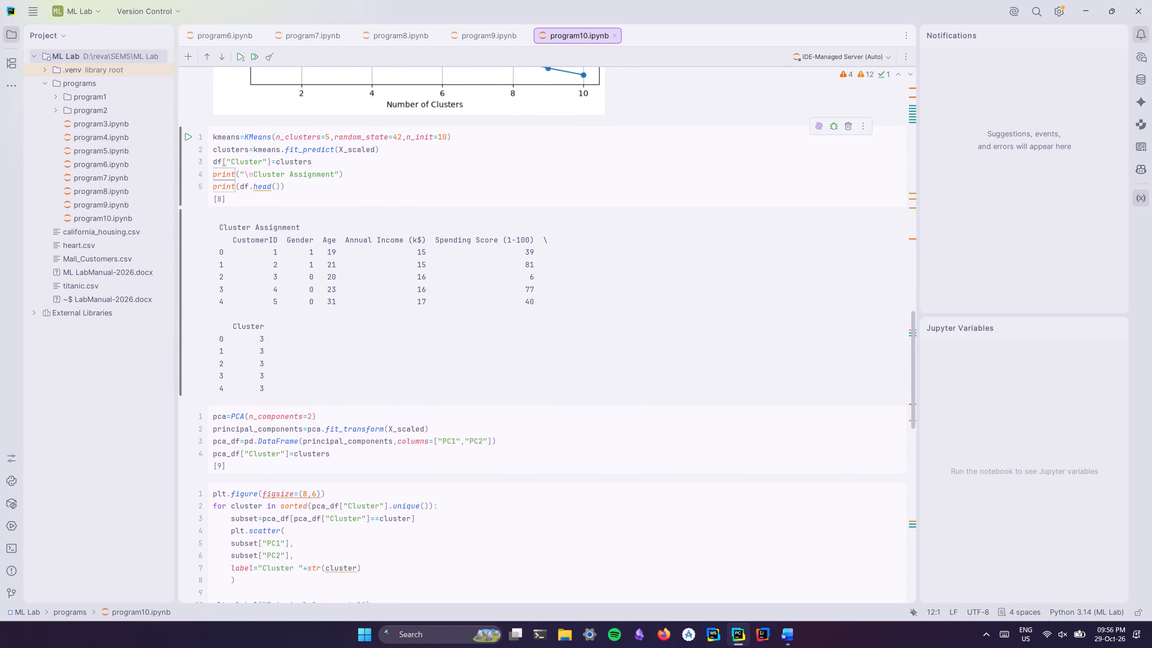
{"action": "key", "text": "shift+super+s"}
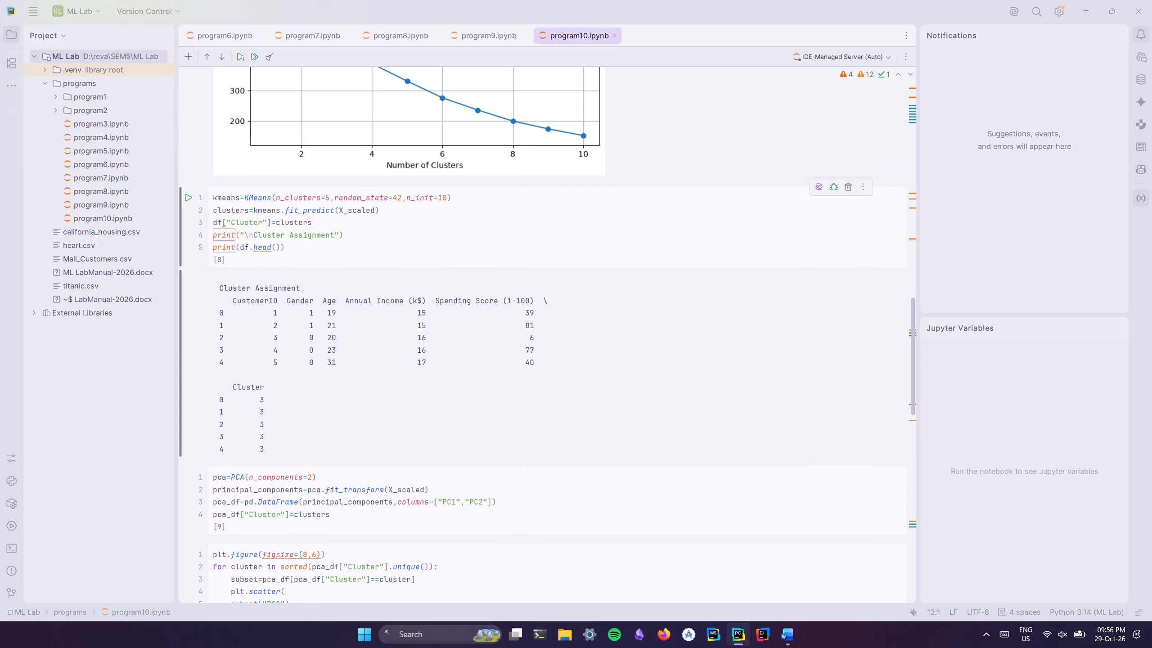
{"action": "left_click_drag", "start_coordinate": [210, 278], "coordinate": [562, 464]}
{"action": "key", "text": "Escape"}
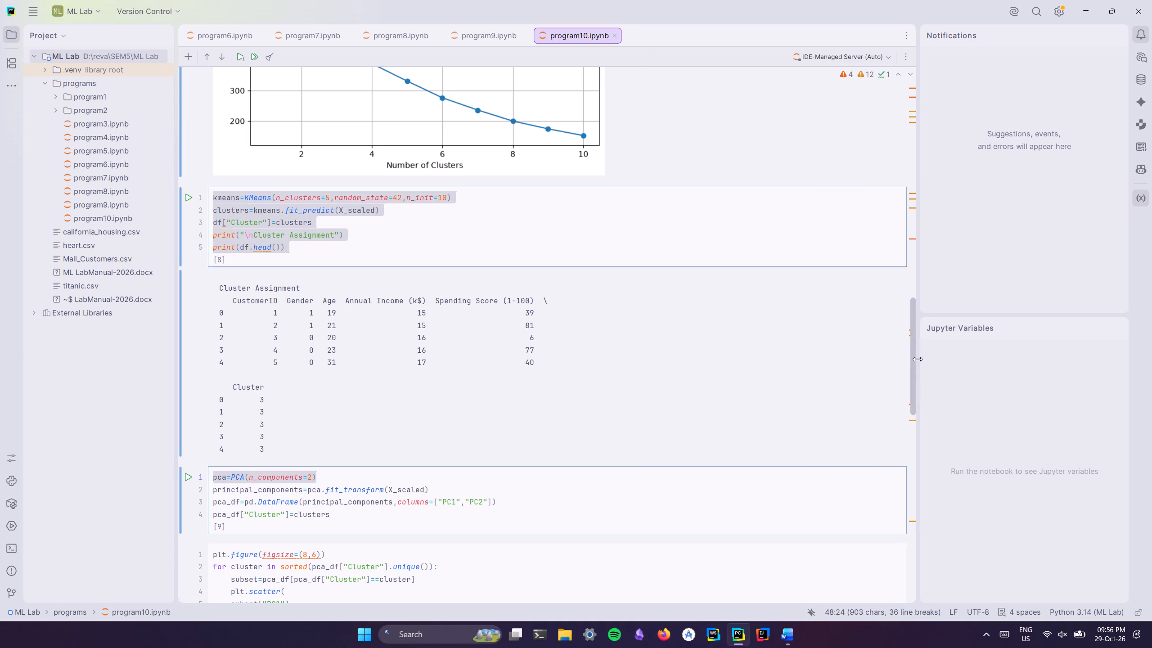
Narrow the notebook editor area while keeping the Cluster Assignment table's columns unwrapped.
{"action": "left_click_drag", "start_coordinate": [918, 359], "coordinate": [474, 410]}
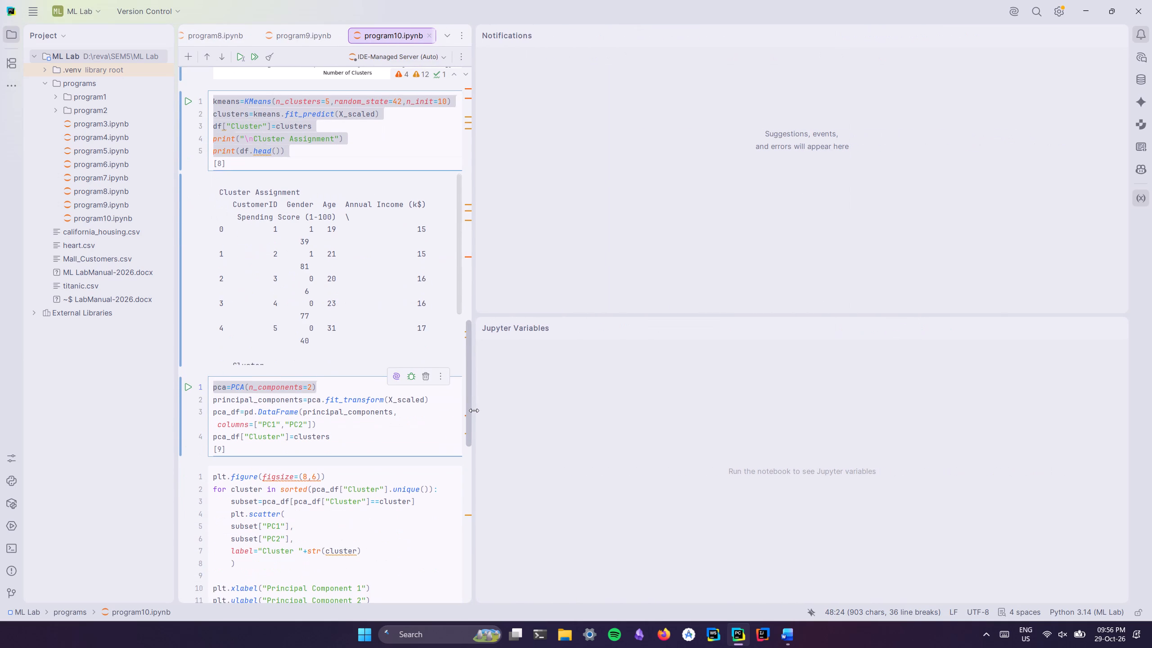
{"action": "left_click_drag", "start_coordinate": [474, 410], "coordinate": [529, 418]}
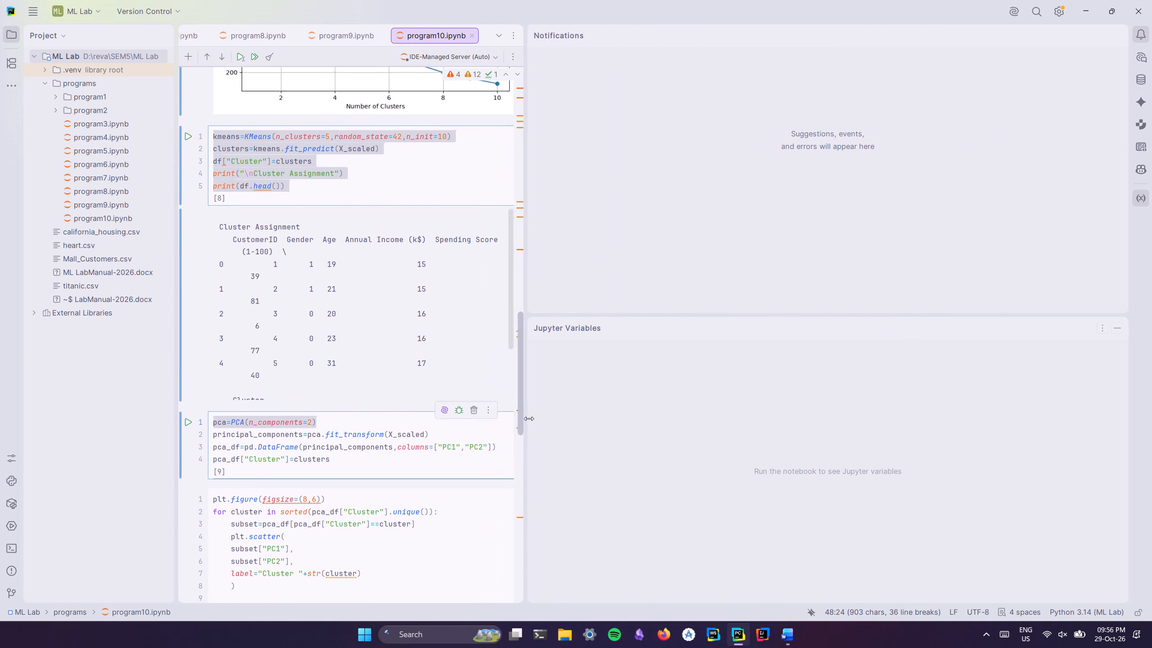
{"action": "left_click_drag", "start_coordinate": [529, 418], "coordinate": [610, 425]}
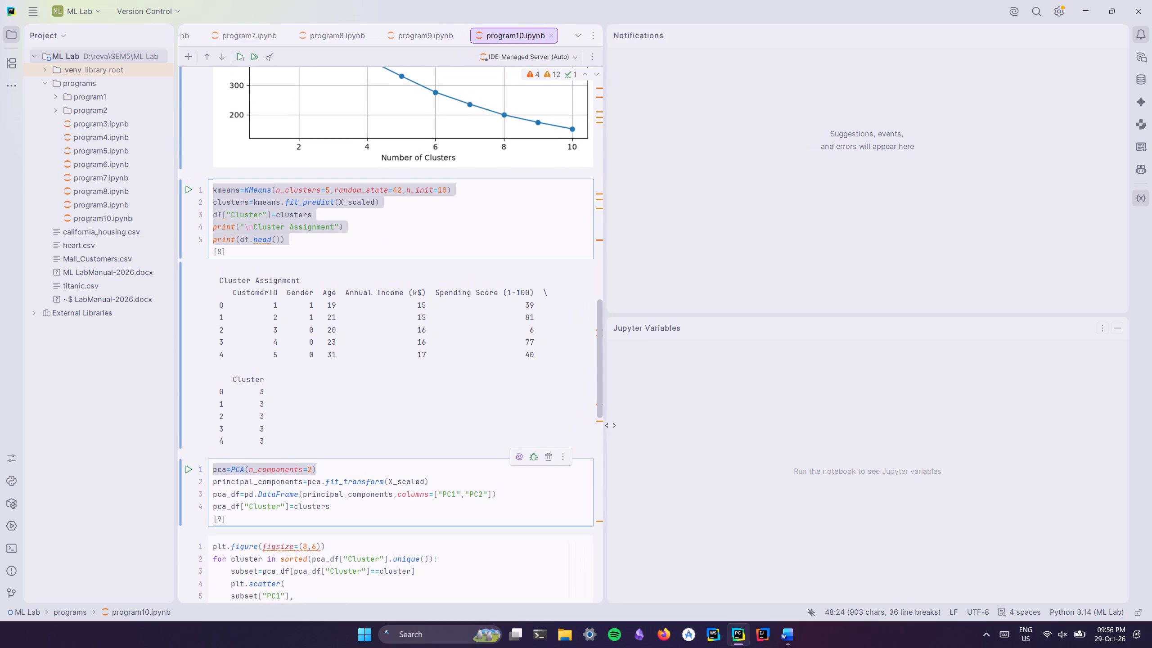
{"action": "left_click_drag", "start_coordinate": [610, 425], "coordinate": [714, 439]}
Screenshot the Cluster Assignment output, including the Cluster column, and paste it into Doc1 in Word below the existing pictures.
{"action": "key", "text": "shift+super+s"}
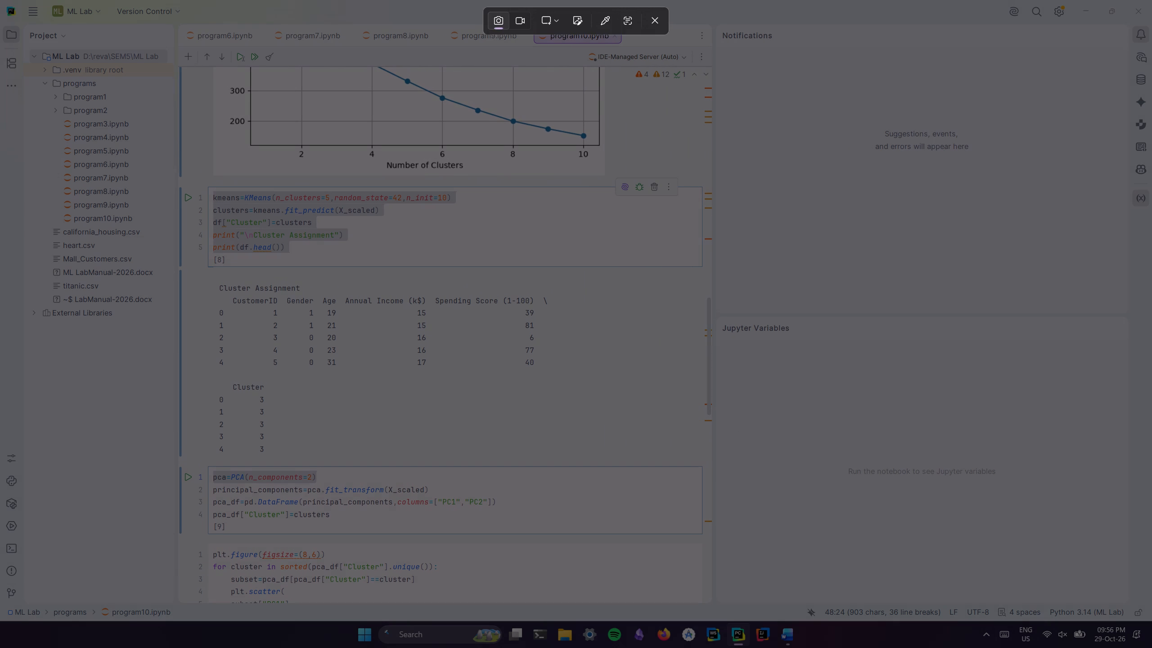
{"action": "left_click_drag", "start_coordinate": [207, 278], "coordinate": [397, 389]}
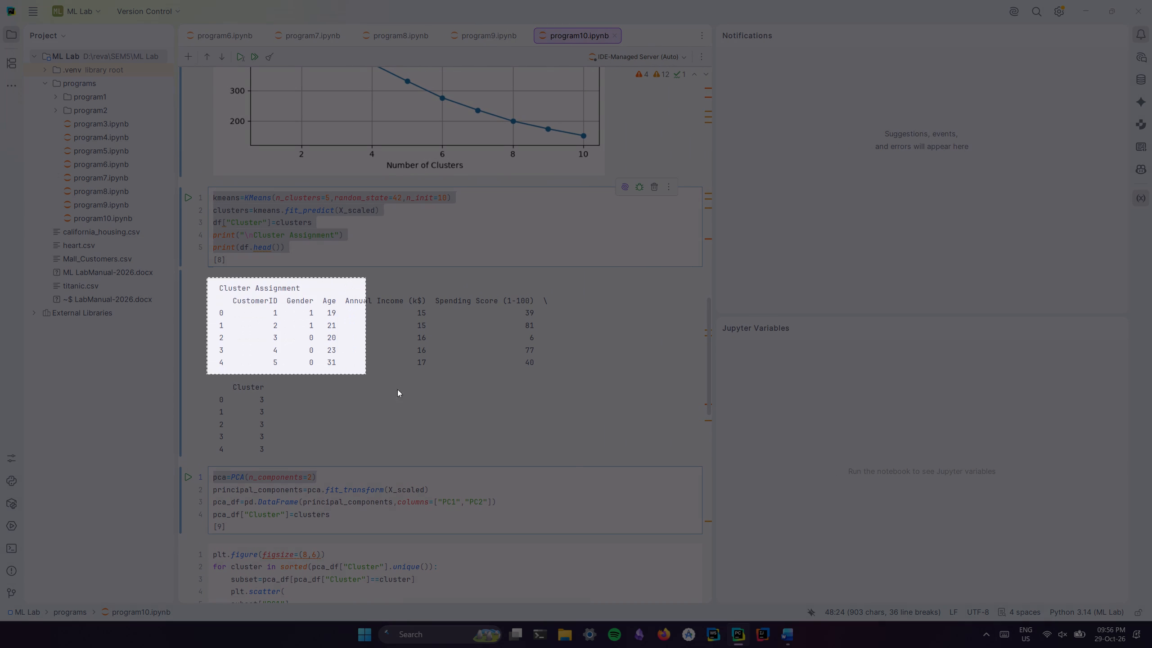
{"action": "left_click_drag", "start_coordinate": [397, 389], "coordinate": [562, 456]}
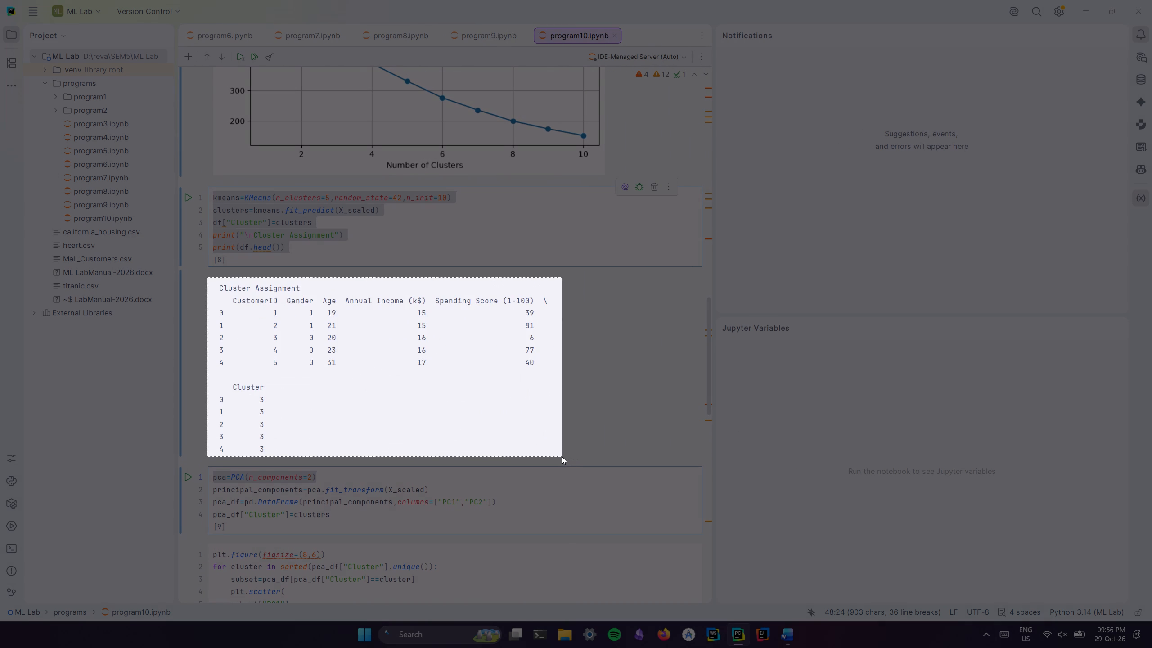
{"action": "left_click_drag", "start_coordinate": [562, 456], "coordinate": [557, 459]}
{"action": "key", "text": "alt+Tab"}
{"action": "key", "text": "ctrl+v"}
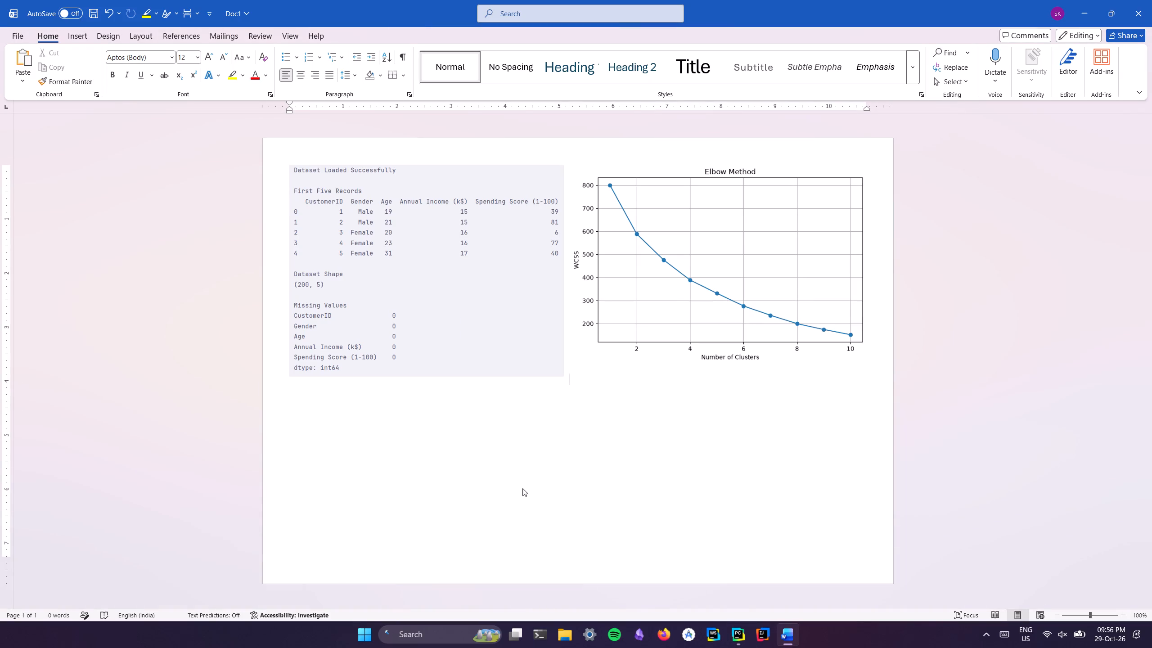
Set Square text wrapping on the Cluster Assignment picture and shrink it until it sits clear below the dataset picture.
{"action": "left_click", "coordinate": [517, 449]}
{"action": "left_click", "coordinate": [656, 375]}
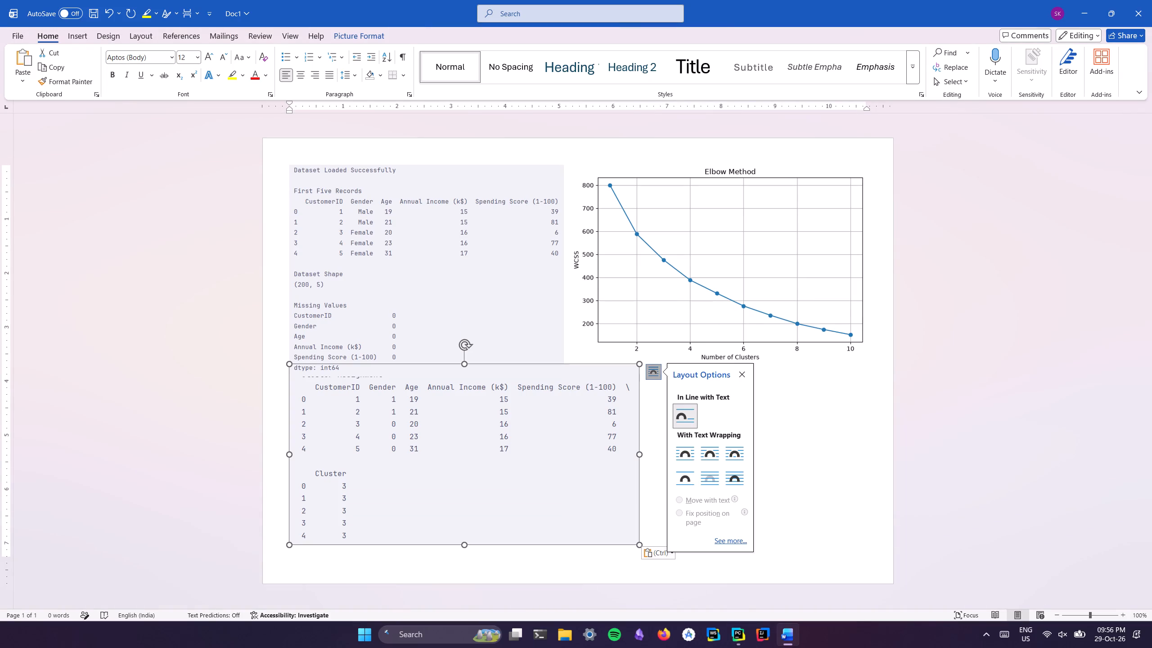
{"action": "left_click", "coordinate": [682, 444]}
{"action": "left_click_drag", "start_coordinate": [637, 364], "coordinate": [607, 396]}
Copy the K-Means Clustering using PCA plot from program10.ipynb in PyCharm and paste it into Doc1 in Word below the Cluster Assignment picture.
{"action": "key", "text": "alt+Tab"}
{"action": "scroll", "coordinate": [475, 372], "scroll_direction": "down", "scroll_amount": 8}
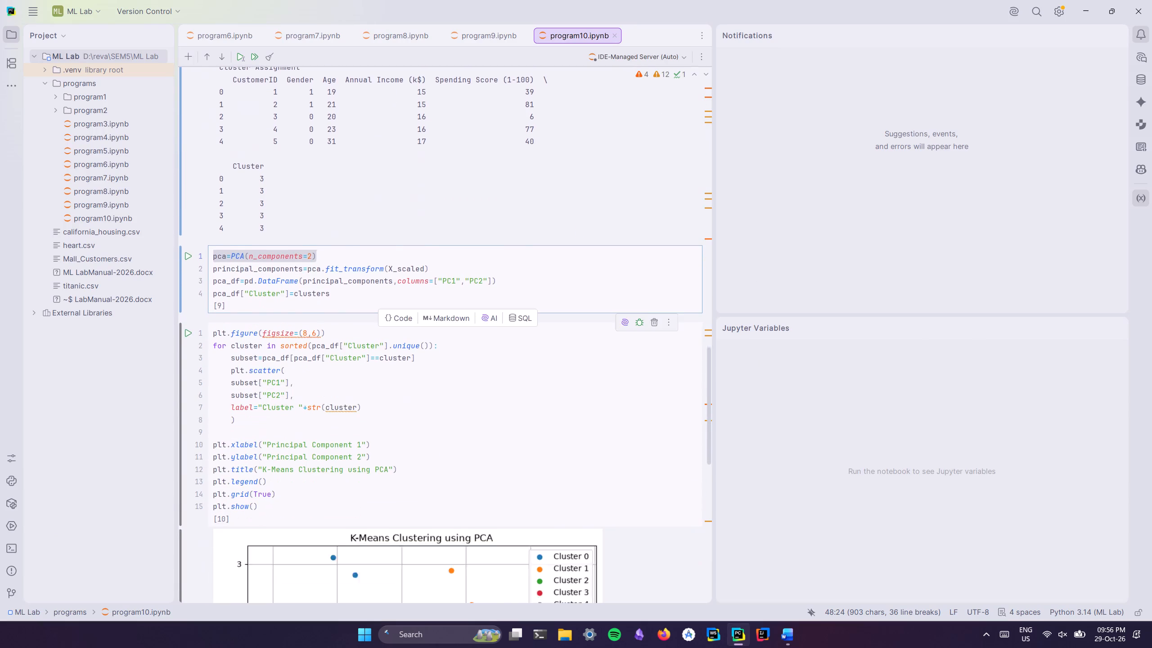
{"action": "scroll", "coordinate": [474, 372], "scroll_direction": "down", "scroll_amount": 14}
{"action": "scroll", "coordinate": [474, 372], "scroll_direction": "up", "scroll_amount": 2}
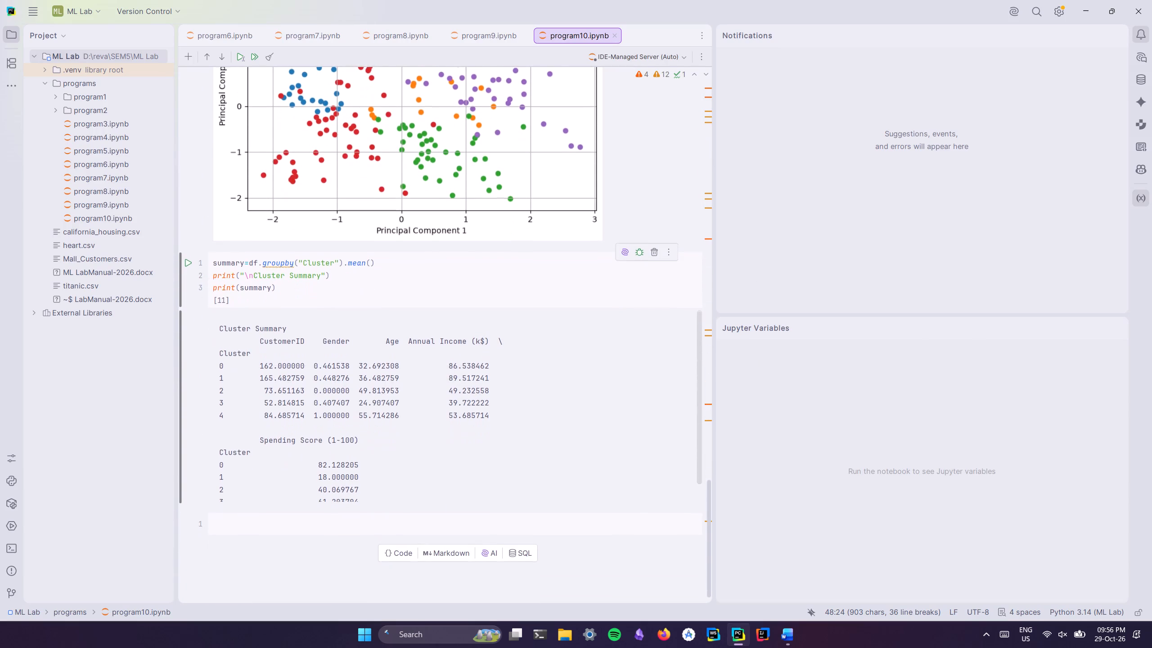
{"action": "scroll", "coordinate": [474, 372], "scroll_direction": "up", "scroll_amount": 3}
{"action": "right_click", "coordinate": [440, 316]}
{"action": "left_click", "coordinate": [466, 352]}
{"action": "key", "text": "alt+Tab"}
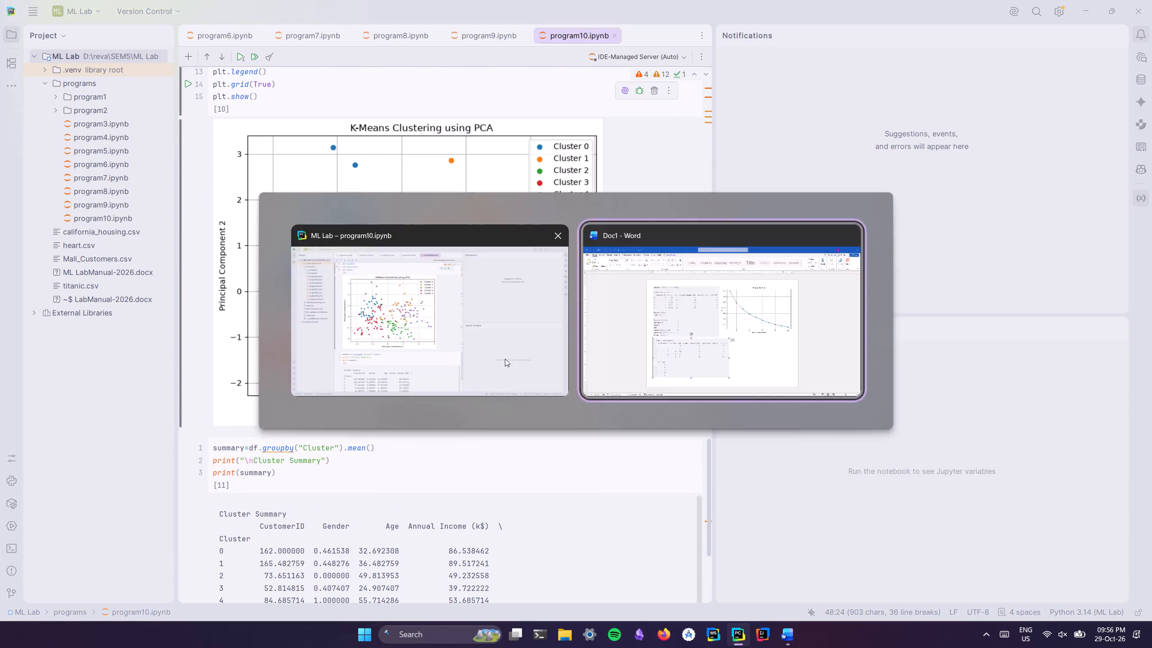
{"action": "left_click", "coordinate": [672, 393]}
{"action": "key", "text": "ctrl+v"}
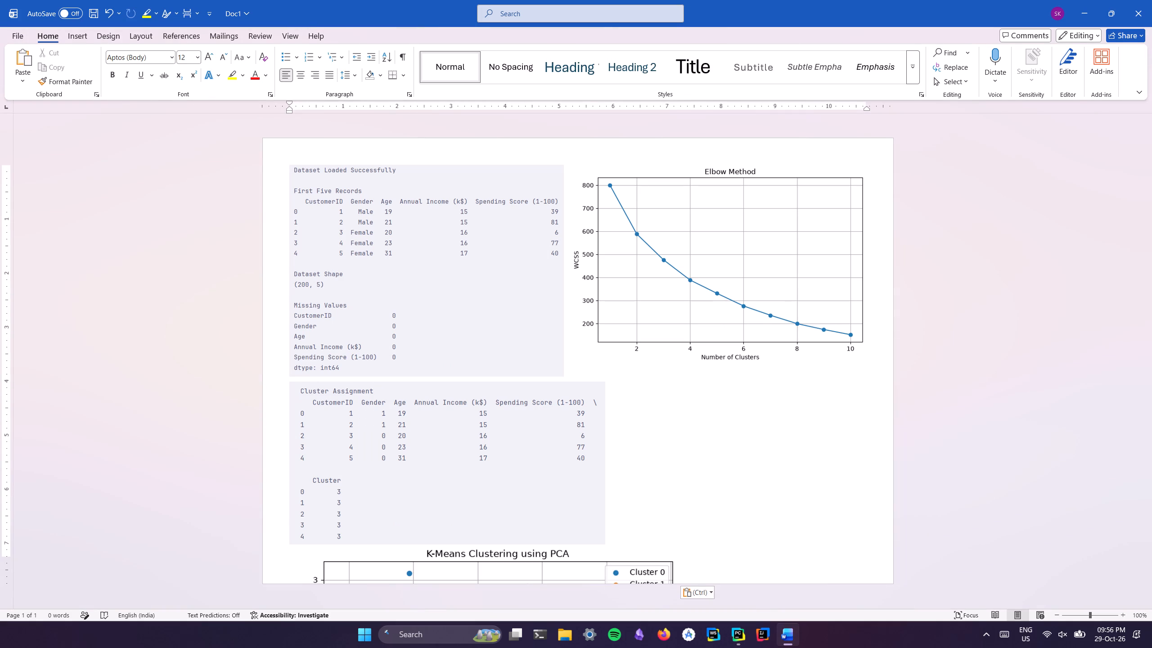
Set Square text wrapping on the K-Means plot and shrink it to slightly more than the Cluster Assignment picture's height.
{"action": "scroll", "coordinate": [606, 476], "scroll_direction": "down", "scroll_amount": 8}
{"action": "left_click", "coordinate": [568, 561]}
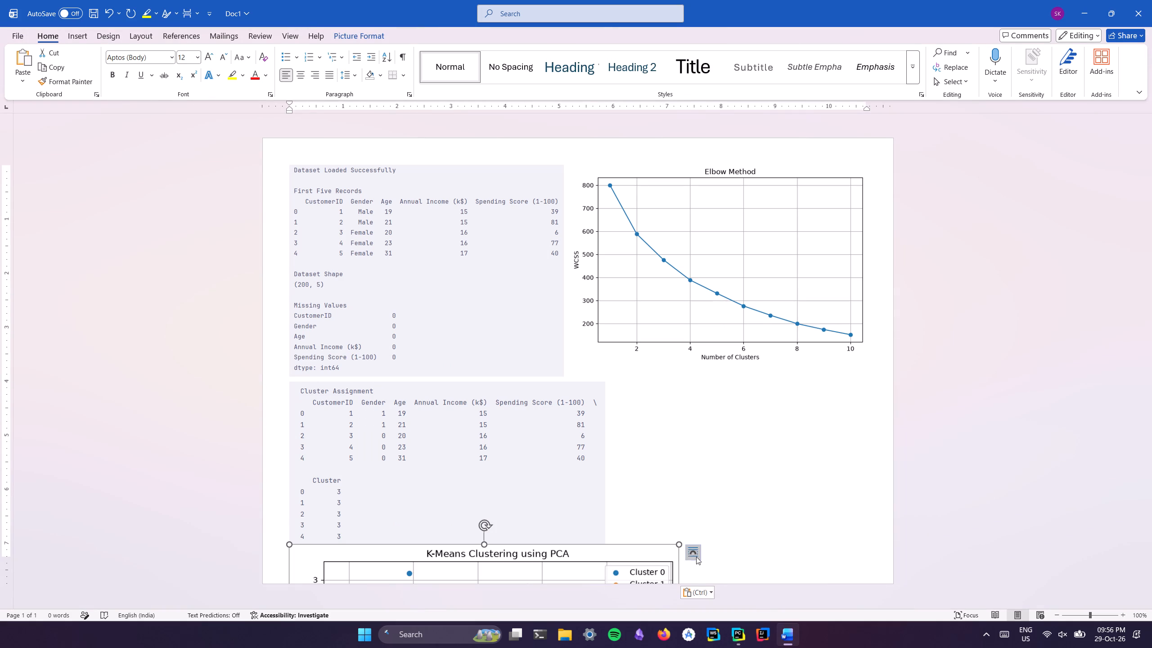
{"action": "left_click", "coordinate": [696, 557]}
{"action": "left_click", "coordinate": [717, 517]}
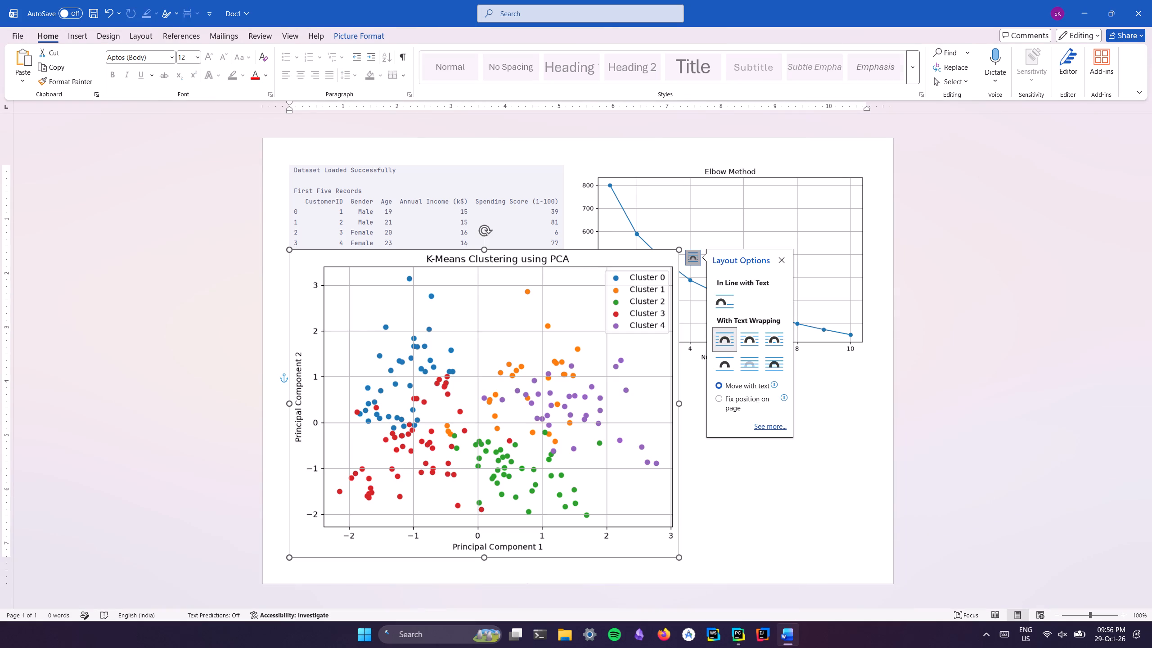
{"action": "left_click_drag", "start_coordinate": [288, 252], "coordinate": [373, 310]}
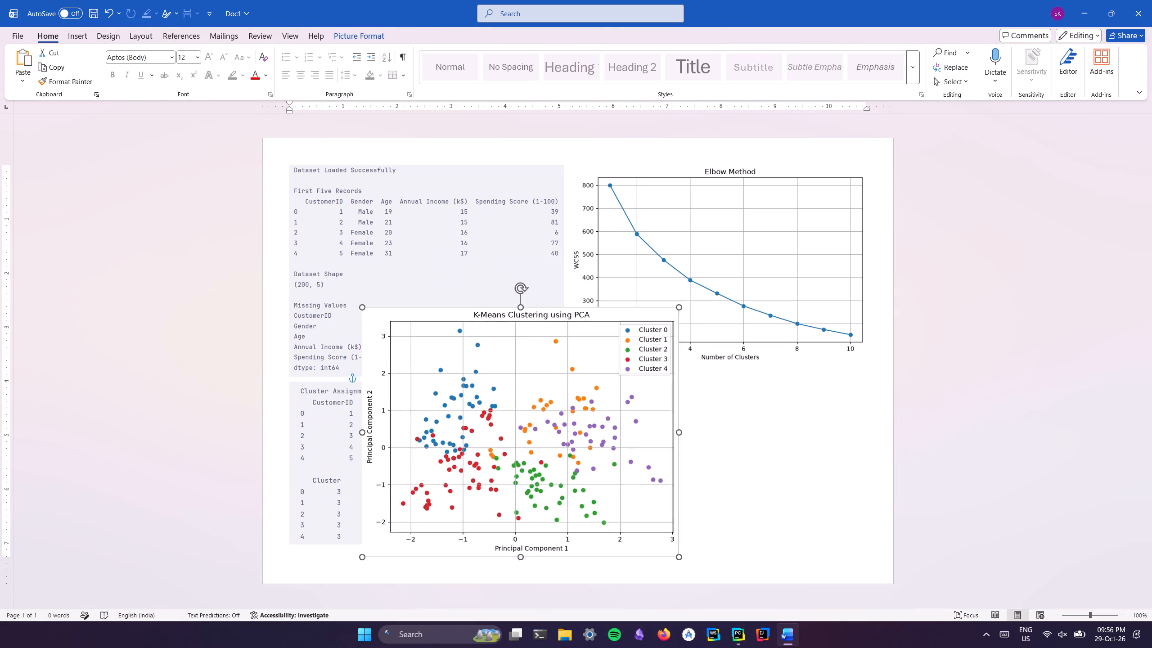
{"action": "left_click_drag", "start_coordinate": [373, 310], "coordinate": [446, 365]}
Place the K-Means plot beside the Cluster Assignment picture under the Elbow Method plot, and trim its size slightly to separate the plots.
{"action": "left_click_drag", "start_coordinate": [542, 414], "coordinate": [639, 418]}
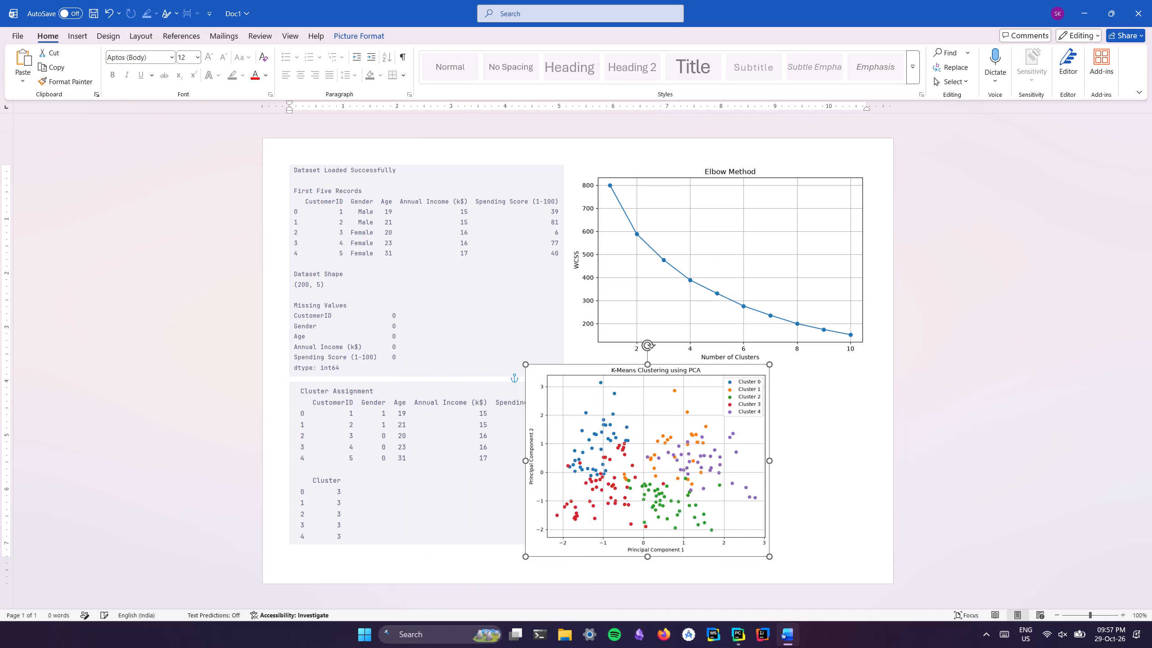
{"action": "left_click_drag", "start_coordinate": [639, 418], "coordinate": [717, 426]}
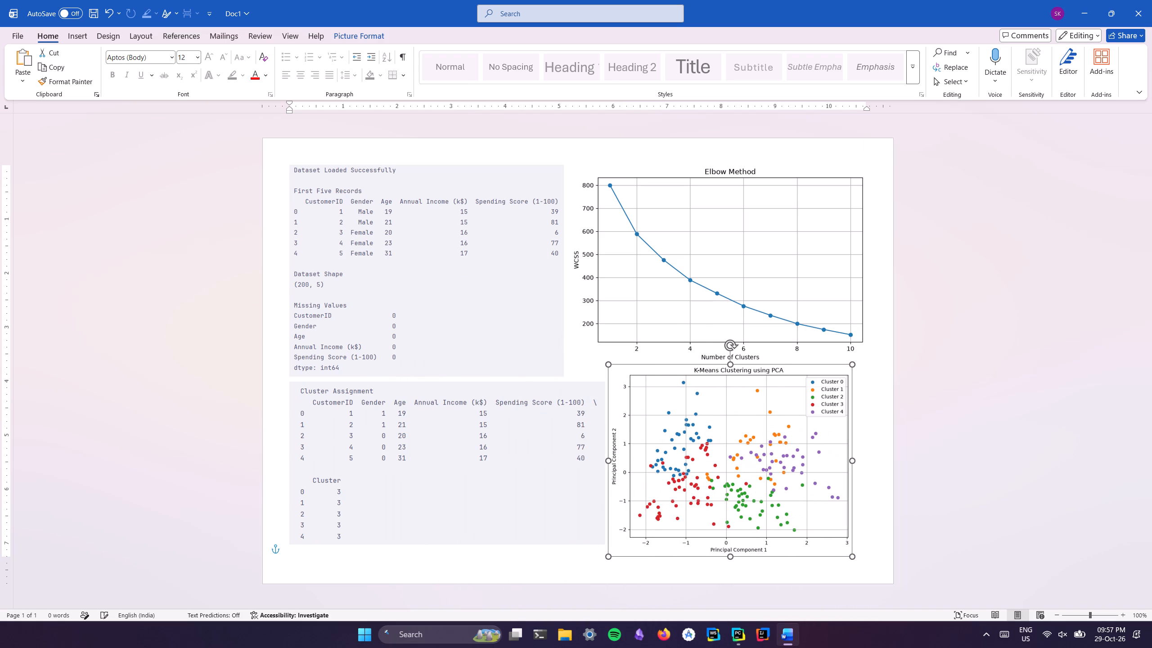
{"action": "left_click_drag", "start_coordinate": [717, 426], "coordinate": [731, 429]}
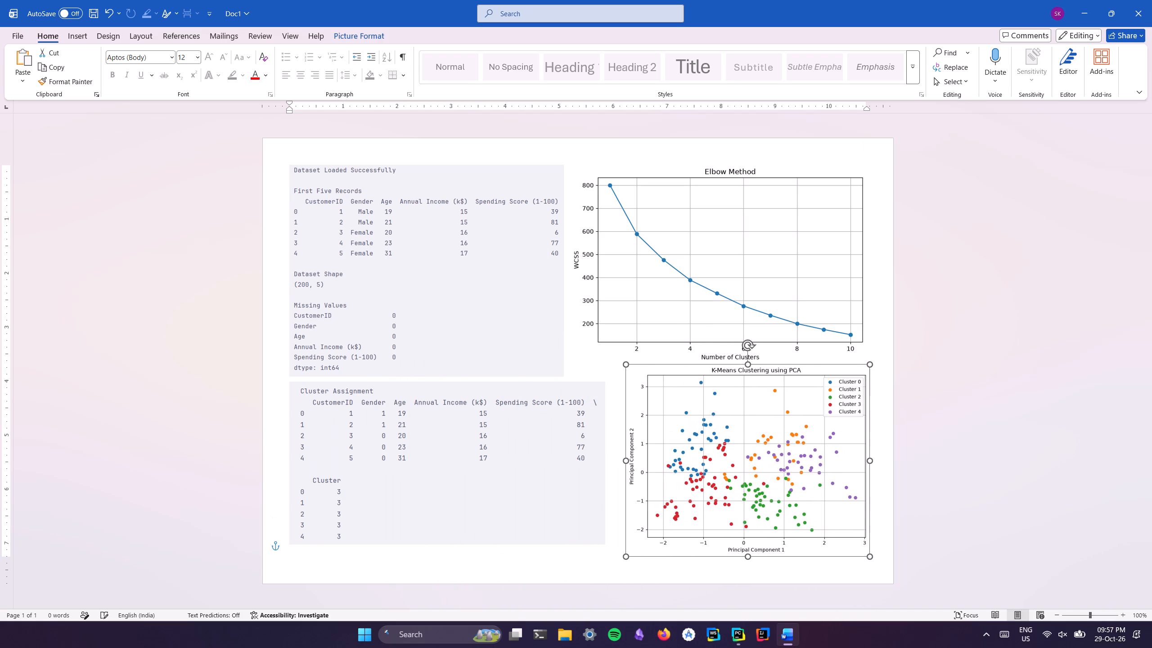
{"action": "left_click_drag", "start_coordinate": [731, 429], "coordinate": [724, 430]}
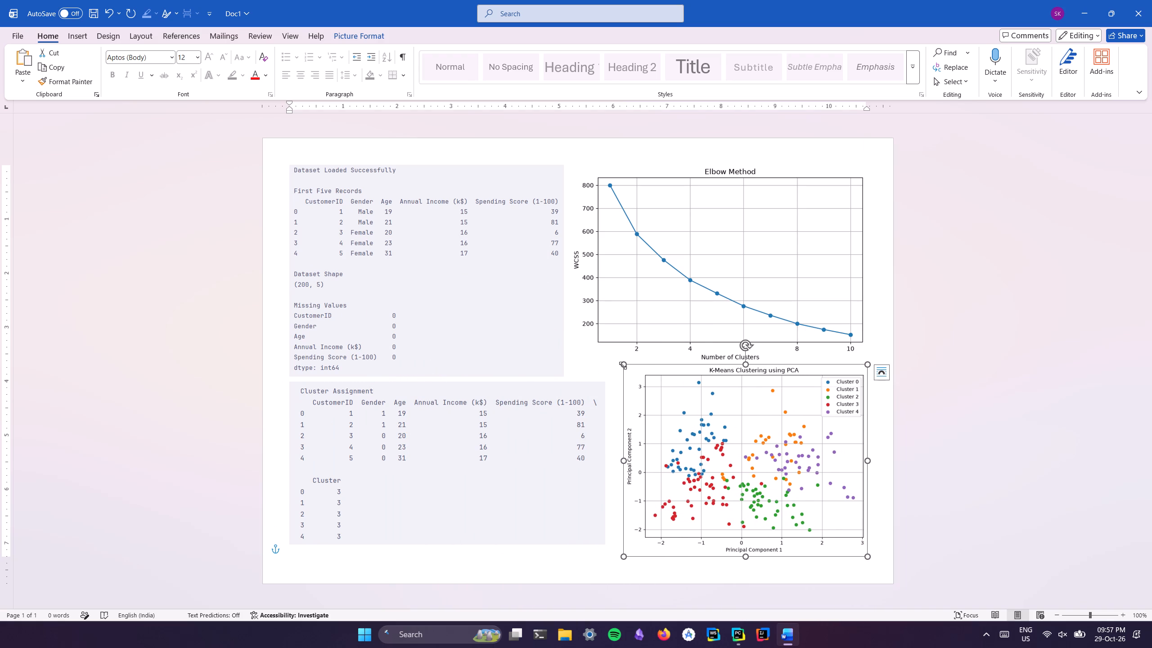
{"action": "left_click_drag", "start_coordinate": [623, 365], "coordinate": [630, 373]}
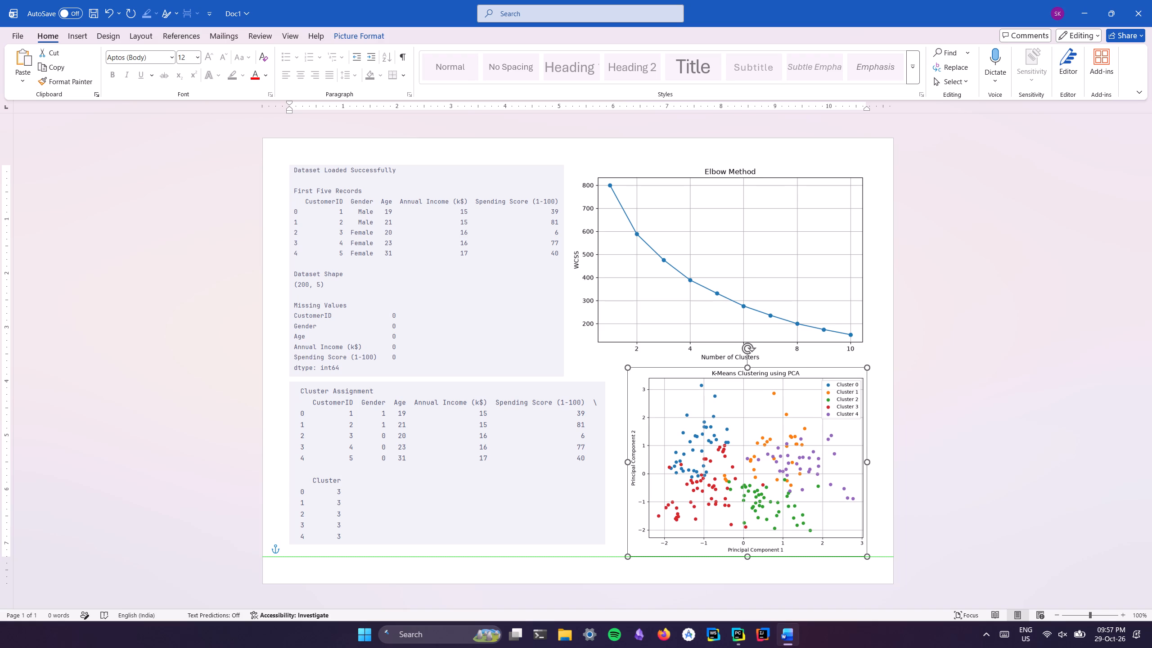
{"action": "left_click_drag", "start_coordinate": [630, 373], "coordinate": [630, 373]}
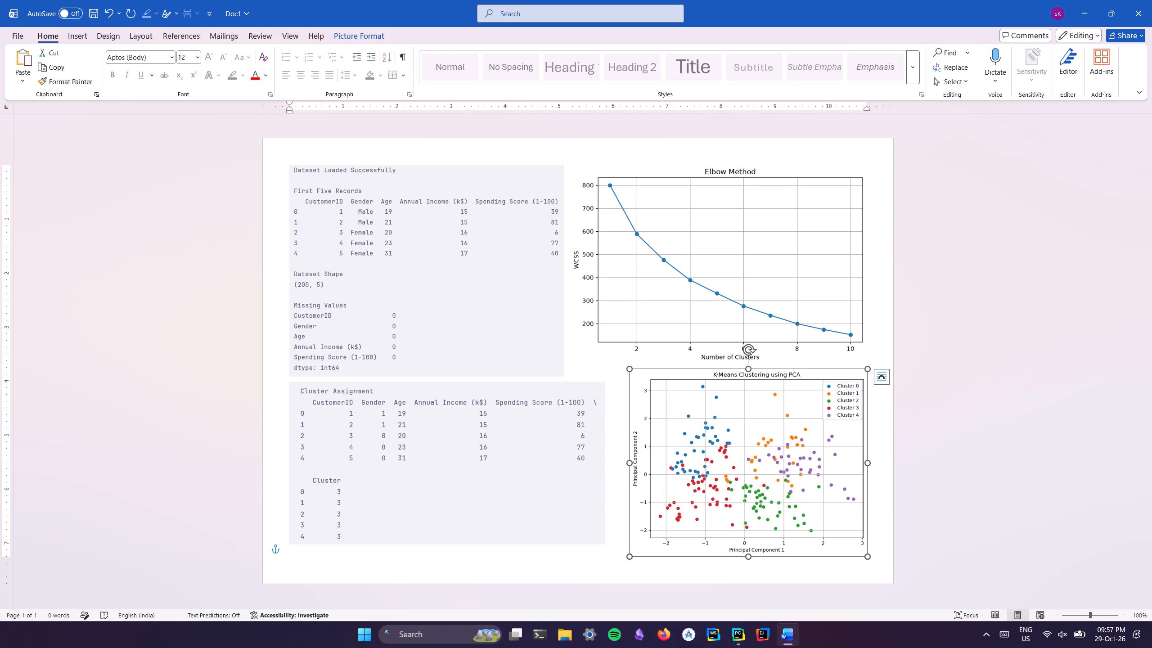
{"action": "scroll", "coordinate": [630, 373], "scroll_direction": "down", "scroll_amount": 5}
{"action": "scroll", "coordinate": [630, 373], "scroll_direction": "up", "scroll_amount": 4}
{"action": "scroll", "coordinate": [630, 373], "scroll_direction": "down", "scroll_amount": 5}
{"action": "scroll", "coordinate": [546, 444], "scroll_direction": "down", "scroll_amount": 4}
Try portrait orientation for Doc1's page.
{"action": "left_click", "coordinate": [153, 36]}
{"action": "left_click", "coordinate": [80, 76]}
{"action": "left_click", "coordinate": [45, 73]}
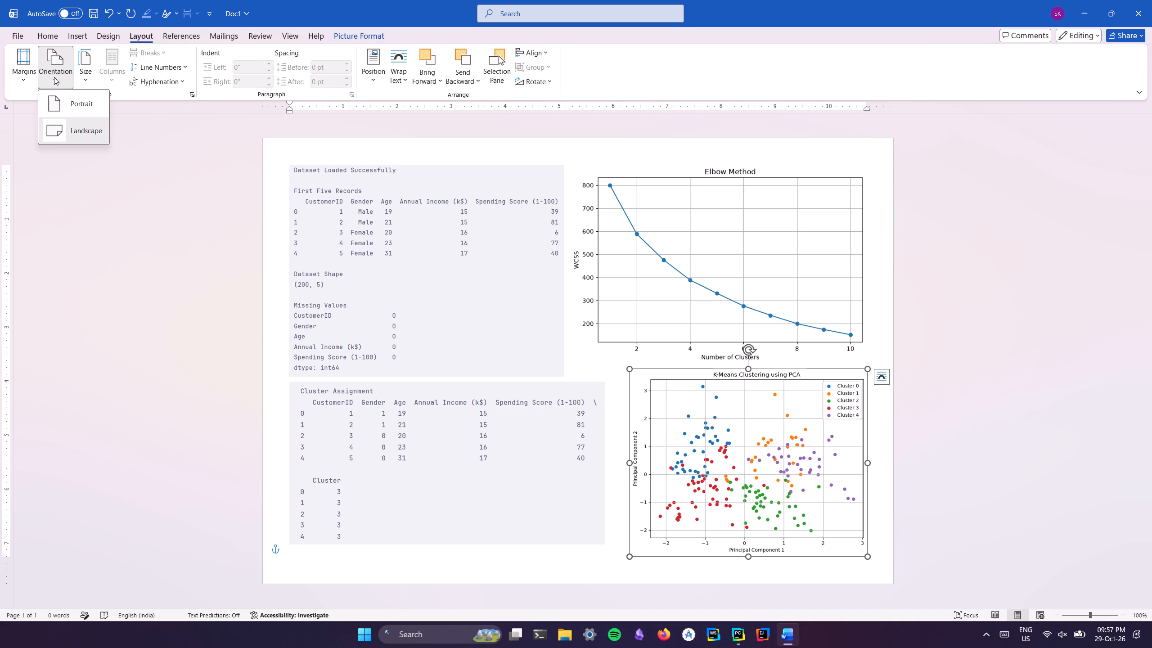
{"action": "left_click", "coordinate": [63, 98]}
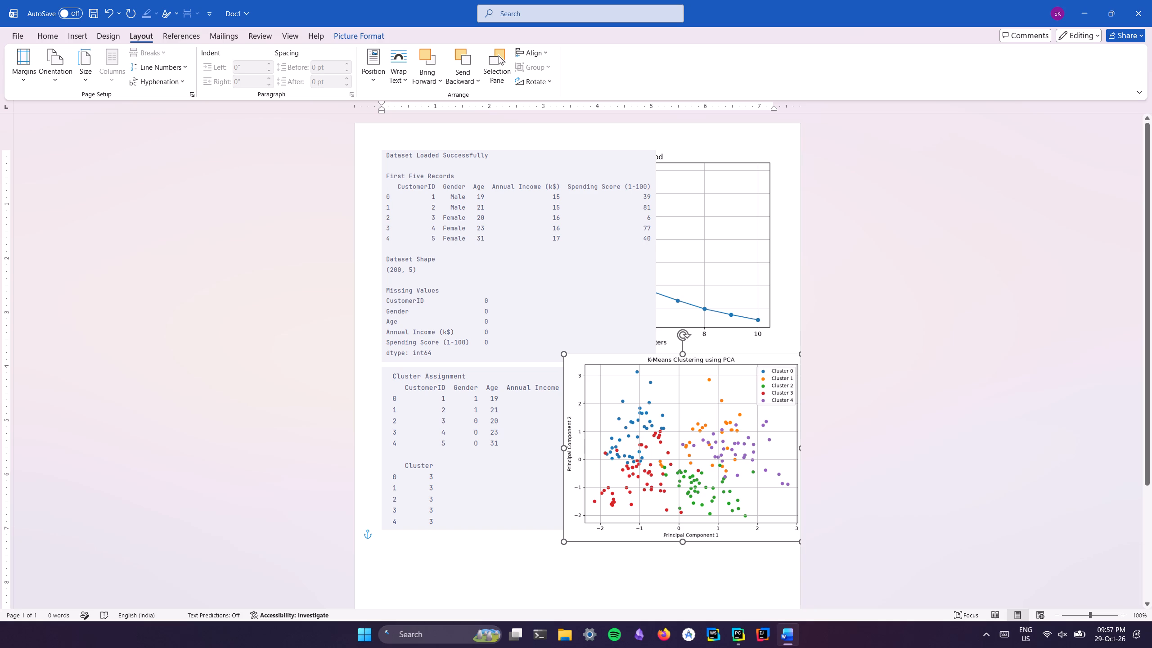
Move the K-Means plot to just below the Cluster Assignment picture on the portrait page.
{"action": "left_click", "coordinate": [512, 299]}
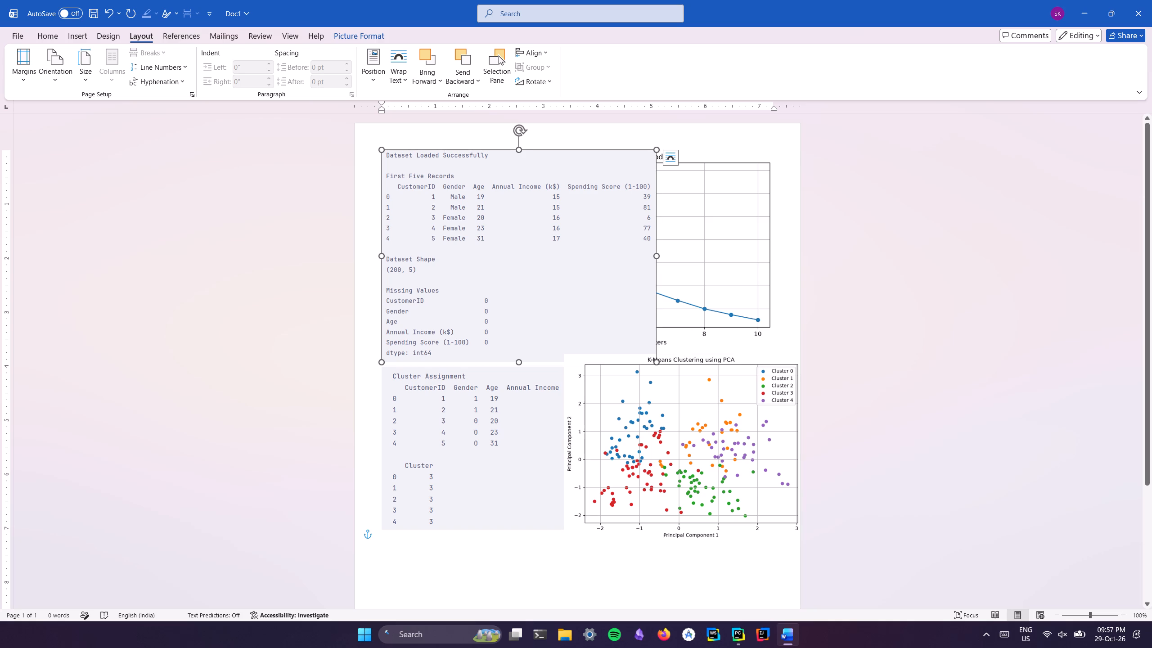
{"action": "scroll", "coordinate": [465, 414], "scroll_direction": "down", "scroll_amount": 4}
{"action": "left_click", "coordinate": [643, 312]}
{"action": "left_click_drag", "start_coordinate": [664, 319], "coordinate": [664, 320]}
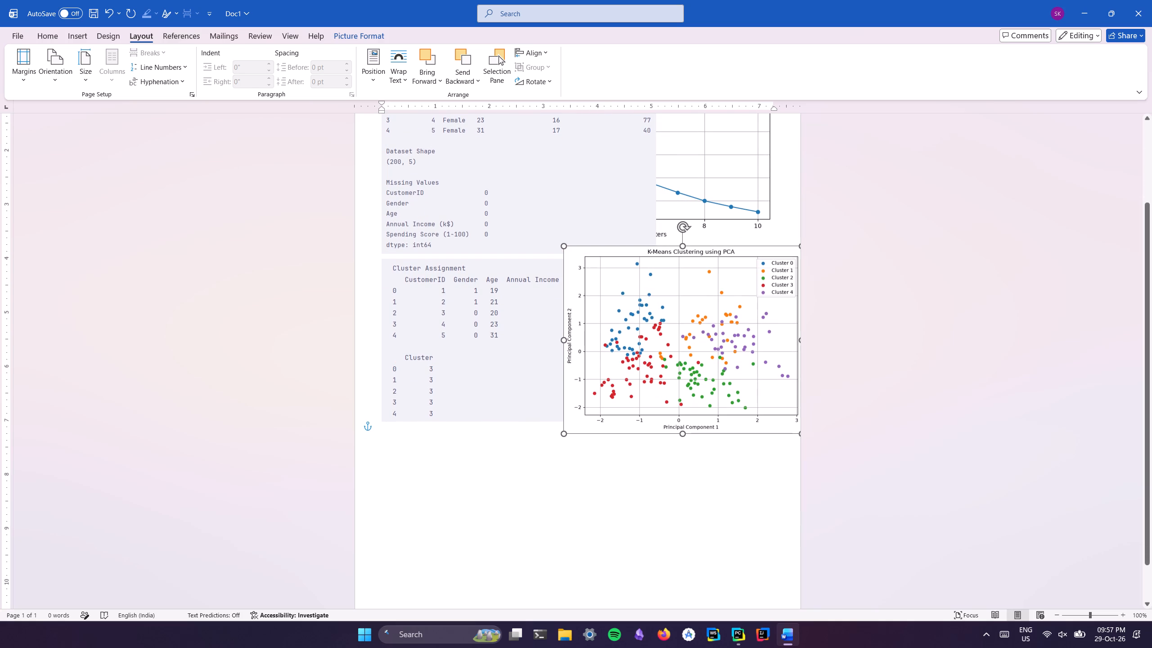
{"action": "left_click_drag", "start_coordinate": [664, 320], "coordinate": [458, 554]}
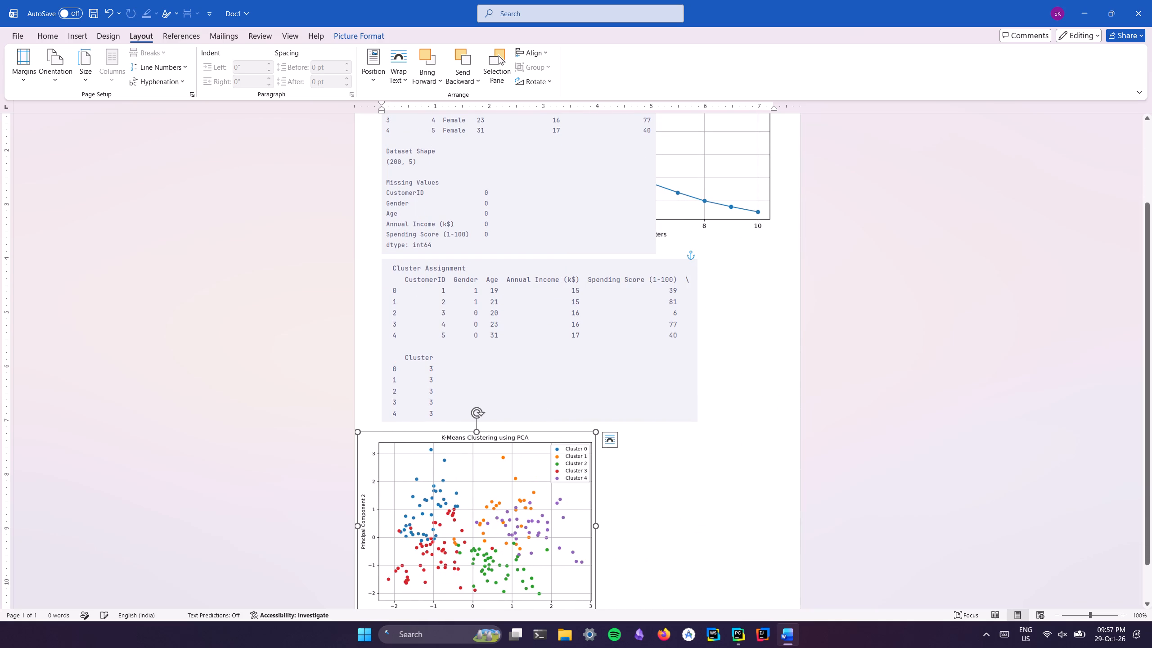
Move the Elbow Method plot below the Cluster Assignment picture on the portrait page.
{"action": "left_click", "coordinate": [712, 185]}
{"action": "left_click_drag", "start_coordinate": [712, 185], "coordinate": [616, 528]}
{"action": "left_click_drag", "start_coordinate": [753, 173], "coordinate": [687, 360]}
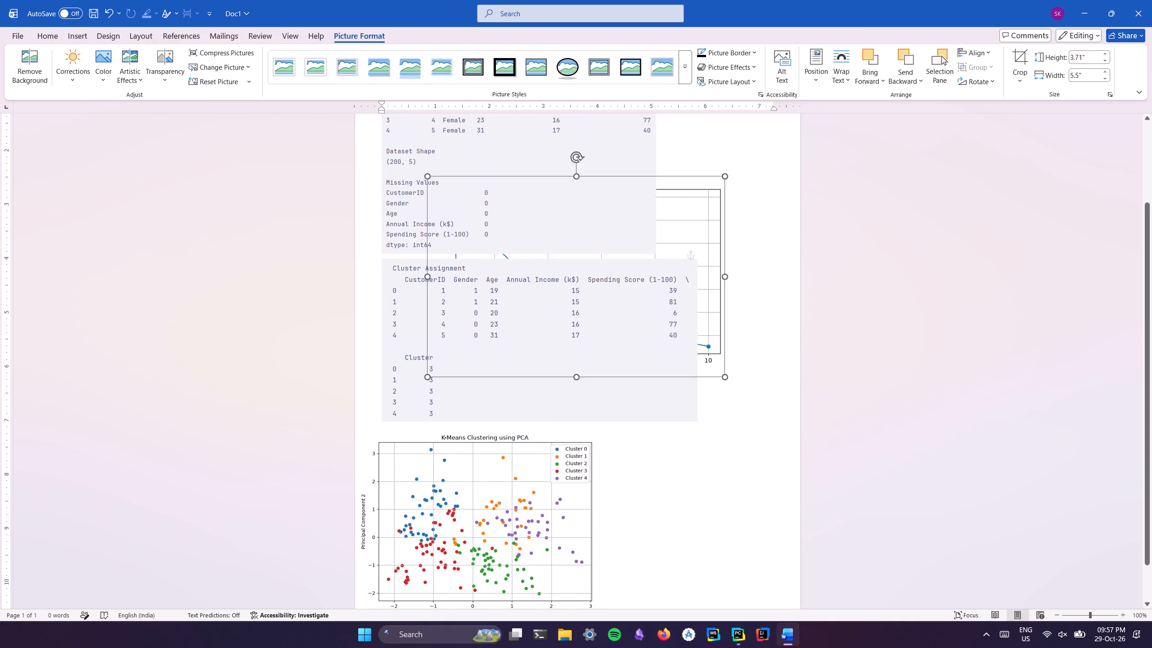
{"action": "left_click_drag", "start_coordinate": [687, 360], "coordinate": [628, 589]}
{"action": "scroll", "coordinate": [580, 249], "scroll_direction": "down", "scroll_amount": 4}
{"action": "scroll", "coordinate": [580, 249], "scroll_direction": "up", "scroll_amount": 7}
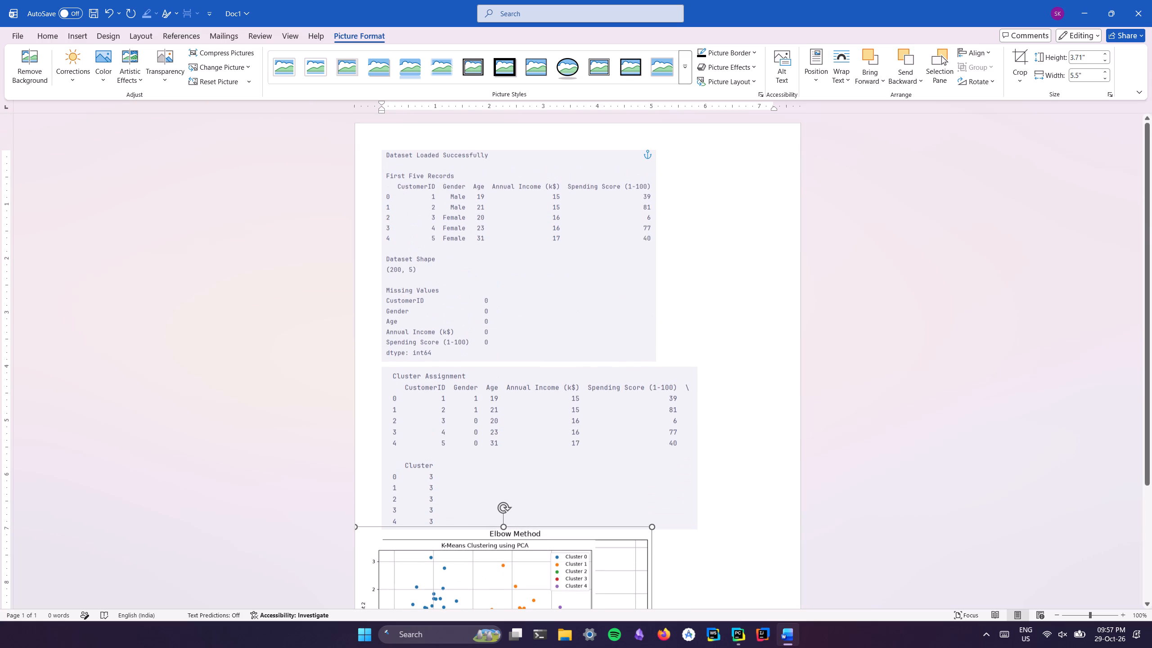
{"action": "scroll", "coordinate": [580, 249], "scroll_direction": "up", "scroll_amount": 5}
Set Doc1's page orientation back to landscape.
{"action": "left_click", "coordinate": [559, 243]}
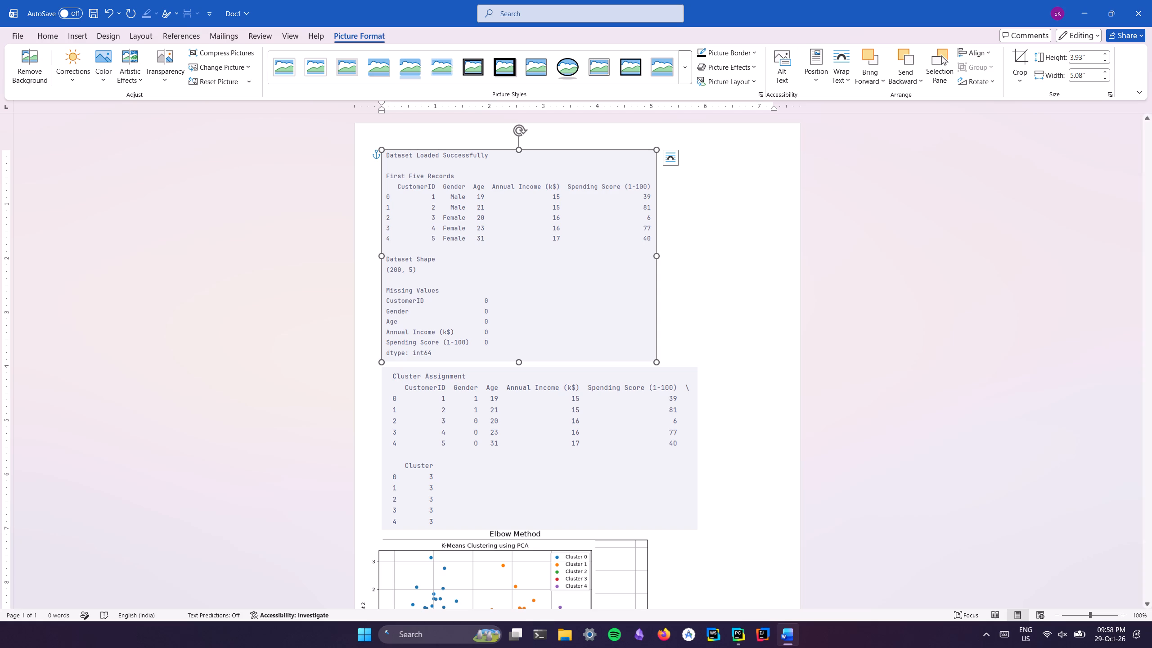
{"action": "left_click", "coordinate": [148, 43]}
{"action": "left_click", "coordinate": [64, 85]}
{"action": "left_click", "coordinate": [78, 125]}
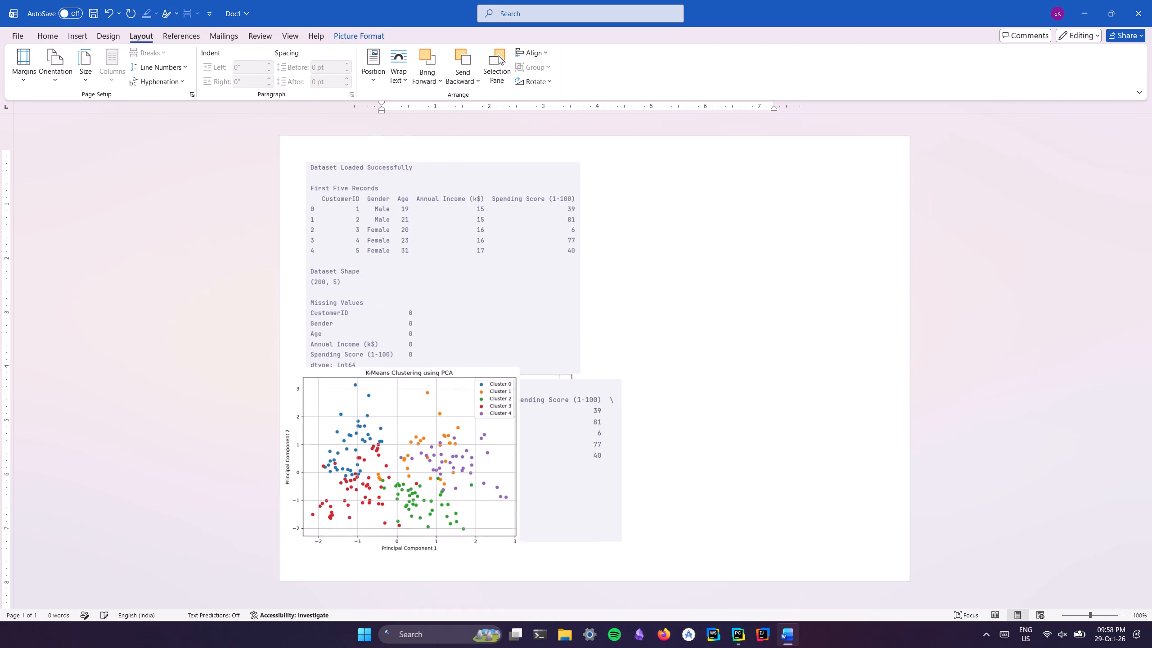
Move the K-Means plot back beside the Cluster Assignment picture, near the landscape page's outer margin.
{"action": "left_click", "coordinate": [429, 438]}
{"action": "left_click_drag", "start_coordinate": [404, 452], "coordinate": [744, 454]}
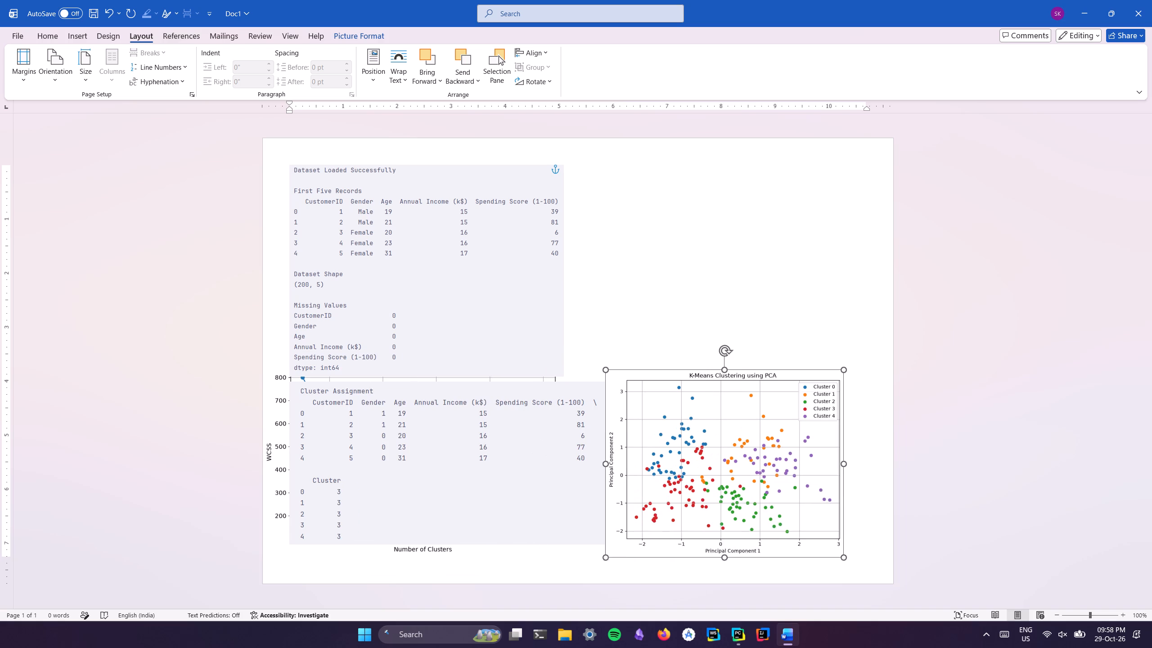
{"action": "left_click_drag", "start_coordinate": [744, 454], "coordinate": [772, 455]}
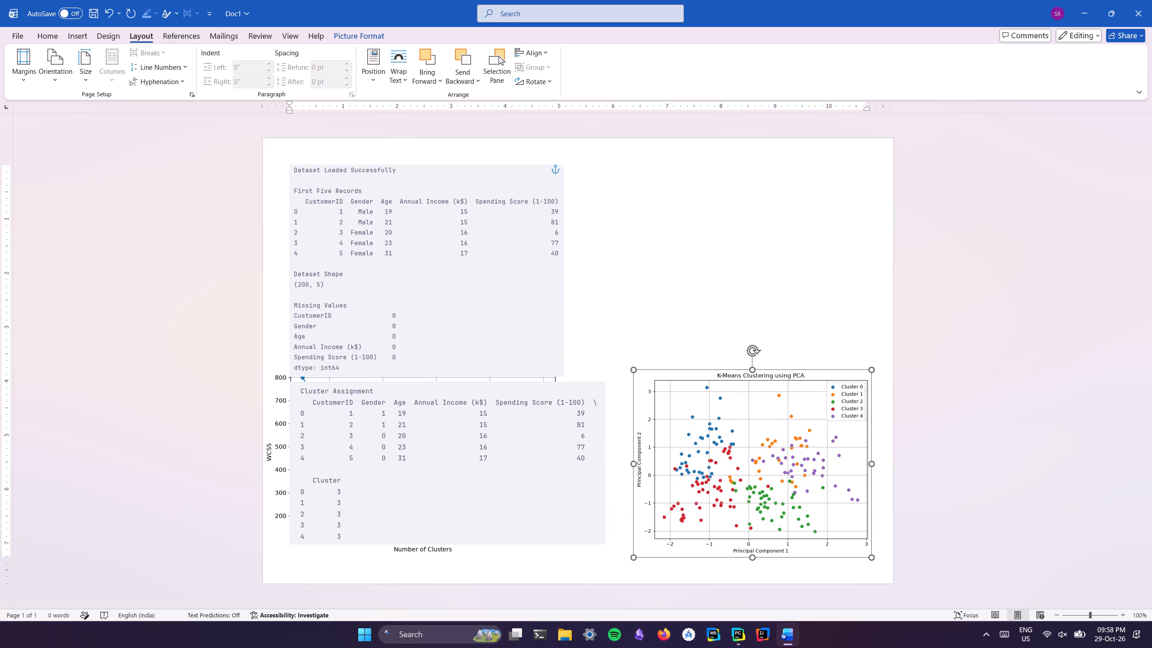
{"action": "left_click_drag", "start_coordinate": [772, 455], "coordinate": [766, 450]}
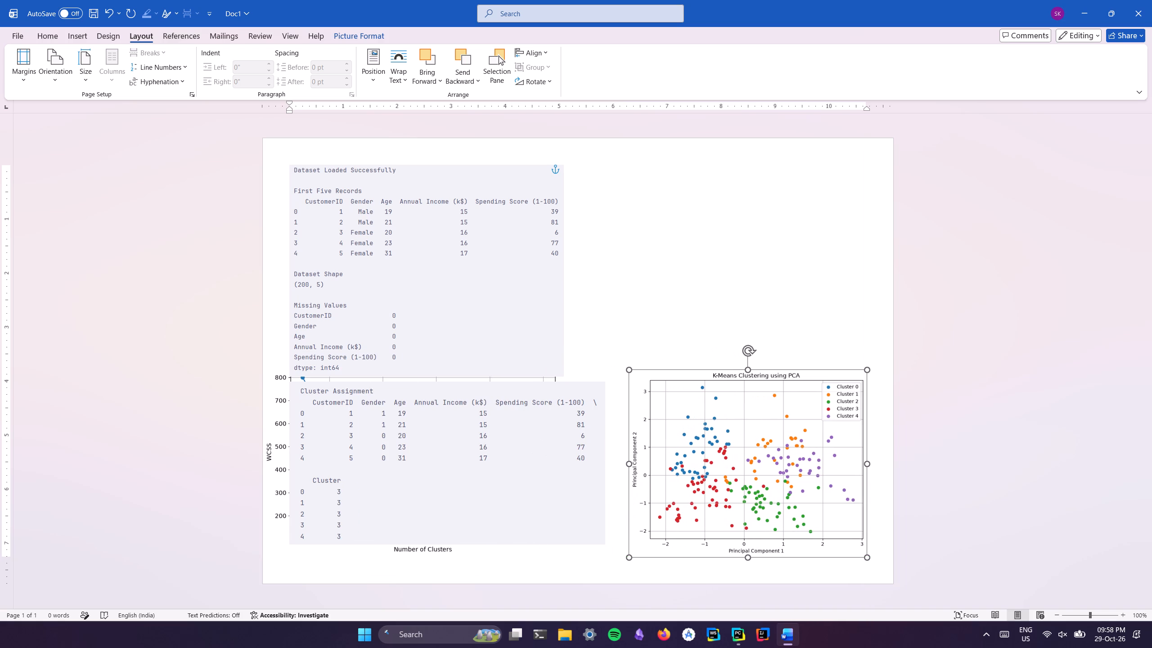
{"action": "left_click_drag", "start_coordinate": [766, 450], "coordinate": [765, 449]}
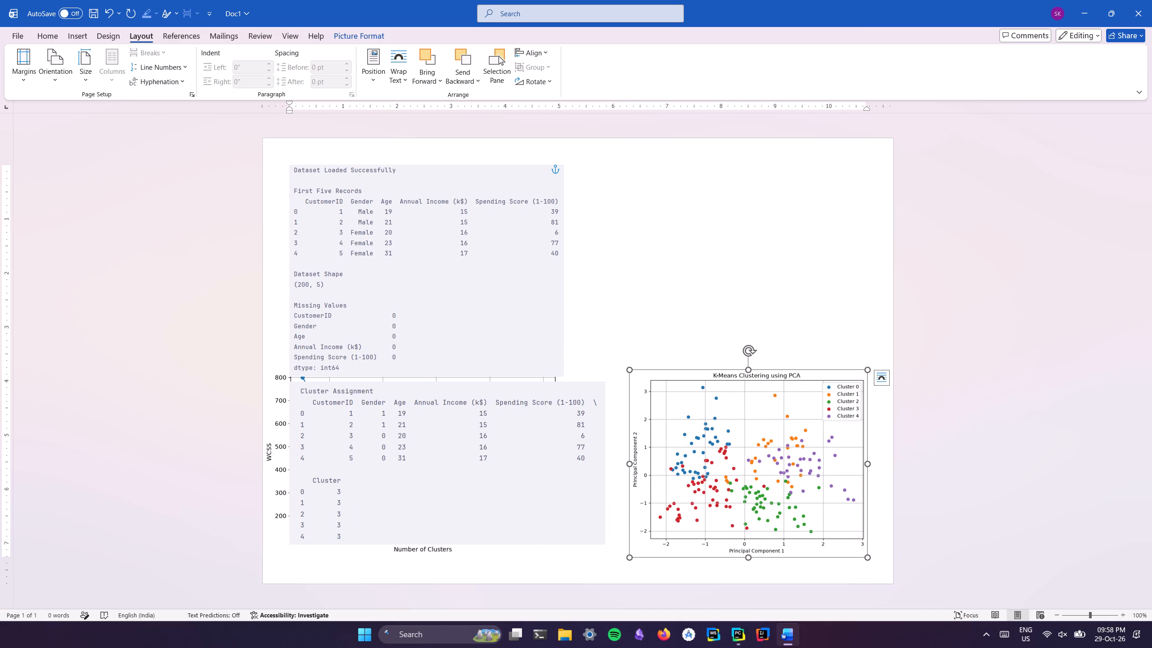
Move the Elbow Method plot back beside the dataset picture, aligning their top edges and keeping it above the K-Means plot.
{"action": "left_click", "coordinate": [276, 445]}
{"action": "left_click_drag", "start_coordinate": [274, 451], "coordinate": [585, 278]}
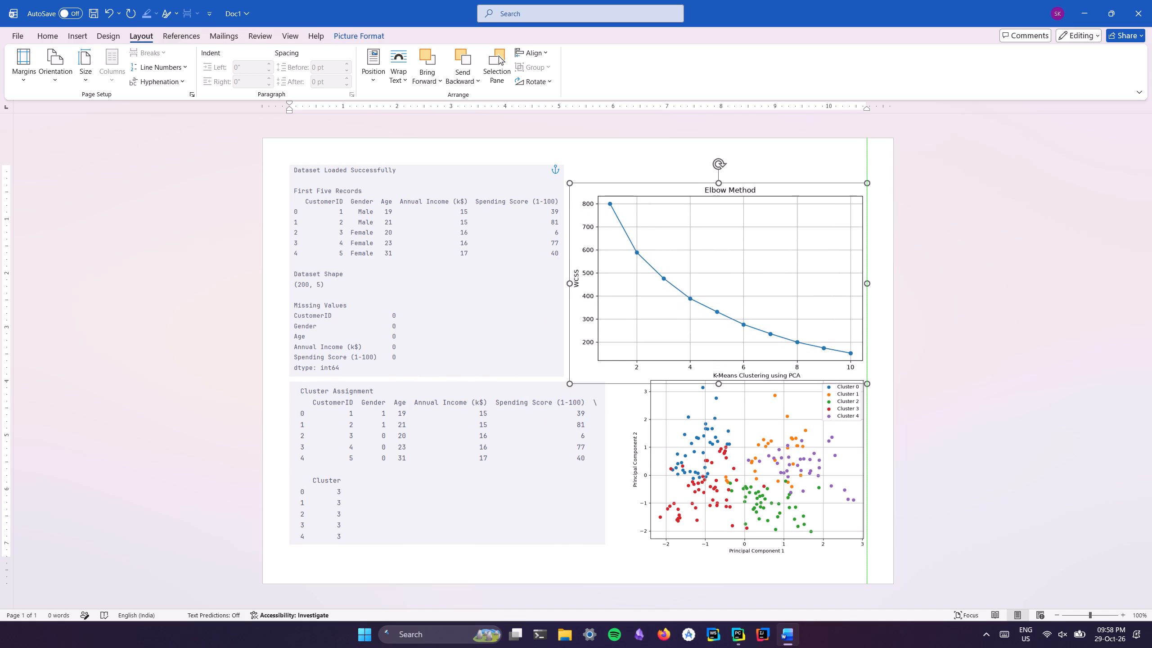
{"action": "left_click_drag", "start_coordinate": [585, 278], "coordinate": [585, 262]}
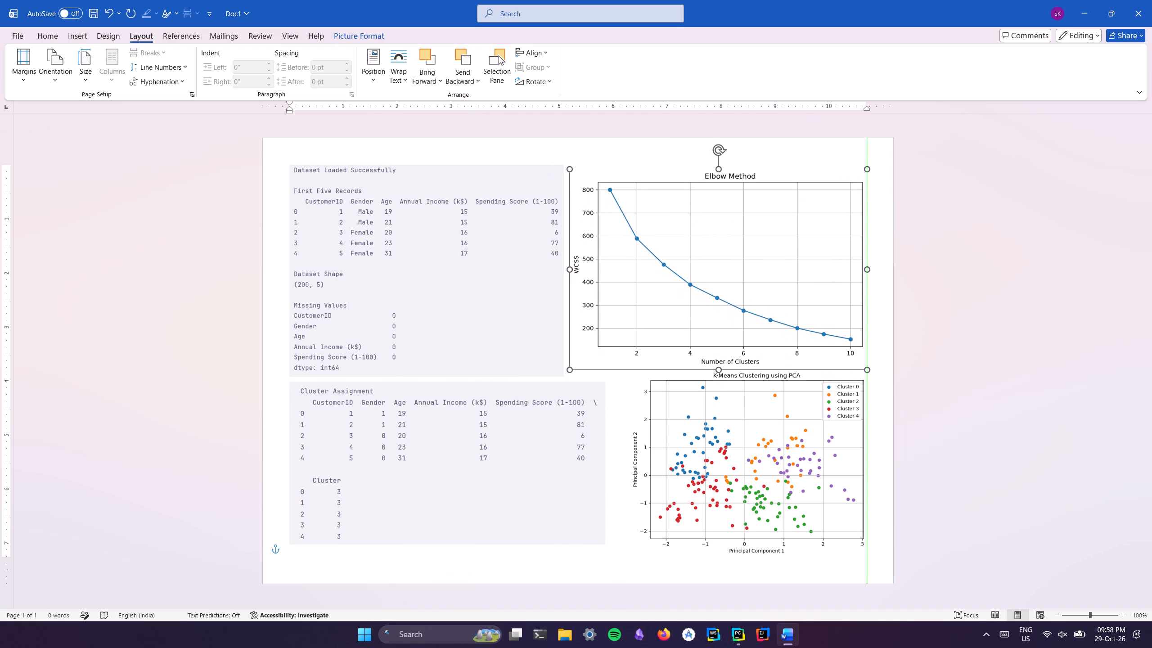
{"action": "left_click_drag", "start_coordinate": [585, 262], "coordinate": [585, 257]}
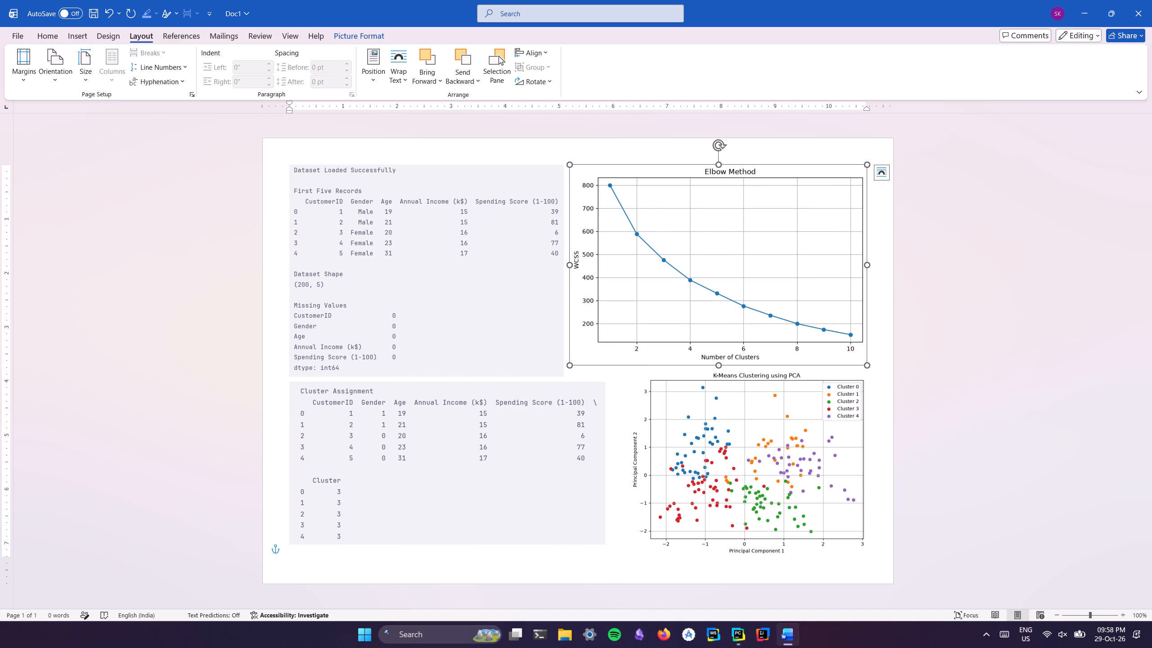
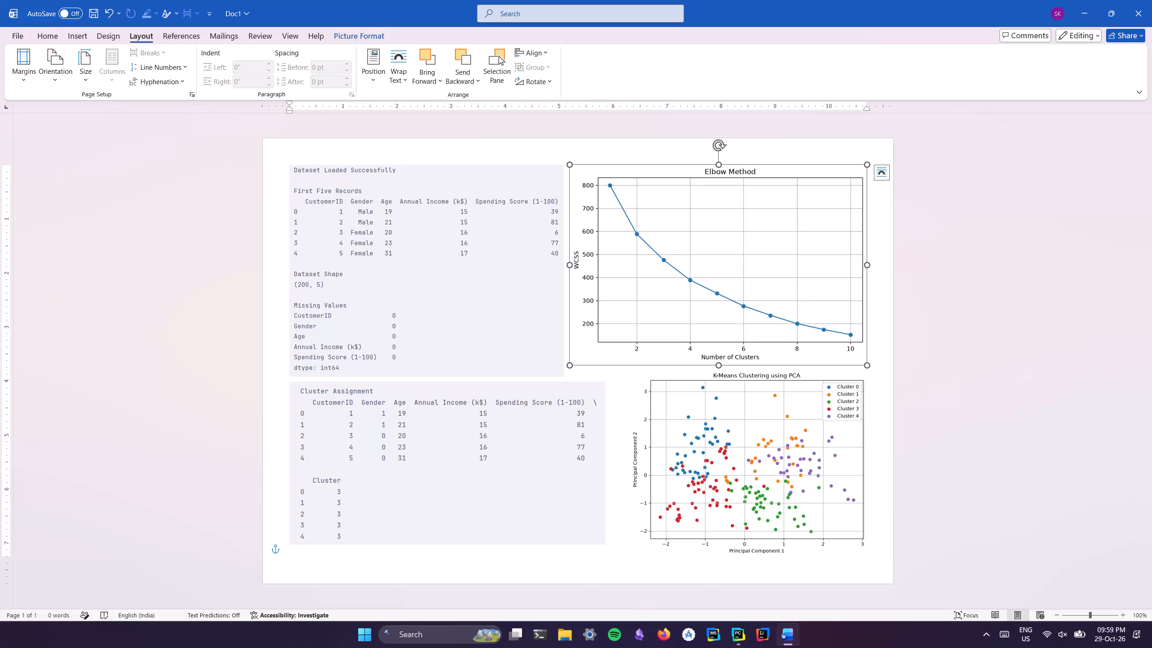
Switch to program10.ipynb in PyCharm, check how the Cluster Summary output wraps, and widen the notebook editor across almost the whole window.
{"action": "left_click", "coordinate": [478, 487]}
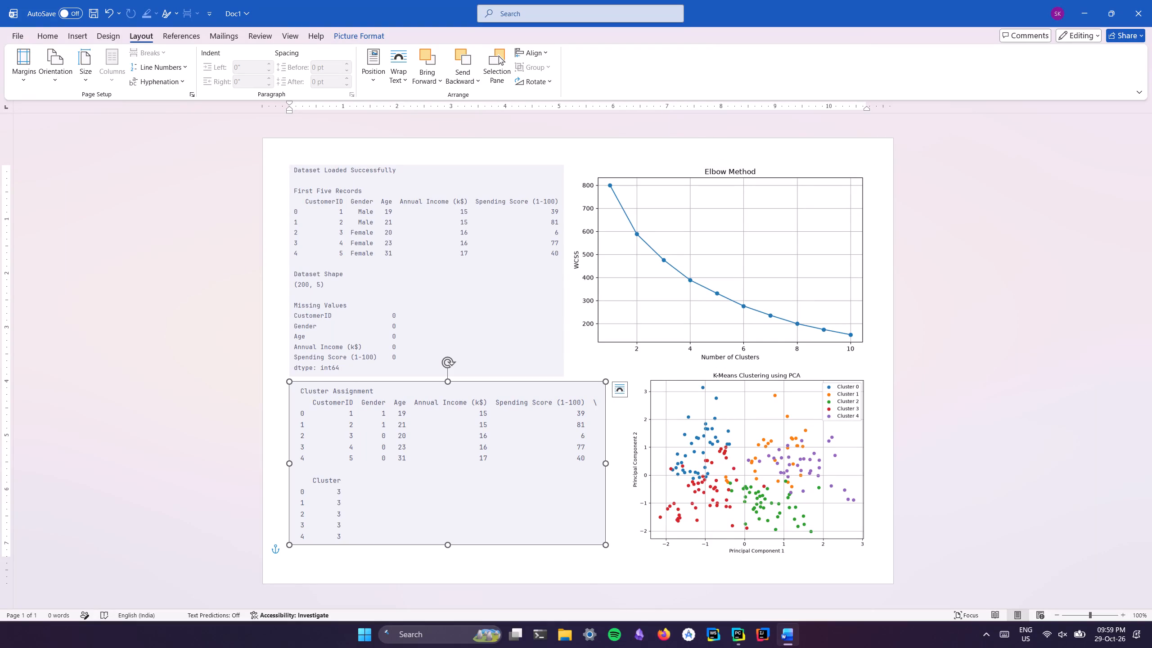
{"action": "key", "text": "alt+Tab"}
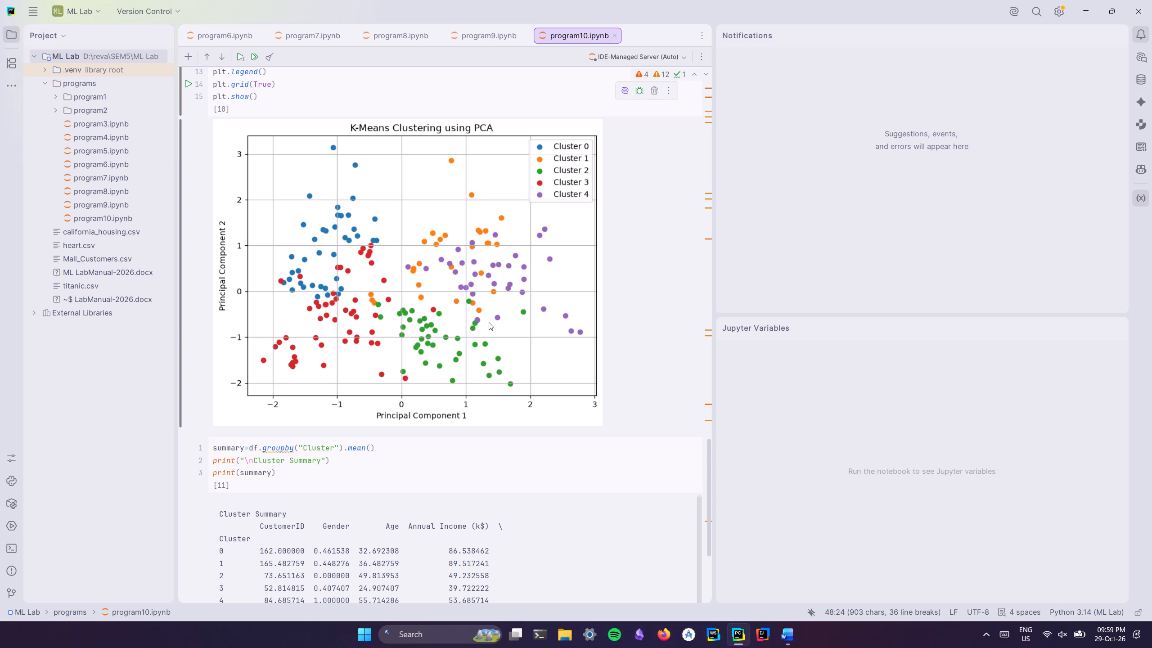
{"action": "scroll", "coordinate": [489, 322], "scroll_direction": "down", "scroll_amount": 4}
{"action": "scroll", "coordinate": [483, 420], "scroll_direction": "down", "scroll_amount": 1}
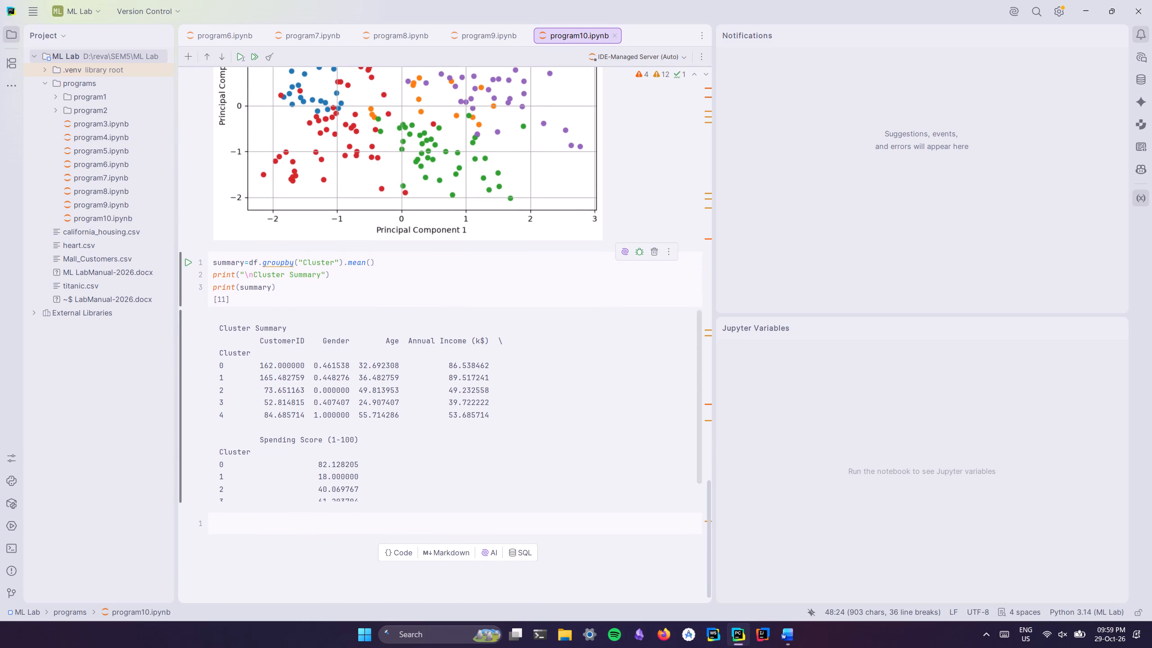
{"action": "scroll", "coordinate": [485, 451], "scroll_direction": "down", "scroll_amount": 1}
{"action": "left_click_drag", "start_coordinate": [713, 341], "coordinate": [810, 342]}
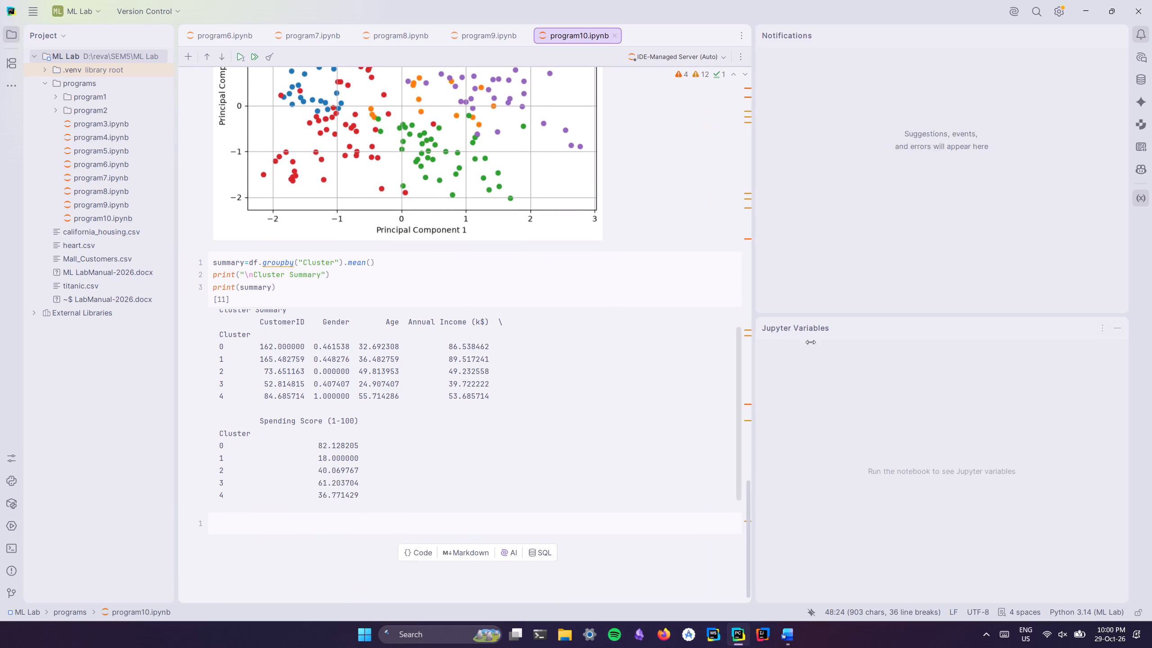
{"action": "left_click_drag", "start_coordinate": [810, 342], "coordinate": [913, 341]}
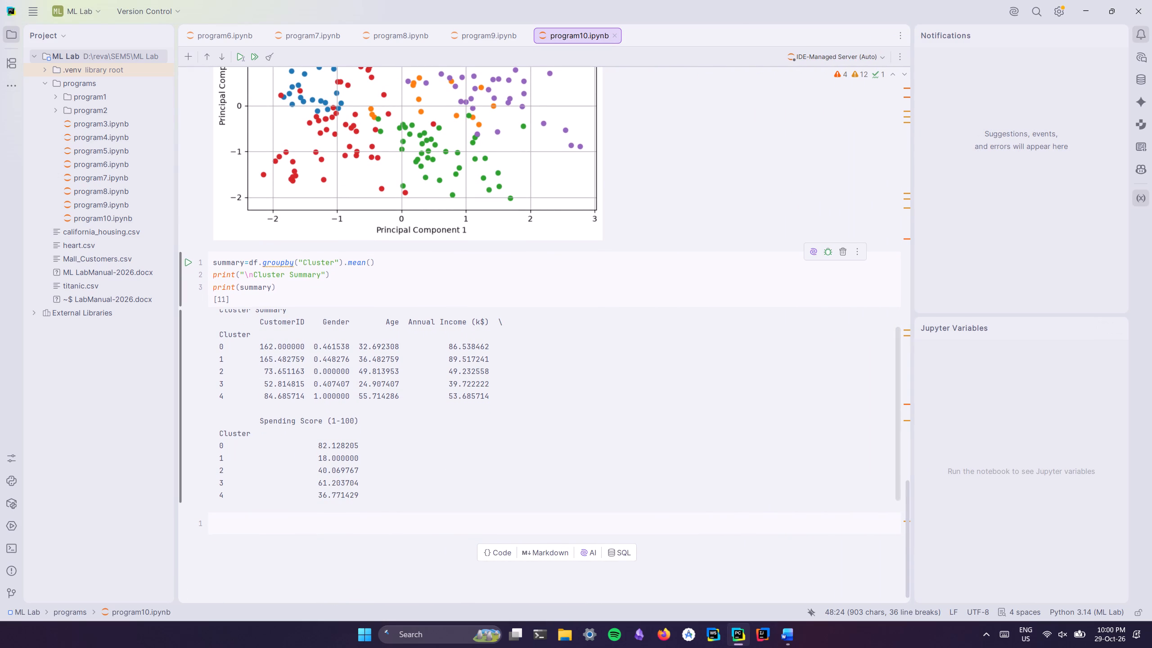
{"action": "scroll", "coordinate": [497, 322], "scroll_direction": "up", "scroll_amount": 2}
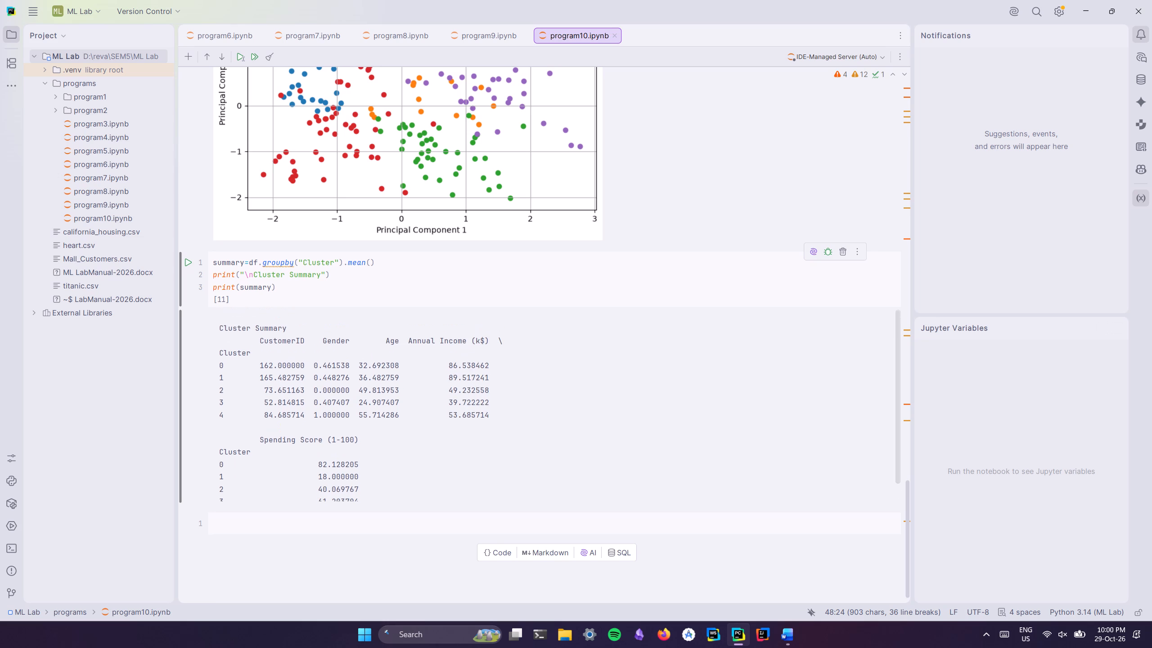
{"action": "scroll", "coordinate": [497, 322], "scroll_direction": "up", "scroll_amount": 2}
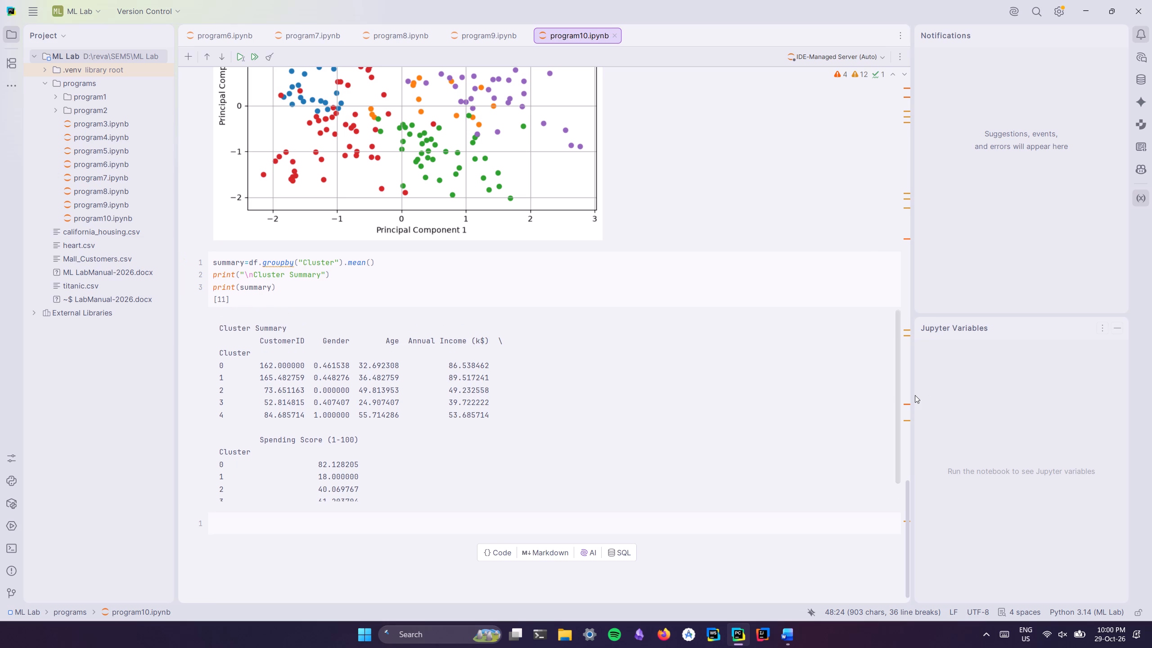
{"action": "left_click_drag", "start_coordinate": [912, 401], "coordinate": [471, 409]}
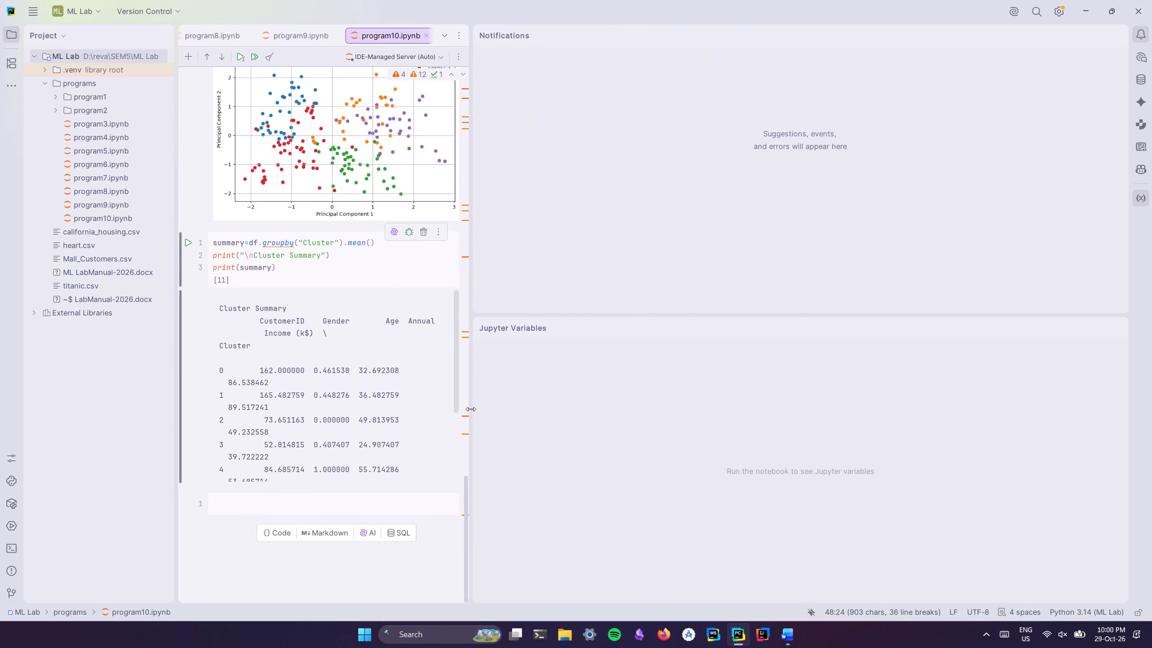
{"action": "left_click_drag", "start_coordinate": [471, 409], "coordinate": [358, 423]}
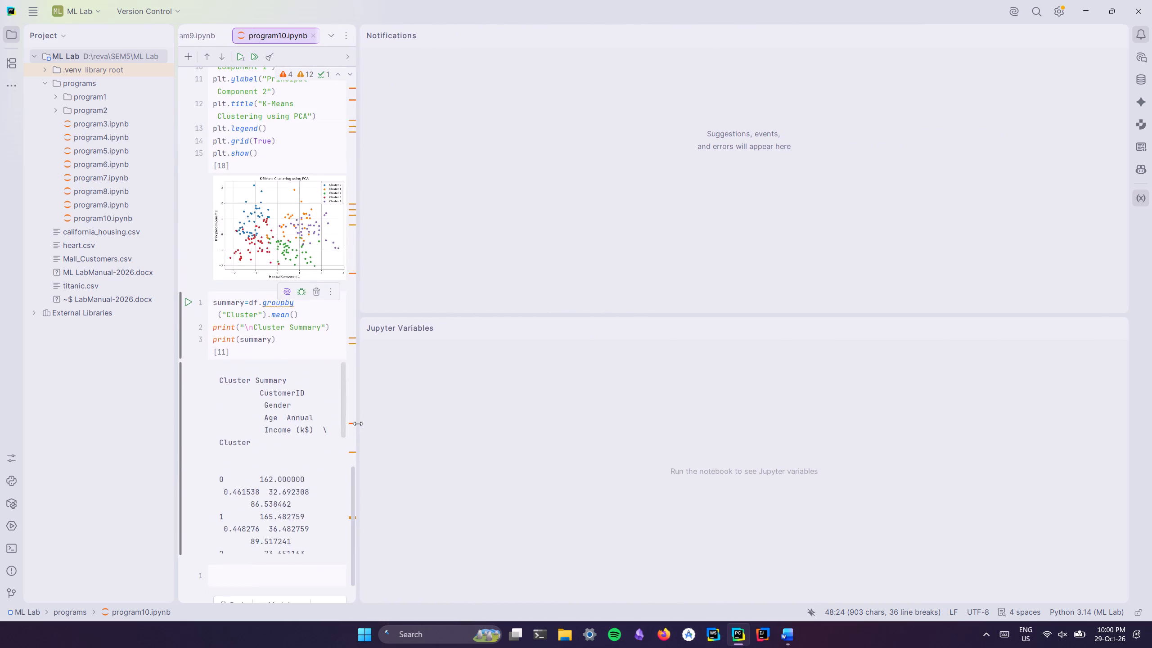
{"action": "left_click_drag", "start_coordinate": [358, 423], "coordinate": [980, 483]}
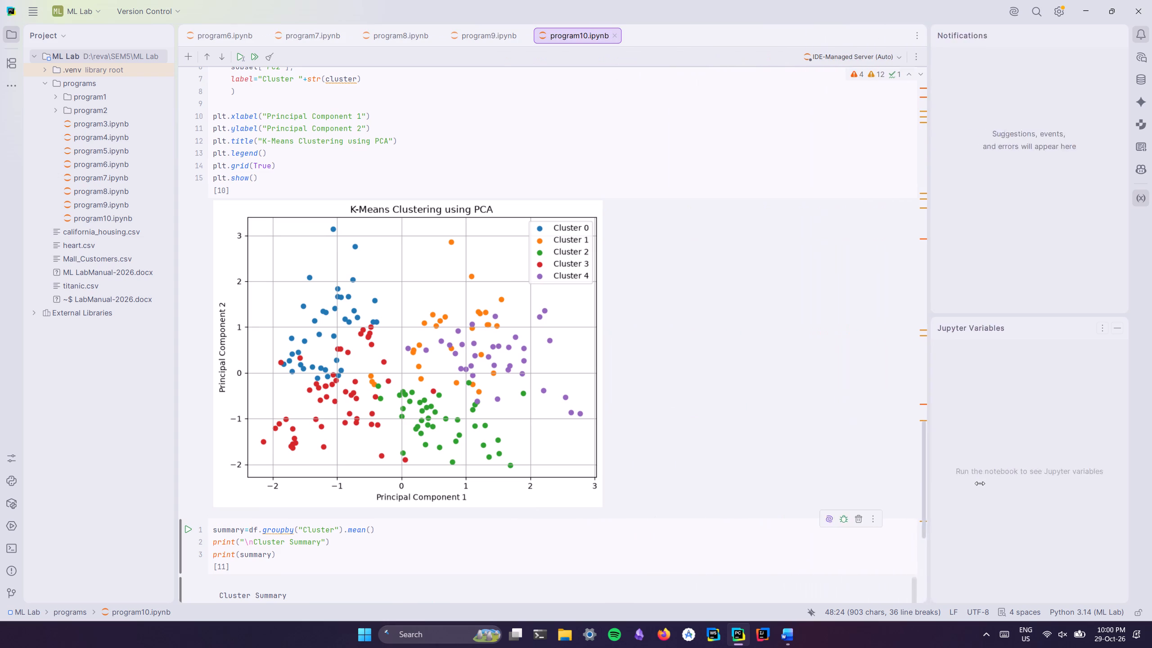
{"action": "left_click_drag", "start_coordinate": [980, 483], "coordinate": [1151, 484]}
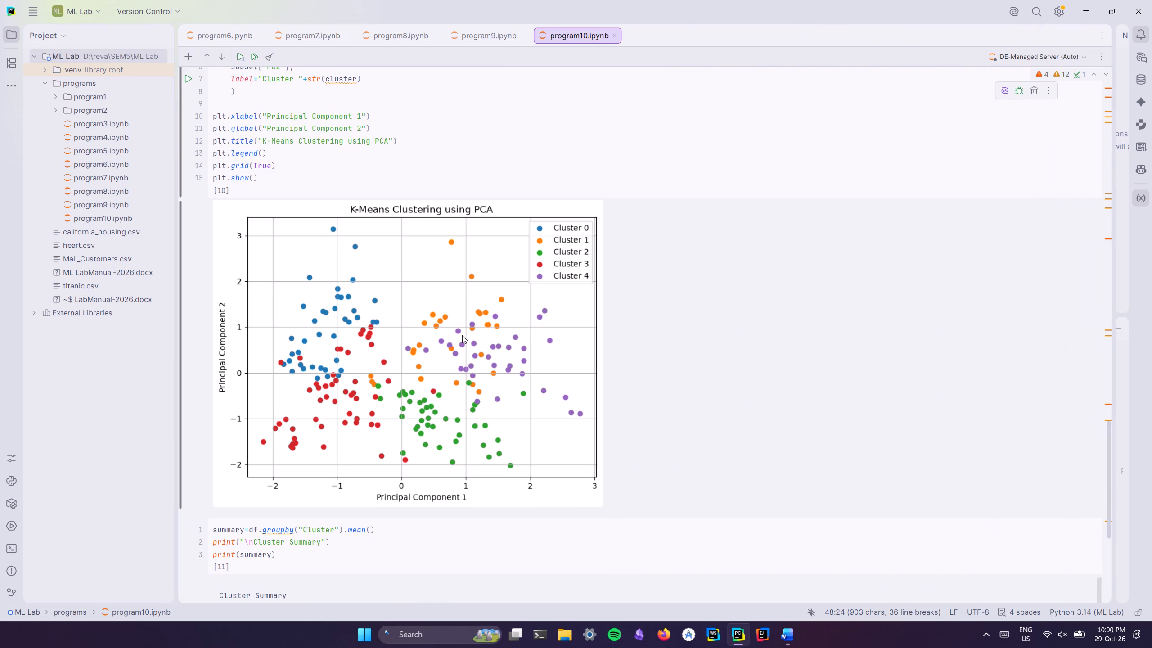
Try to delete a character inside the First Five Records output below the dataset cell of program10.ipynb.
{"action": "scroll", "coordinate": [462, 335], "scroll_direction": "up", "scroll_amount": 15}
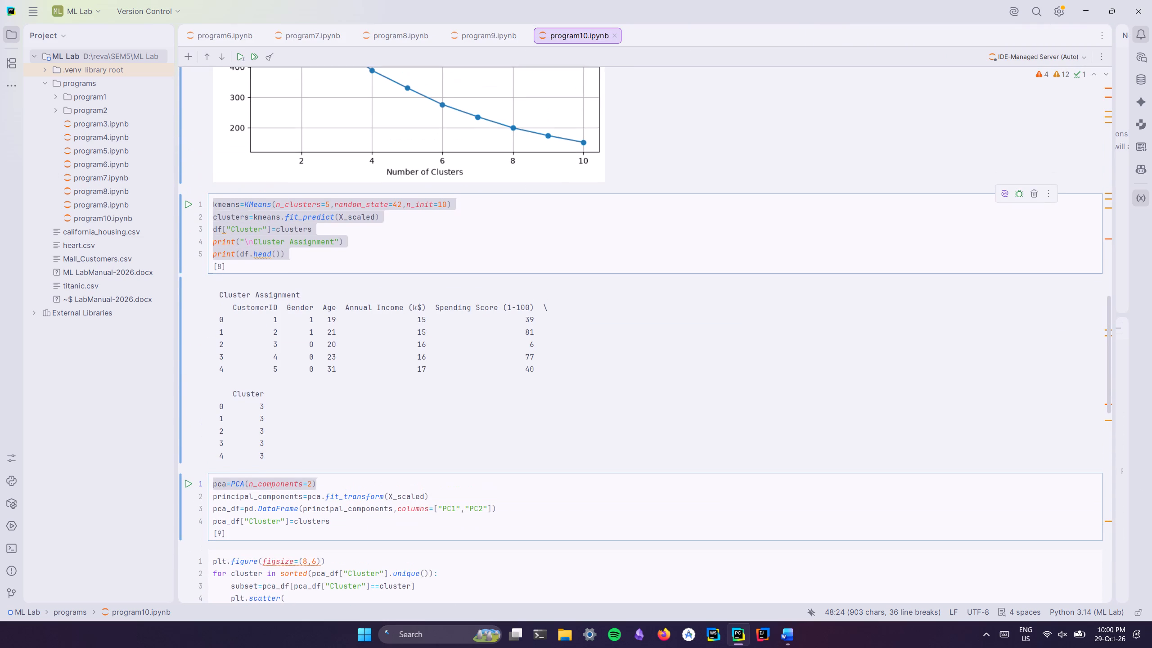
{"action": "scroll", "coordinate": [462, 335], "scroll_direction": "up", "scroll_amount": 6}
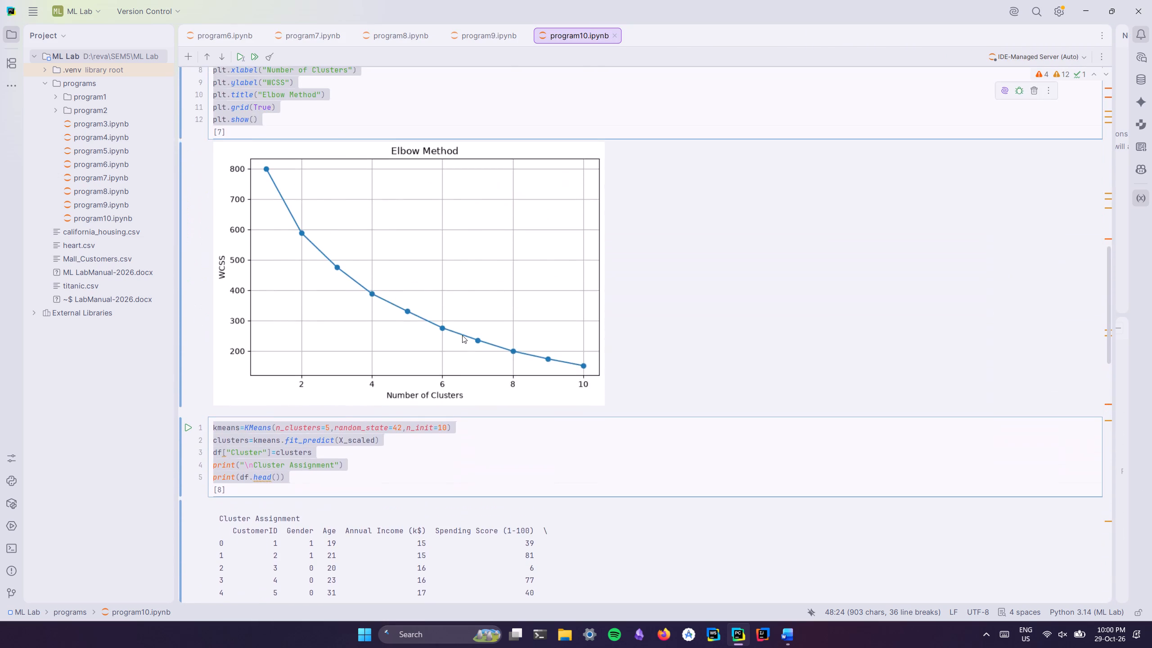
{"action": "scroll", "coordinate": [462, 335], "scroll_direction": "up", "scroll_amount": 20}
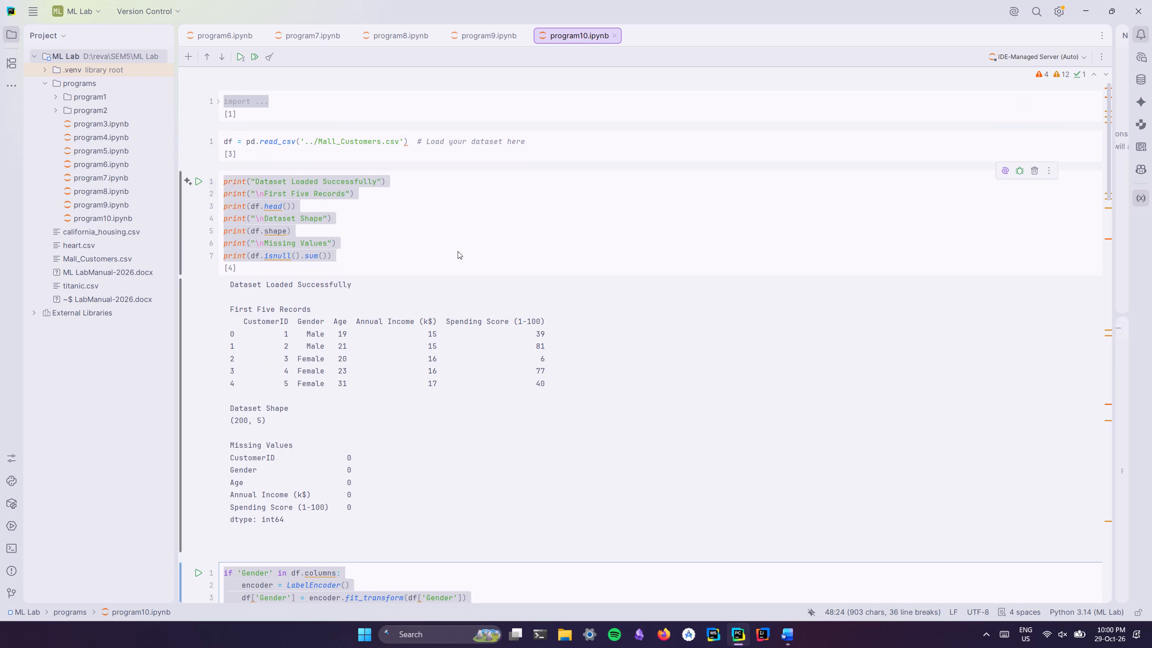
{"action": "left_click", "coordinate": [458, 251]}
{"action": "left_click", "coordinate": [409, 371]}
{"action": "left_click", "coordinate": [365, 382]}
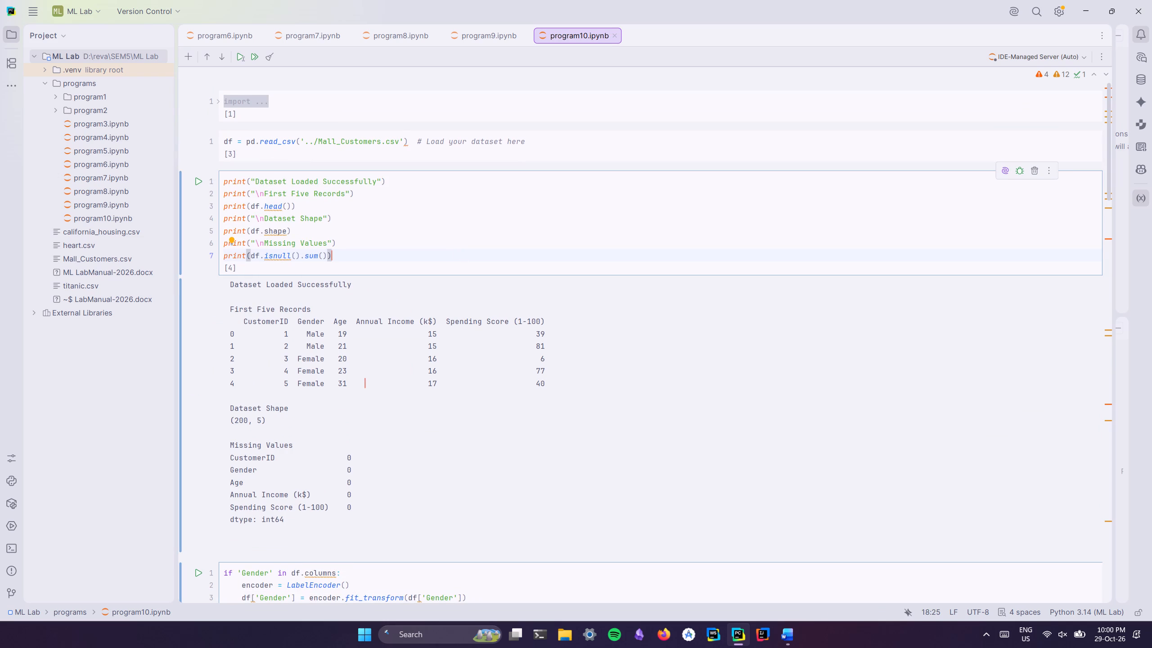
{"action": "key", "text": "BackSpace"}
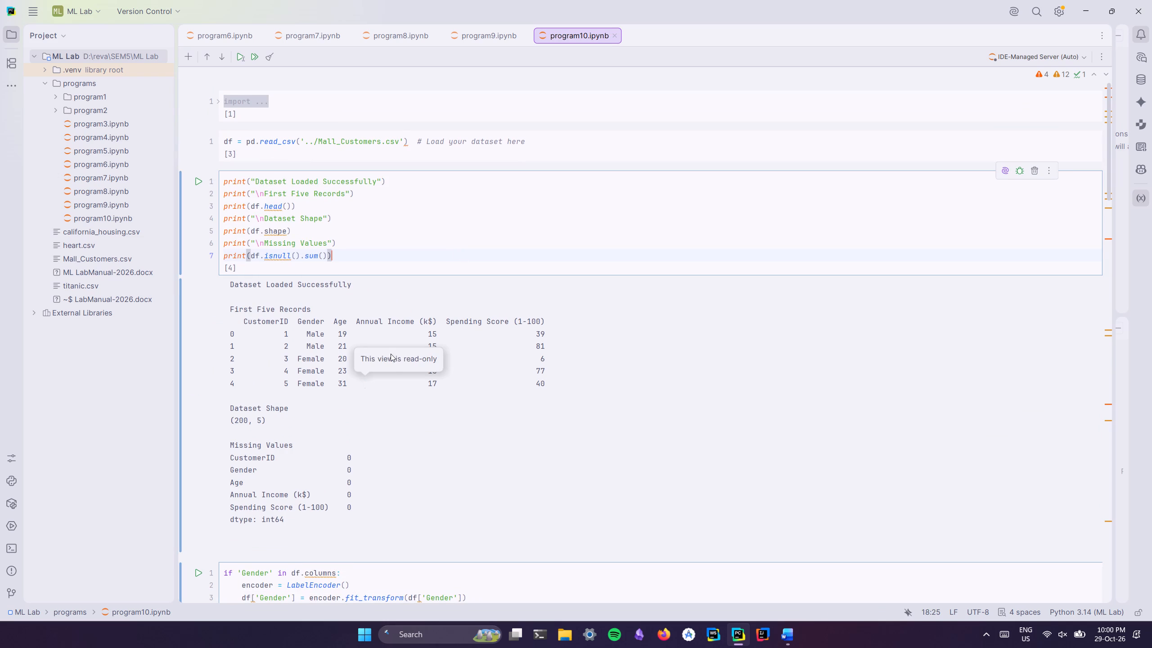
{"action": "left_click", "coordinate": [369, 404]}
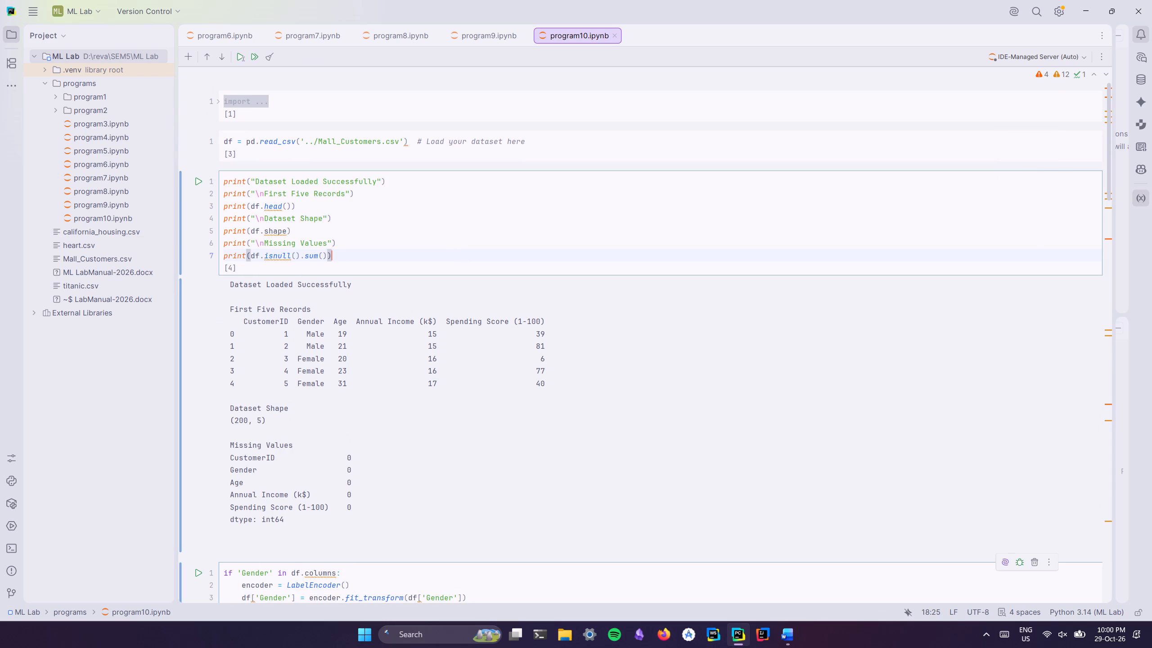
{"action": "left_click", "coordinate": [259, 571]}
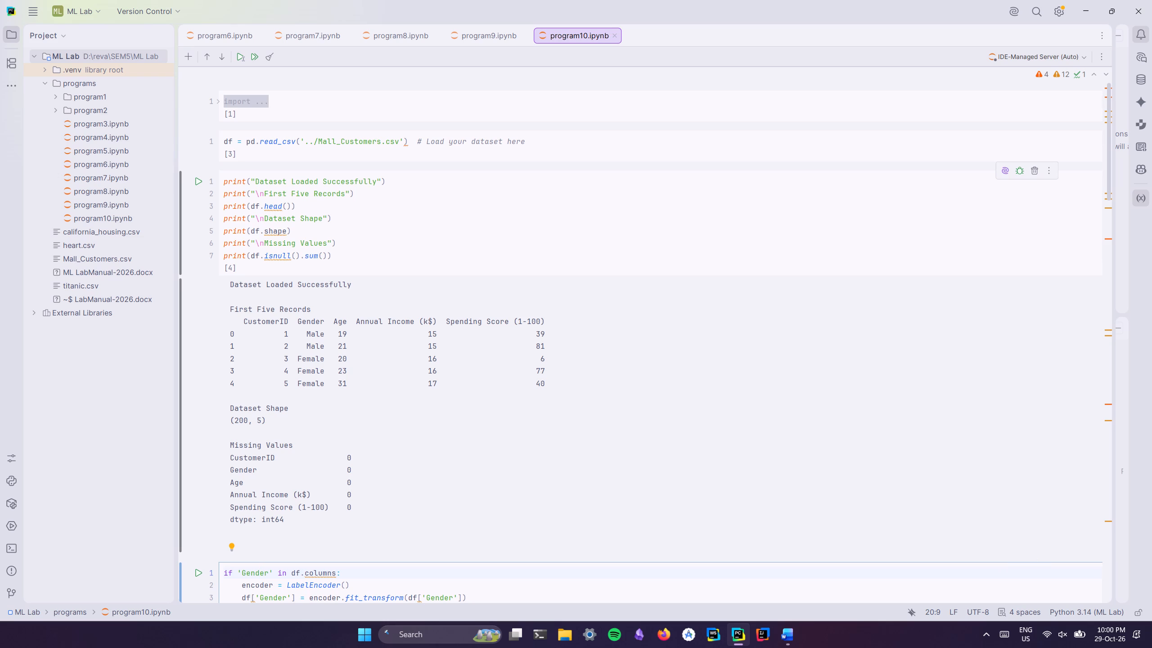
Replace Doc1's dataset picture with a new screen capture of only the Dataset Loaded Successfully and First Five Records output.
{"action": "key", "text": "shift+super+s"}
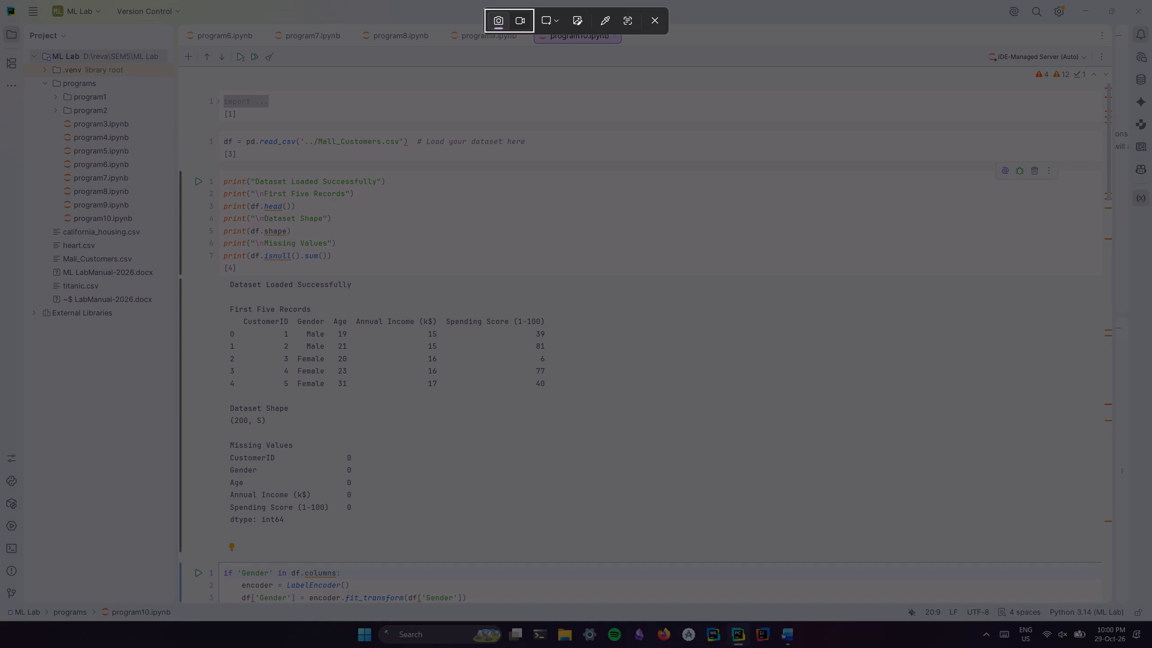
{"action": "left_click_drag", "start_coordinate": [224, 278], "coordinate": [509, 428]}
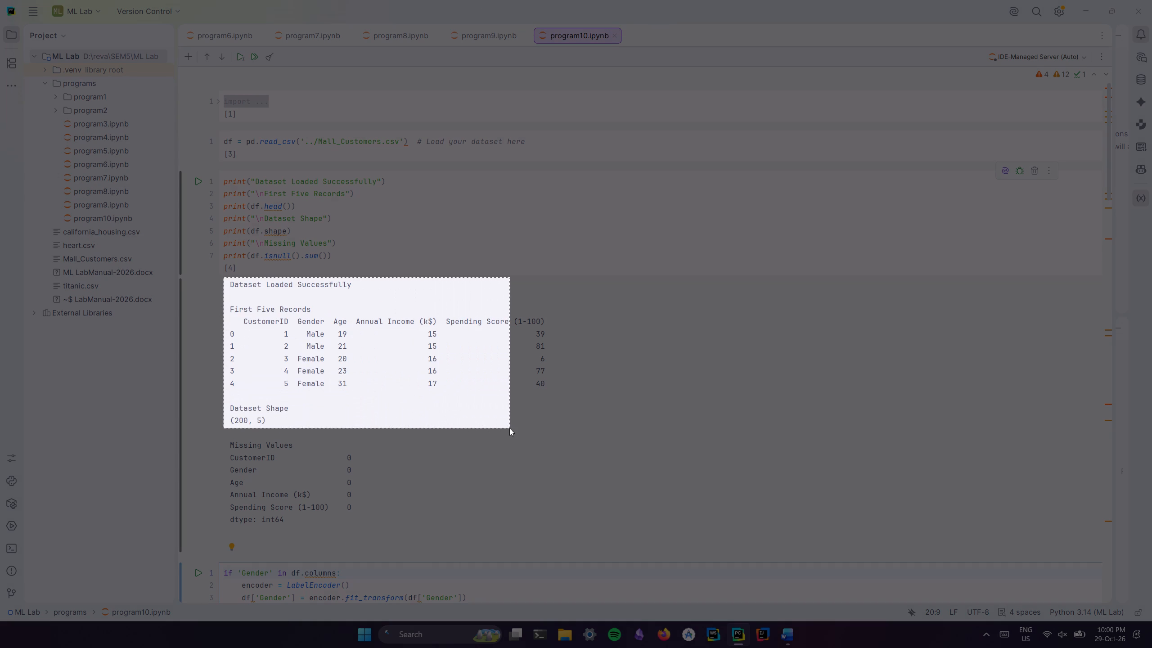
{"action": "left_click_drag", "start_coordinate": [509, 428], "coordinate": [555, 397]}
{"action": "key", "text": "alt+Tab"}
{"action": "left_click", "coordinate": [423, 265]}
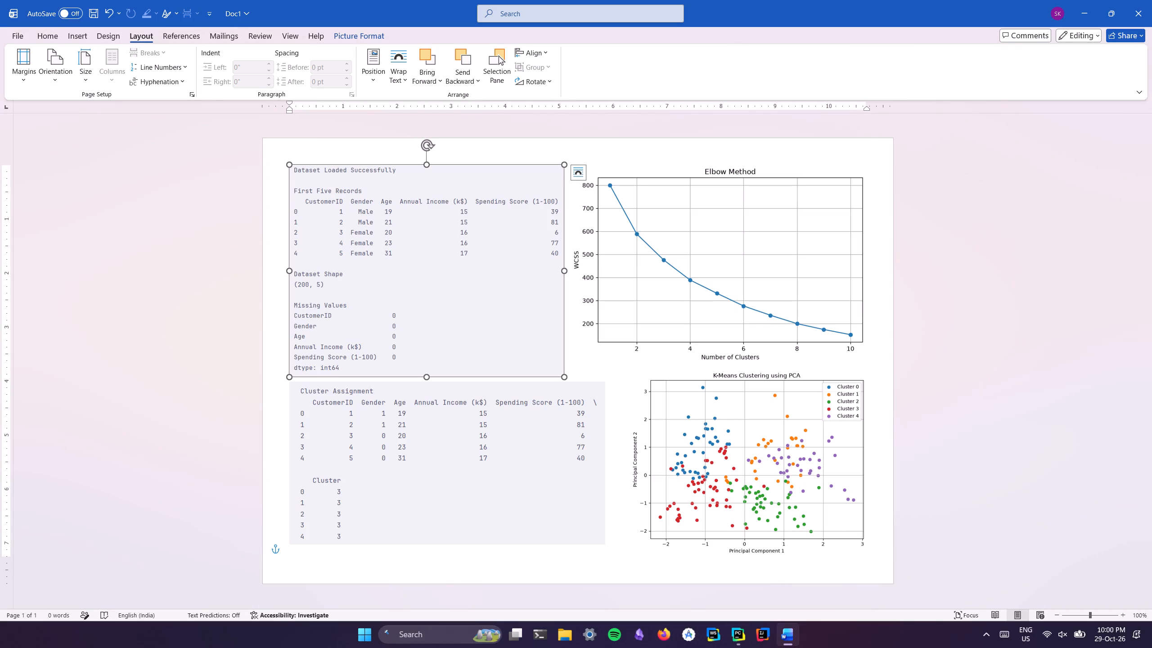
{"action": "key", "text": "Delete"}
{"action": "key", "text": "ctrl+v"}
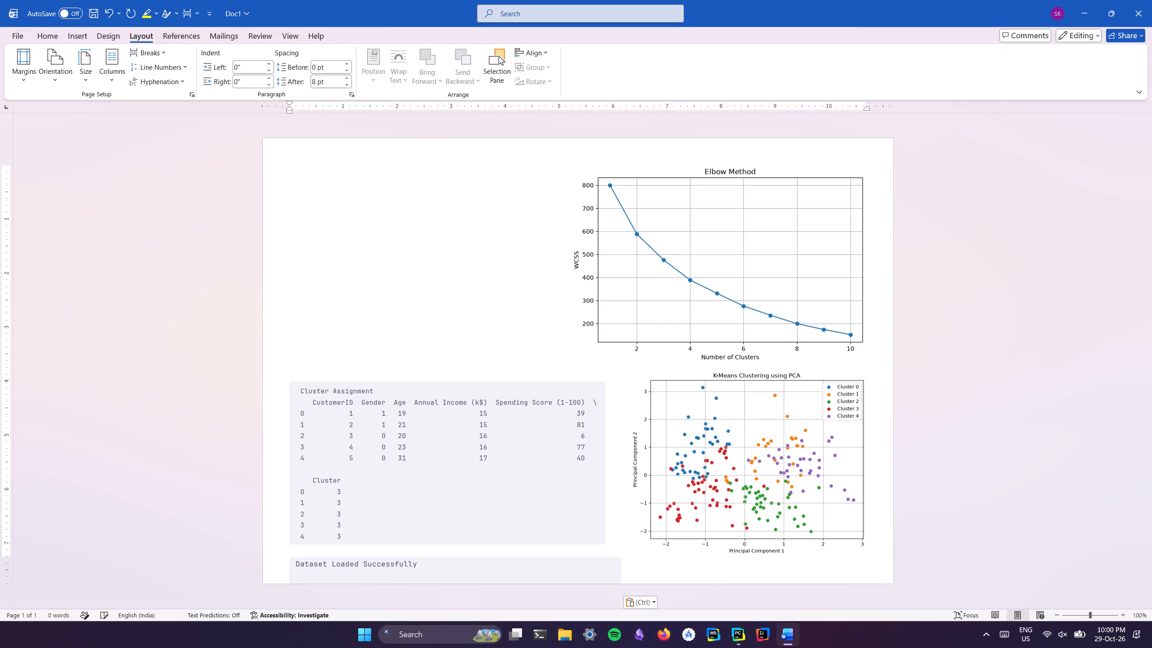
Apply square text wrapping to the First Five Records picture, place it at the page's top-left margins, and shrink it to clear the Elbow Method plot.
{"action": "scroll", "coordinate": [423, 265], "scroll_direction": "down", "scroll_amount": 7}
{"action": "left_click", "coordinate": [456, 572]}
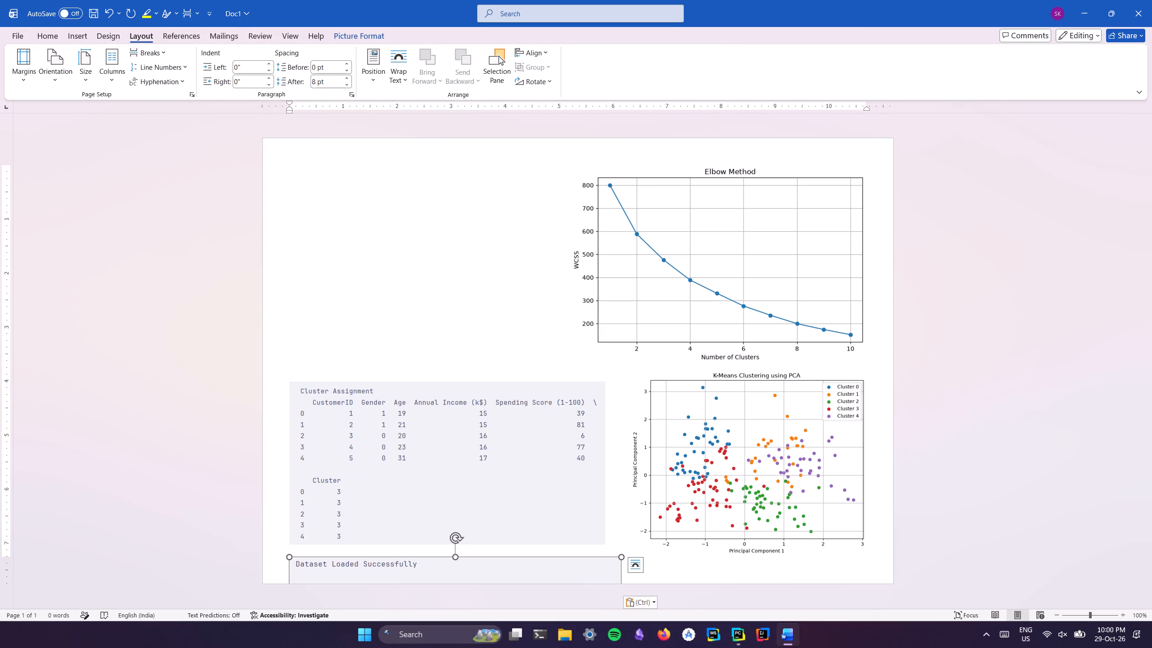
{"action": "left_click", "coordinate": [631, 566]}
{"action": "left_click", "coordinate": [670, 525]}
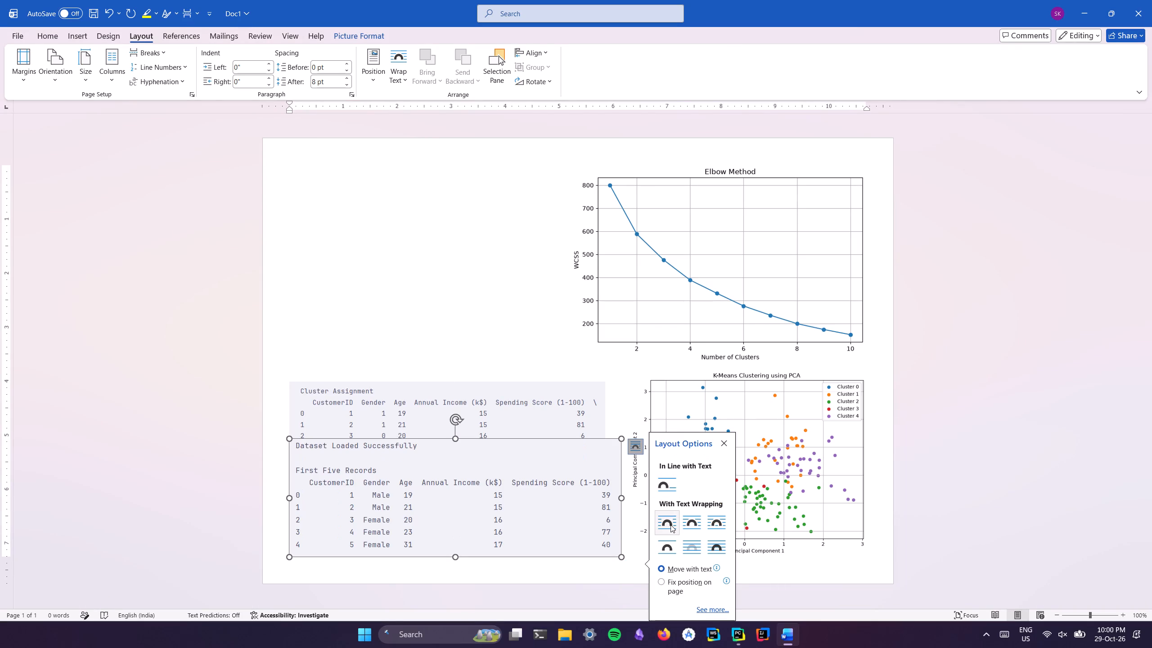
{"action": "left_click_drag", "start_coordinate": [508, 532], "coordinate": [499, 251]}
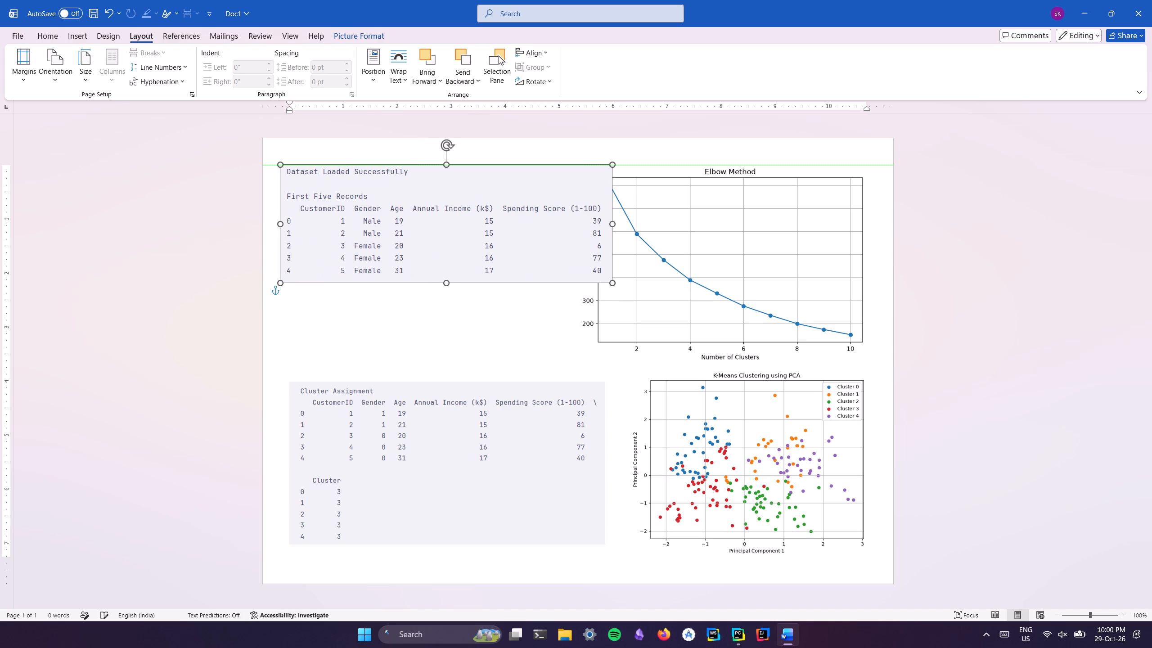
{"action": "left_click_drag", "start_coordinate": [499, 251], "coordinate": [514, 249]}
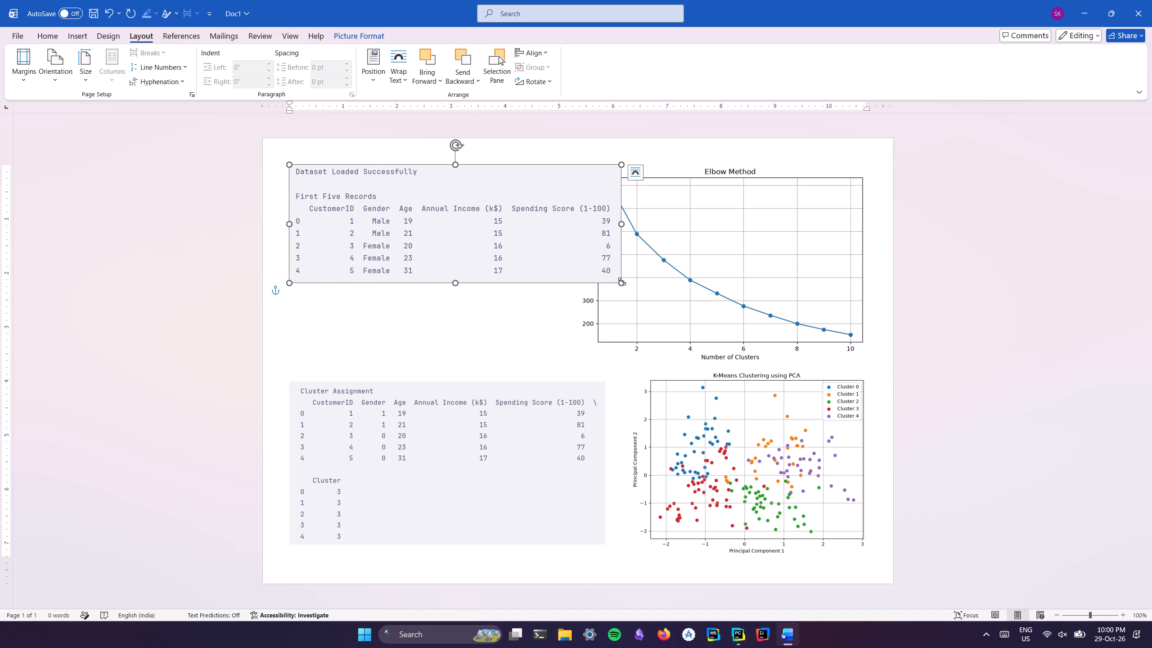
{"action": "left_click_drag", "start_coordinate": [619, 283], "coordinate": [566, 260]}
Capture the Dataset Shape and Missing Values output from program10.ipynb and paste it into Doc1.
{"action": "key", "text": "alt+Tab"}
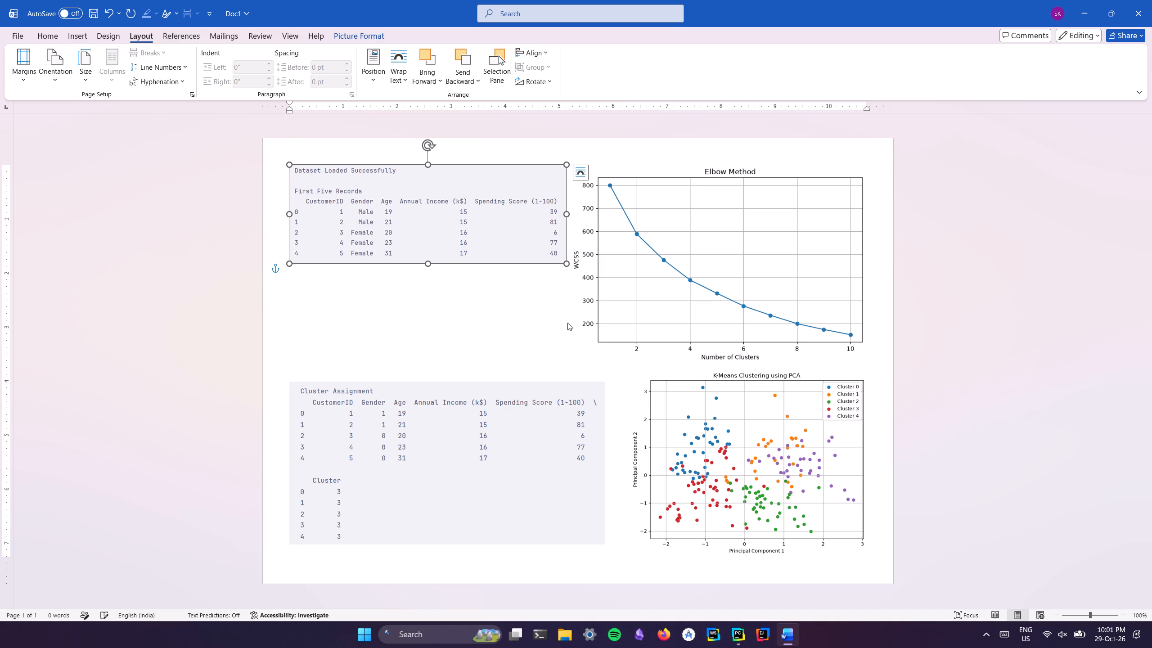
{"action": "scroll", "coordinate": [509, 440], "scroll_direction": "down", "scroll_amount": 1}
{"action": "key", "text": "shift+super+s"}
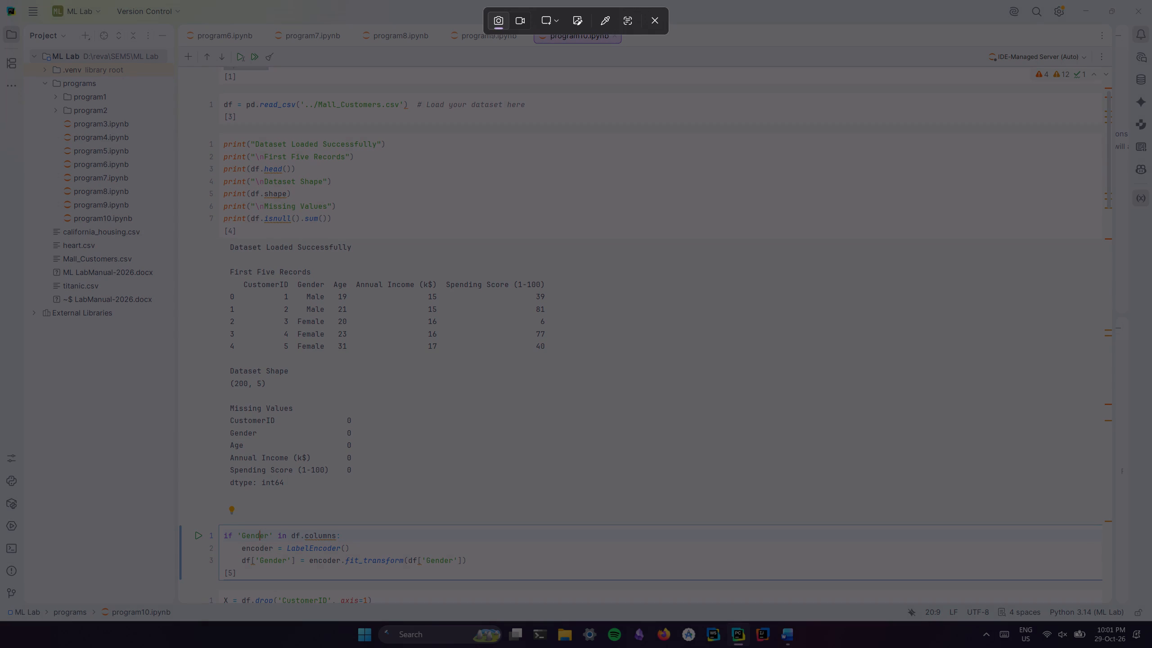
{"action": "left_click_drag", "start_coordinate": [224, 361], "coordinate": [365, 492]}
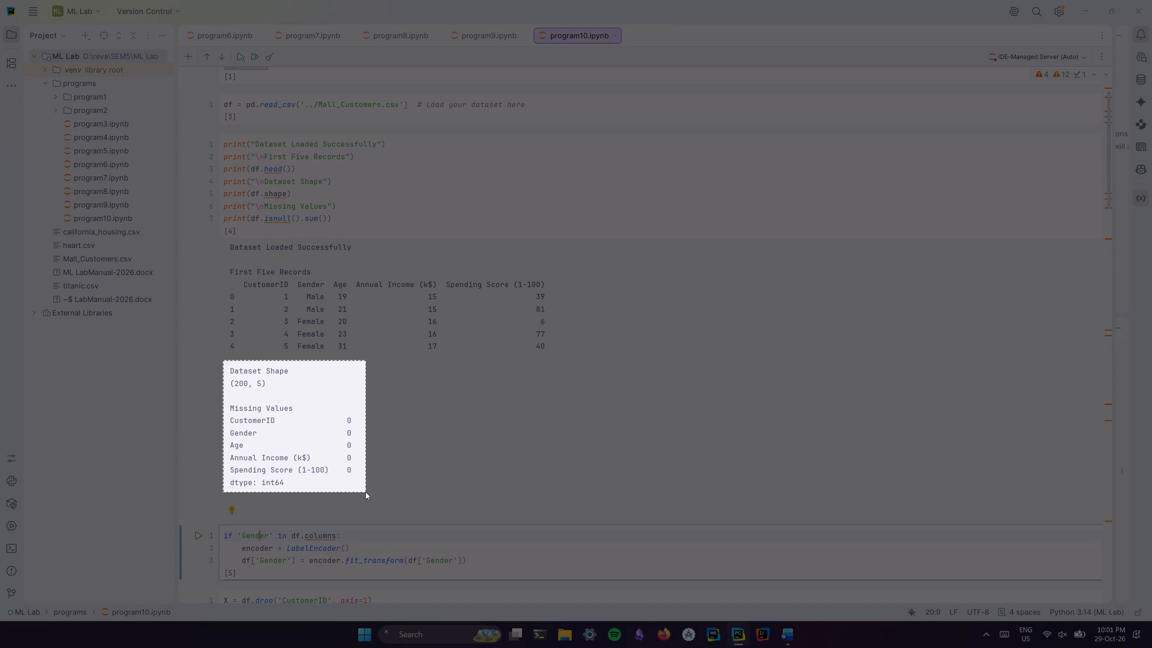
{"action": "left_click_drag", "start_coordinate": [365, 492], "coordinate": [364, 494]}
{"action": "key", "text": "alt+Tab"}
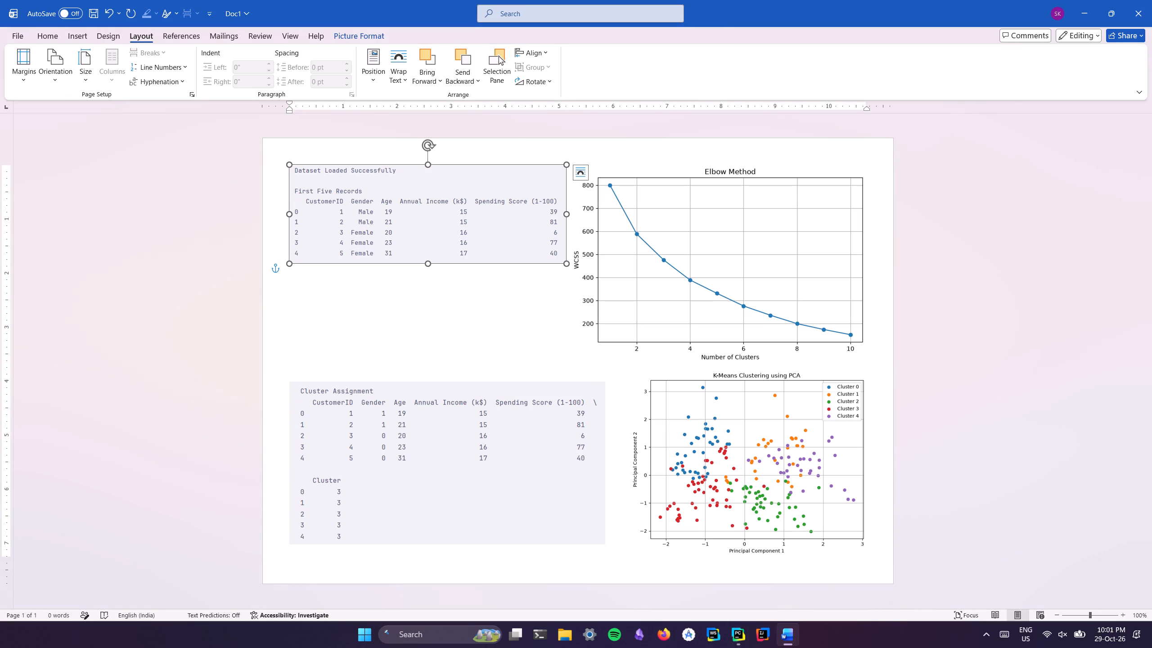
{"action": "left_click", "coordinate": [375, 316]}
{"action": "key", "text": "ctrl+v"}
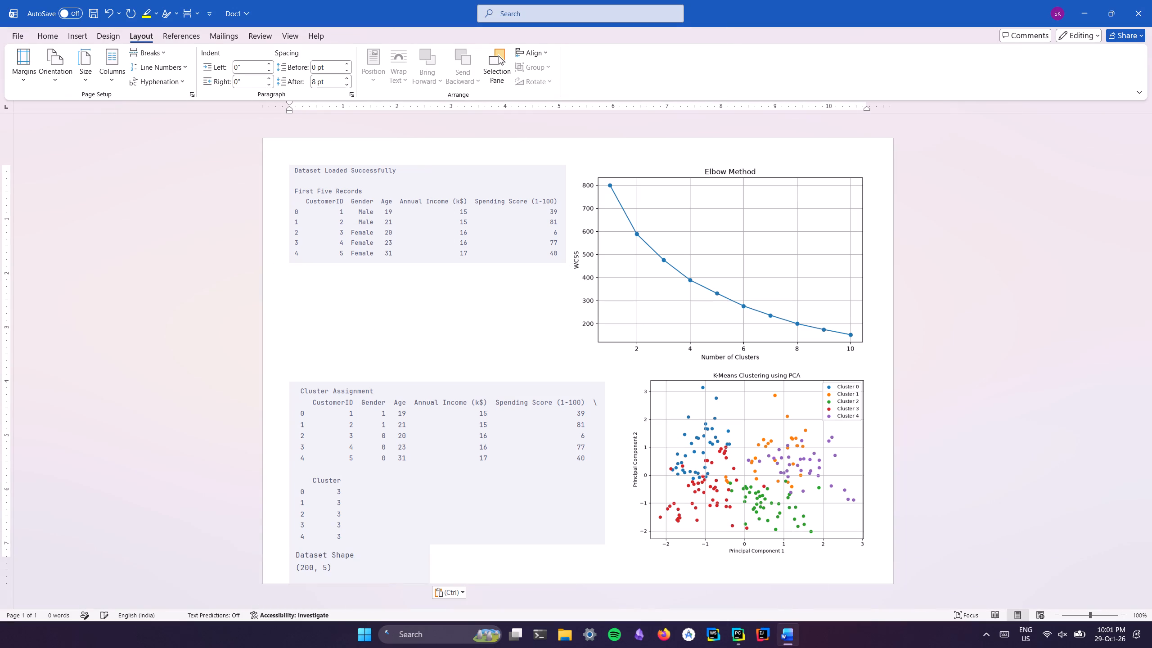
Apply square text wrapping to the Dataset Shape picture and shrink it to fit between the First Five Records and Cluster Assignment pictures.
{"action": "left_click", "coordinate": [340, 547]}
{"action": "left_click", "coordinate": [441, 553]}
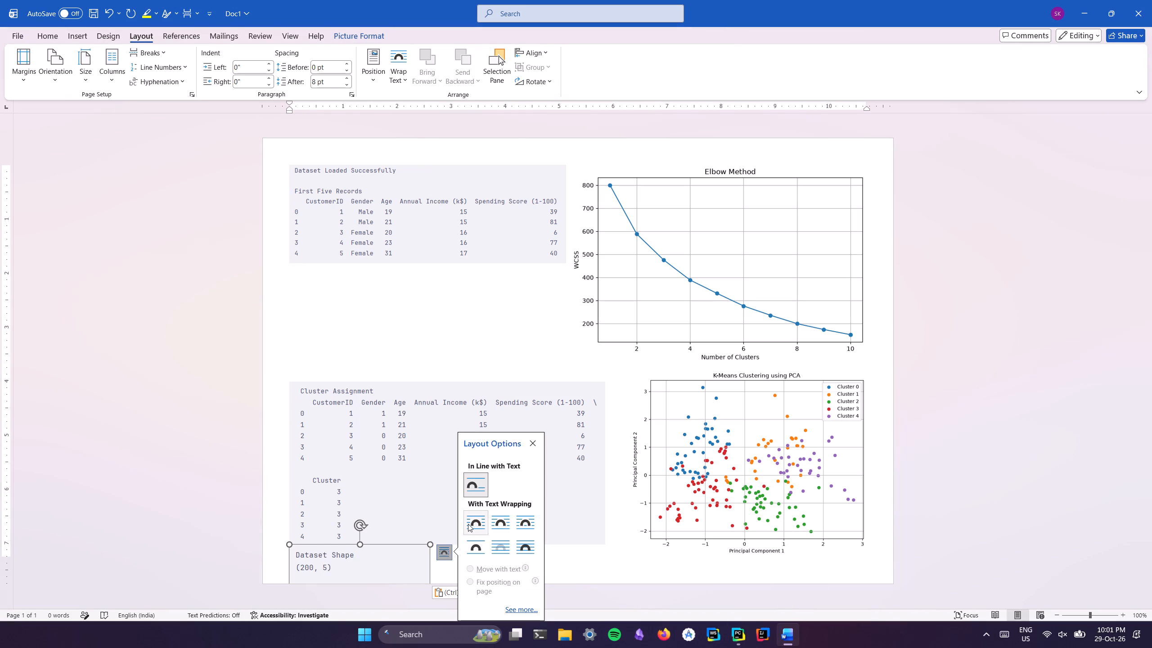
{"action": "left_click", "coordinate": [468, 524]}
{"action": "left_click_drag", "start_coordinate": [353, 522], "coordinate": [348, 366]}
{"action": "left_click_drag", "start_coordinate": [429, 402], "coordinate": [400, 364]}
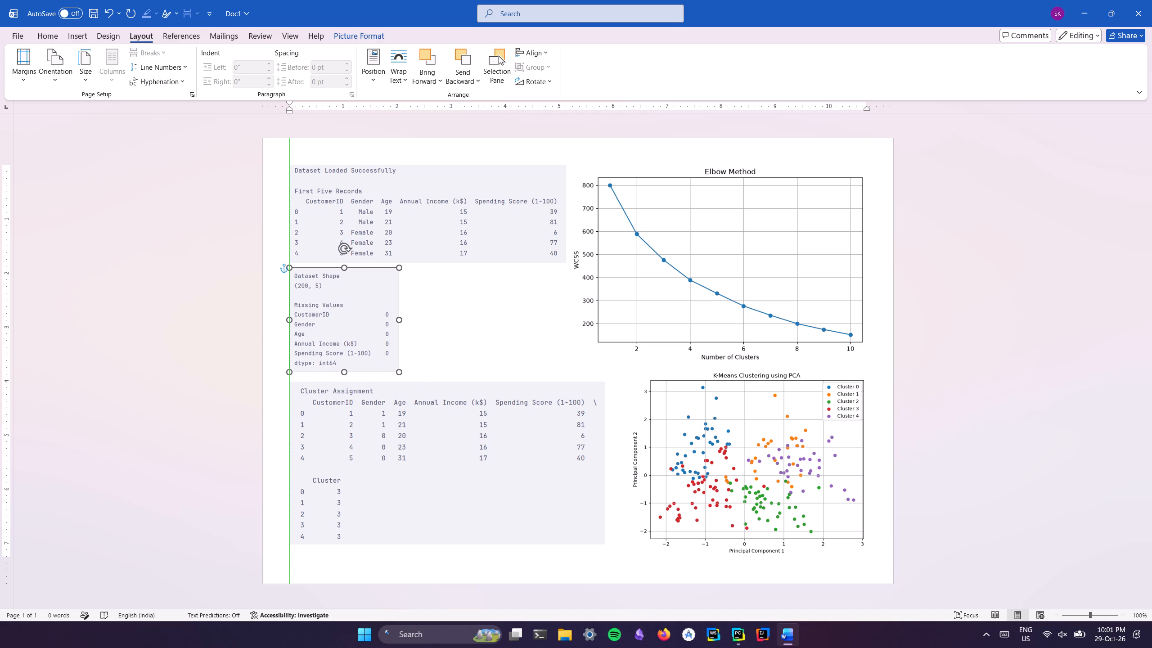
{"action": "left_click_drag", "start_coordinate": [400, 364], "coordinate": [400, 364]}
{"action": "left_click", "coordinate": [371, 339]}
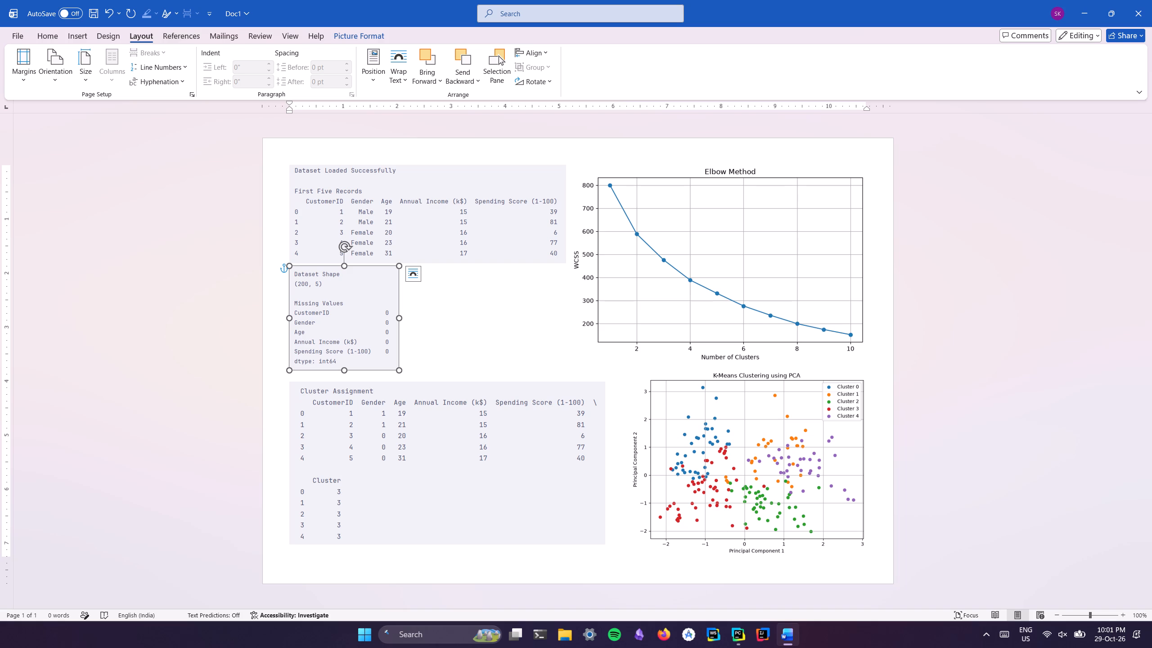
Change Doc1's page orientation to portrait.
{"action": "left_click", "coordinate": [80, 78]}
{"action": "left_click", "coordinate": [67, 81]}
{"action": "left_click", "coordinate": [76, 117]}
{"action": "left_click", "coordinate": [54, 77]}
{"action": "left_click", "coordinate": [58, 97]}
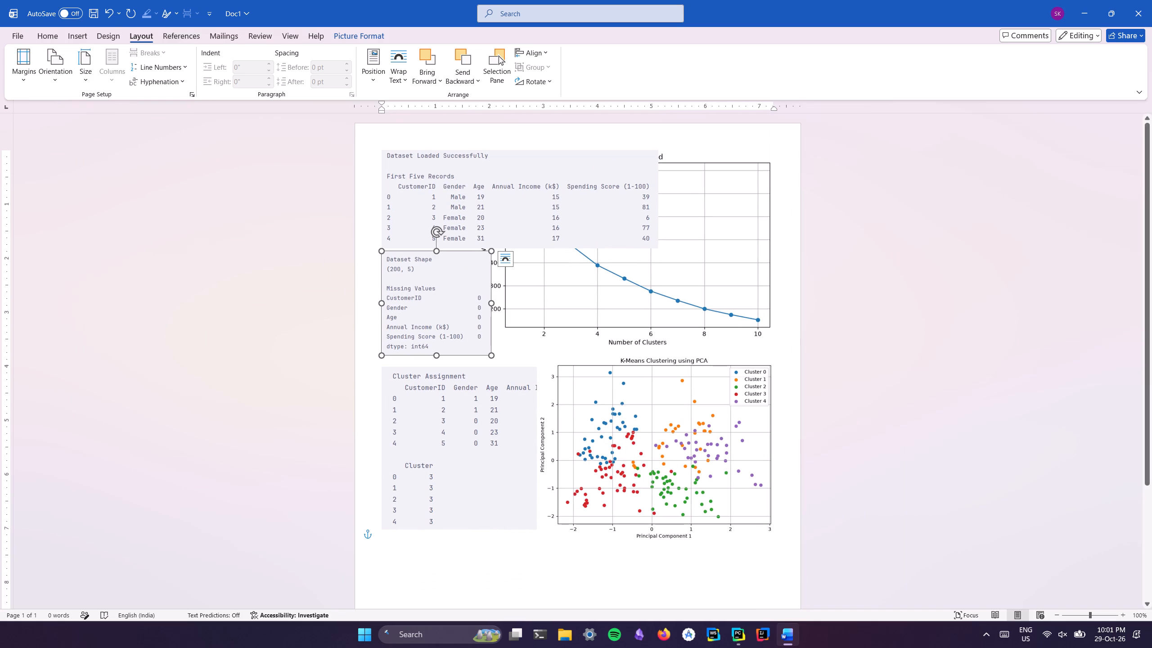
Move the Elbow Method plot down the page, clear of the First Five Records and Dataset Shape pictures.
{"action": "left_click", "coordinate": [670, 291]}
{"action": "left_click_drag", "start_coordinate": [673, 293], "coordinate": [664, 497]}
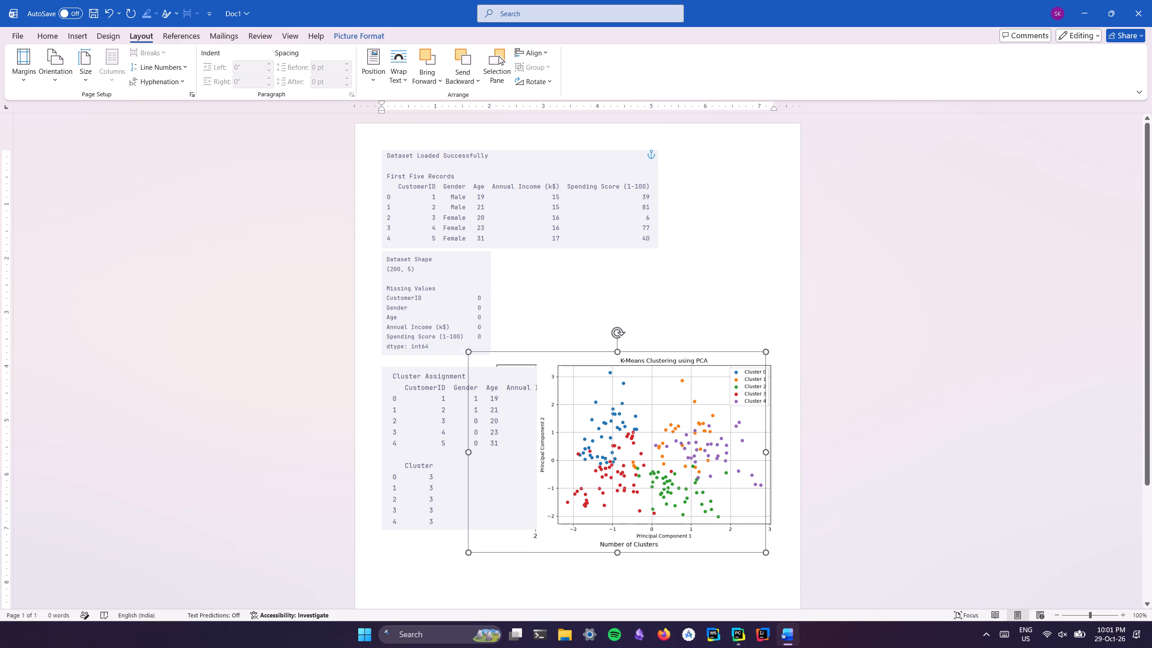
{"action": "left_click_drag", "start_coordinate": [664, 497], "coordinate": [634, 558]}
Place the Dataset Shape picture beside First Five Records at the page's top-right margins and shrink it to roughly the same height.
{"action": "left_click", "coordinate": [442, 287]}
{"action": "left_click_drag", "start_coordinate": [439, 288], "coordinate": [730, 235]}
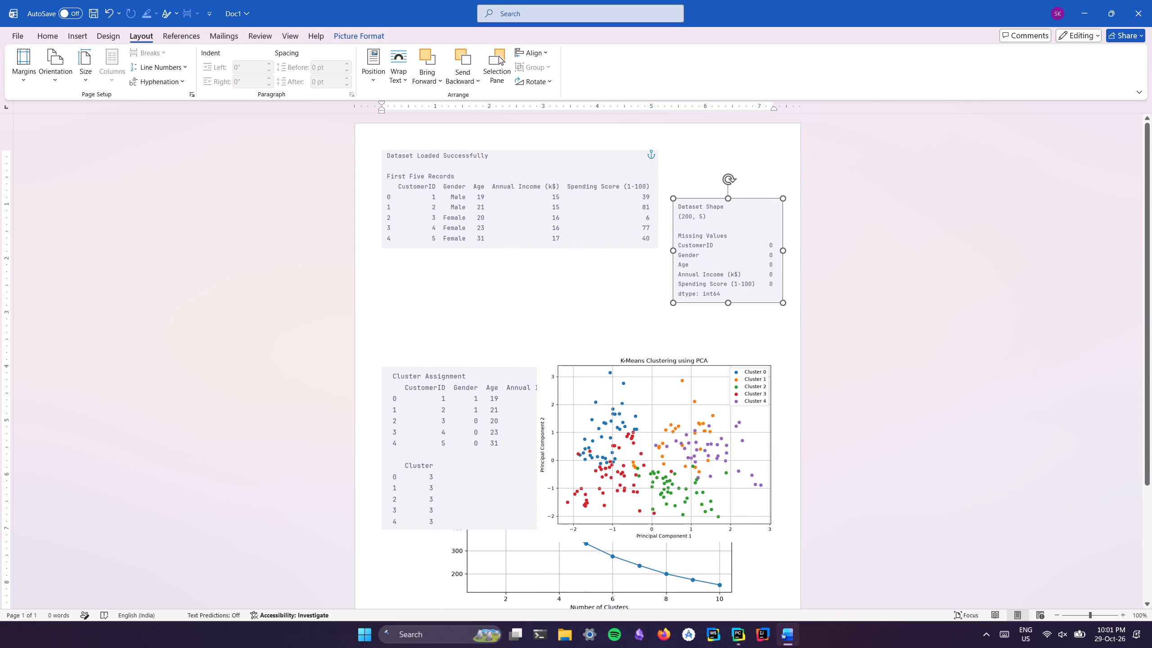
{"action": "left_click_drag", "start_coordinate": [730, 235], "coordinate": [718, 189]}
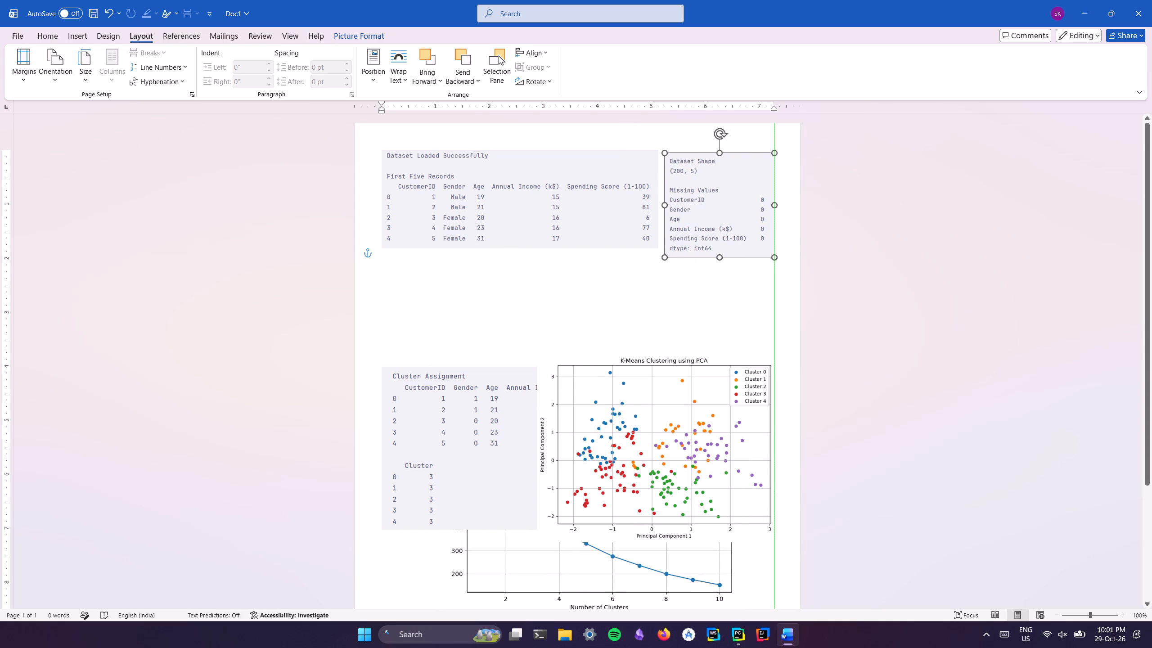
{"action": "left_click_drag", "start_coordinate": [718, 189], "coordinate": [717, 186]}
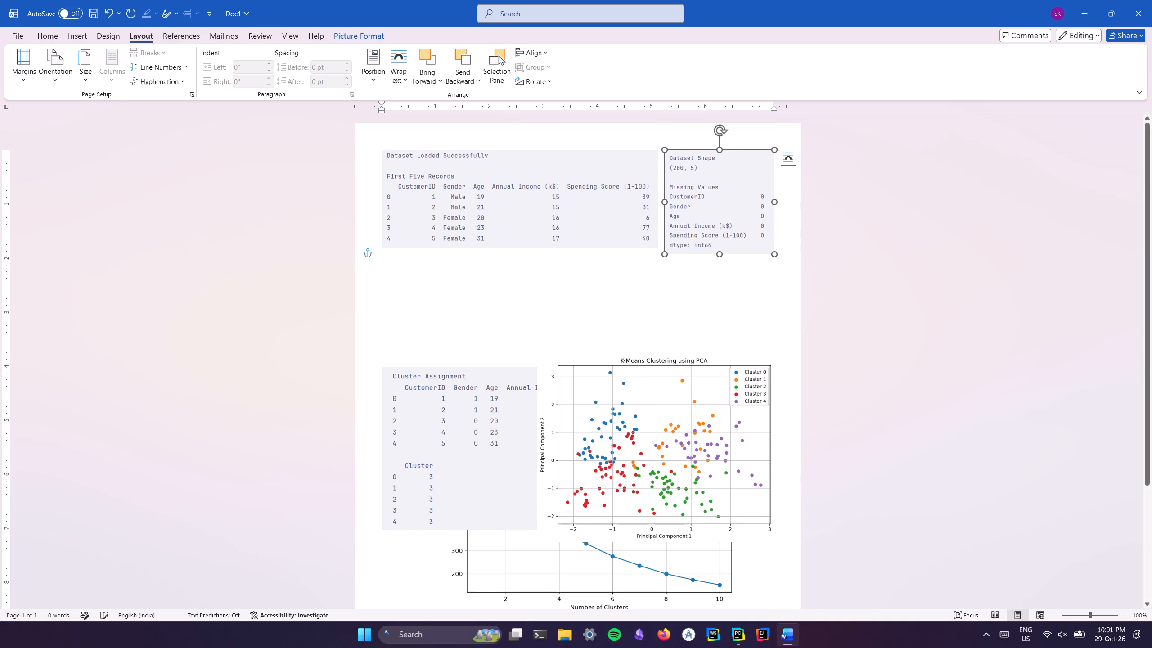
{"action": "left_click_drag", "start_coordinate": [665, 253], "coordinate": [664, 248]}
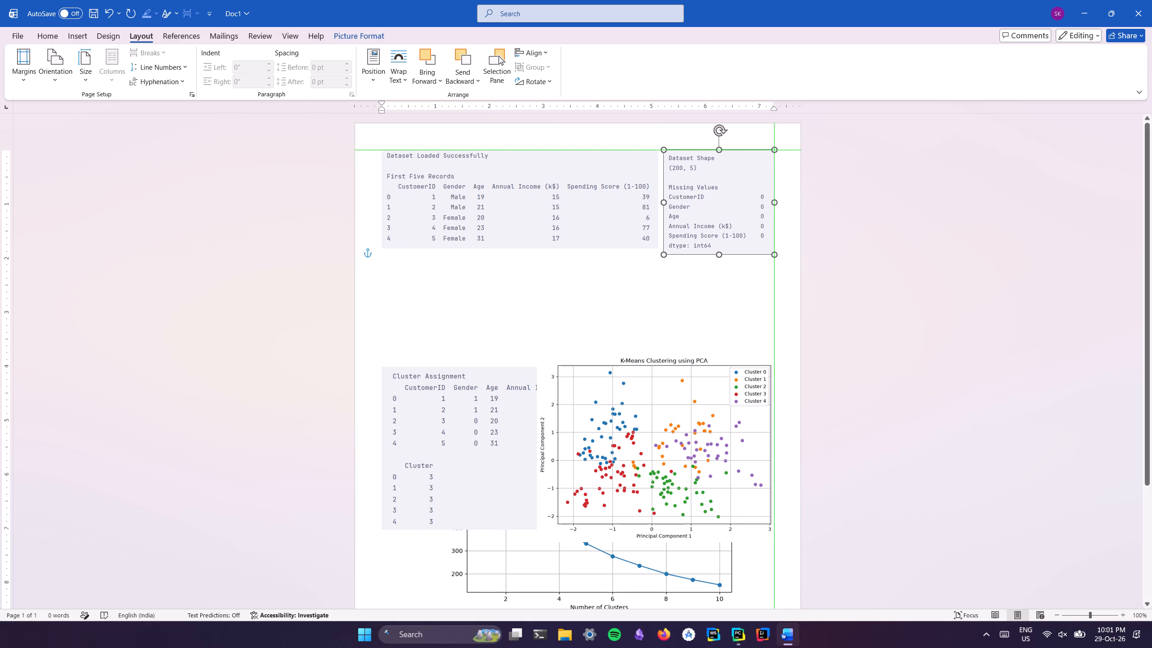
{"action": "left_click_drag", "start_coordinate": [664, 248], "coordinate": [671, 233]}
{"action": "left_click", "coordinate": [672, 247]}
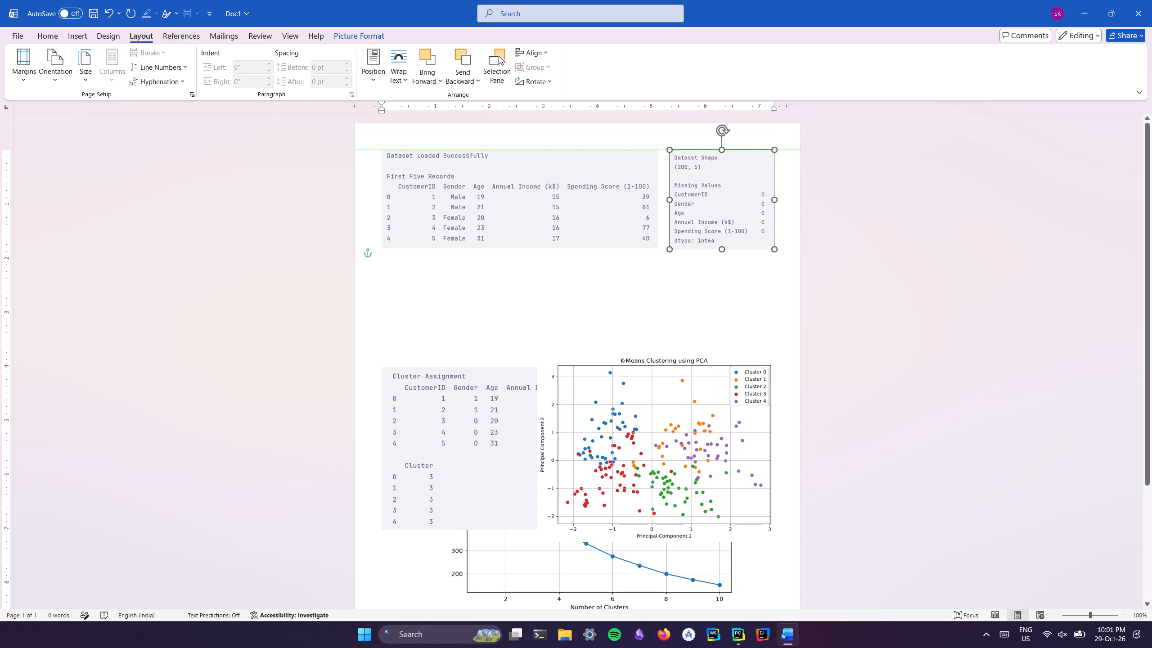
Enlarge the First Five Records picture slightly to narrow the gap to the Dataset Shape picture.
{"action": "left_click", "coordinate": [652, 237]}
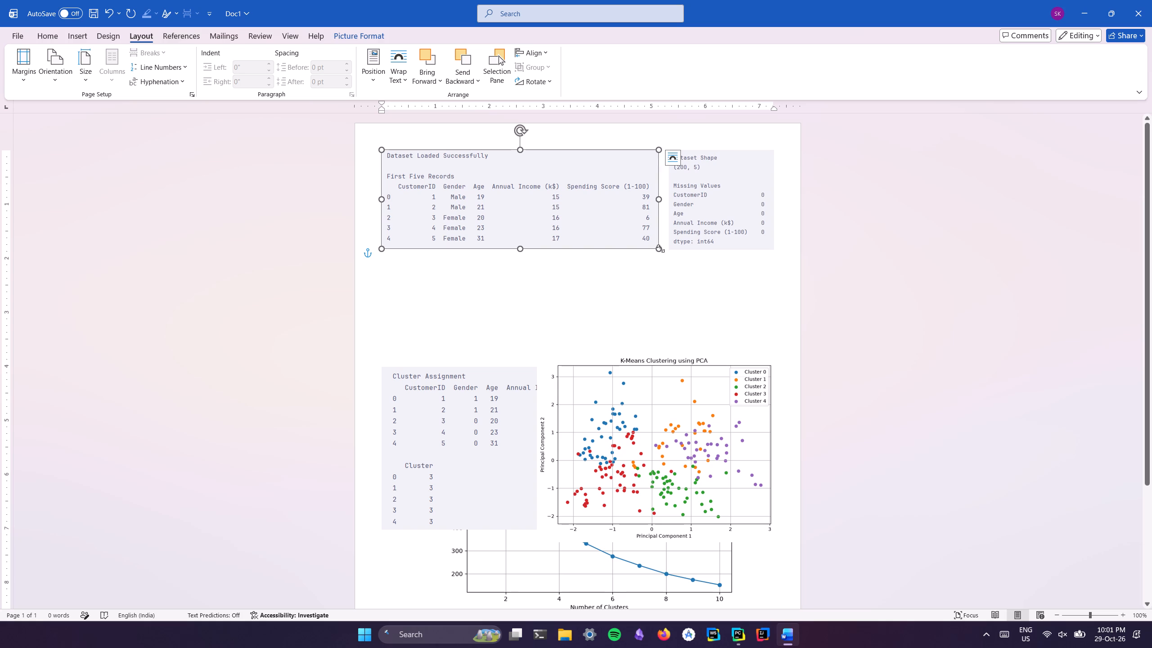
{"action": "left_click", "coordinate": [661, 248]}
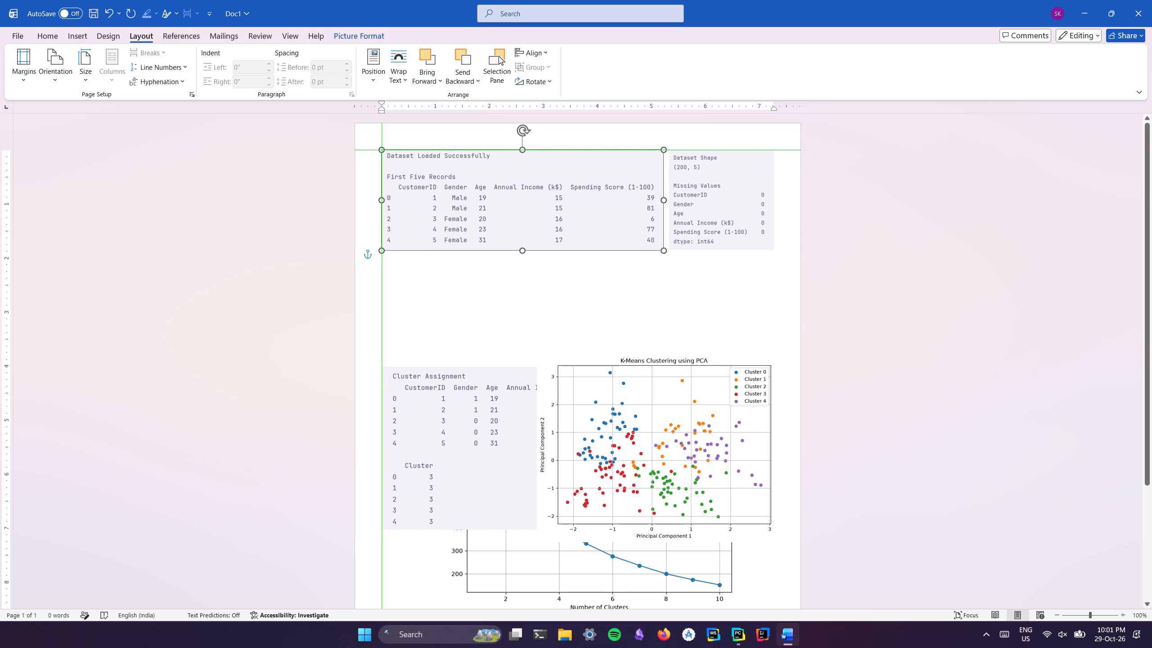
{"action": "left_click", "coordinate": [679, 274]}
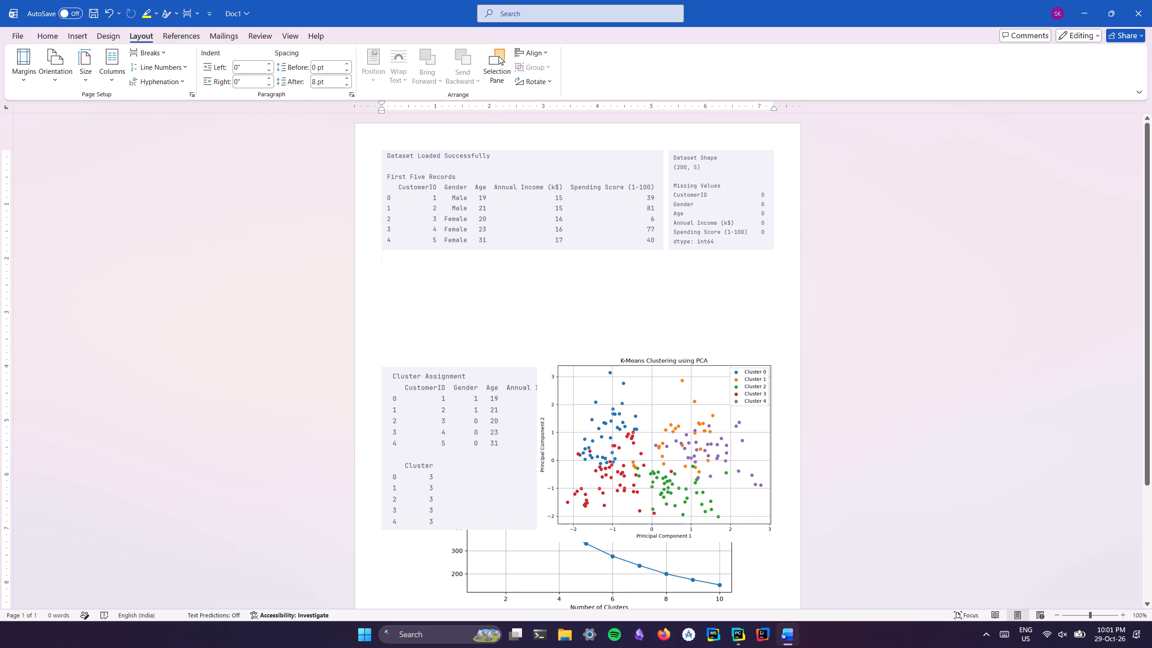
Move the Cluster Assignment picture up directly beneath First Five Records, aligned to the page's left margin.
{"action": "left_click", "coordinate": [465, 438]}
{"action": "left_click_drag", "start_coordinate": [465, 438], "coordinate": [472, 378]}
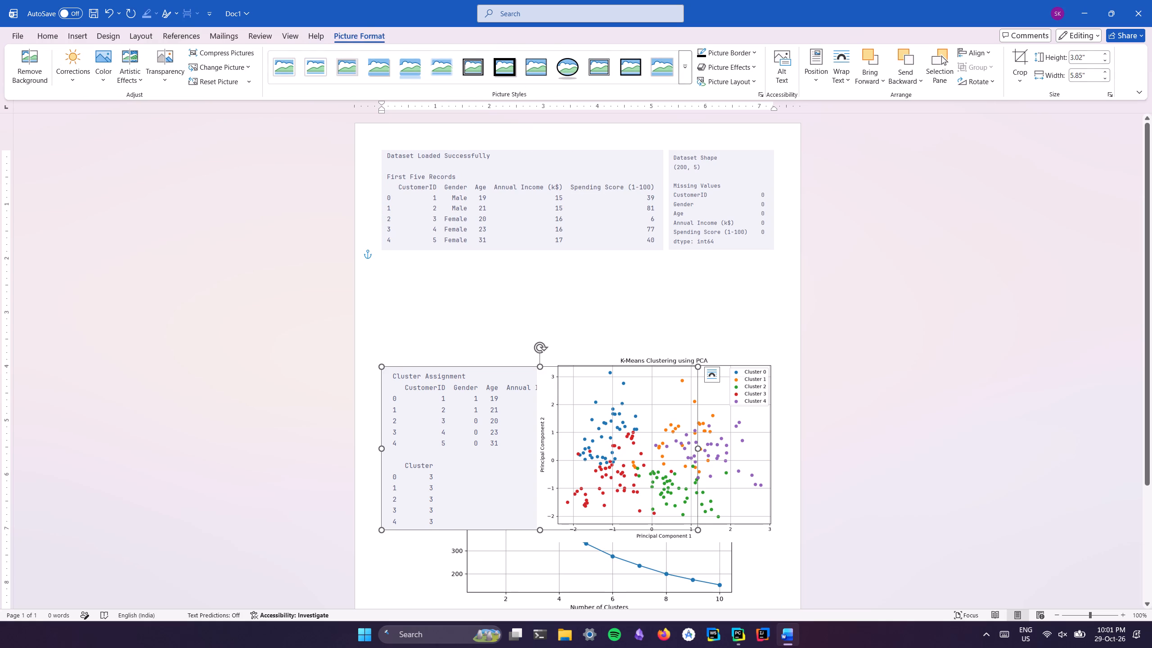
{"action": "left_click_drag", "start_coordinate": [462, 414], "coordinate": [459, 302]}
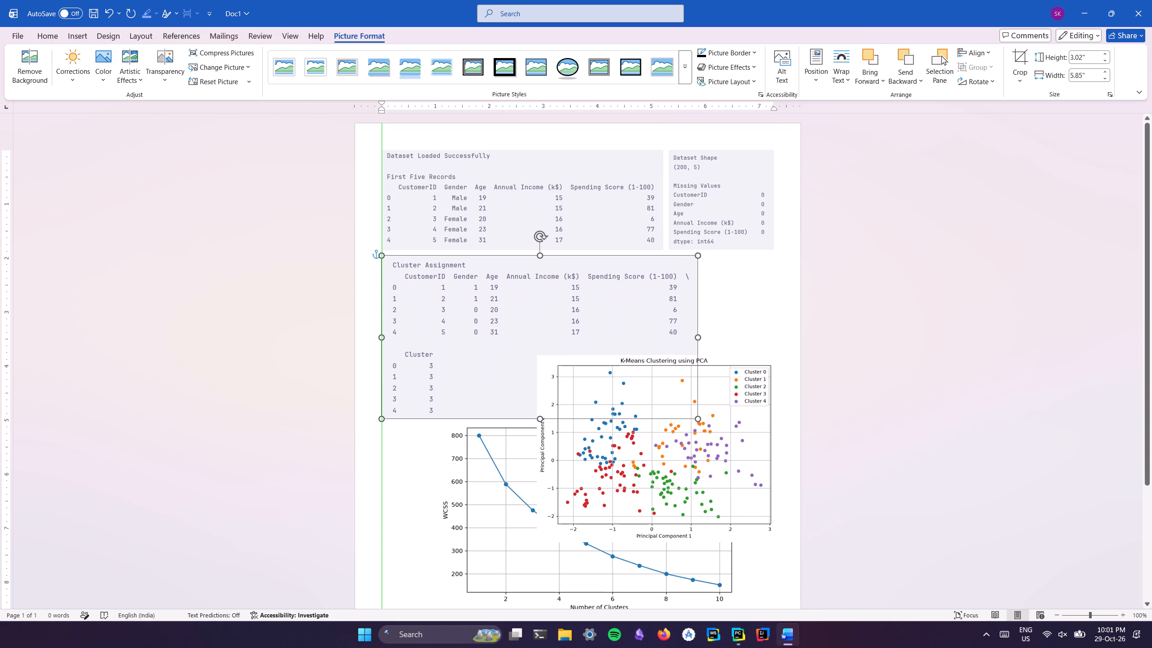
{"action": "left_click_drag", "start_coordinate": [459, 302], "coordinate": [459, 299]}
Move the K-Means Clustering plot down the page, clear of the Cluster Assignment picture.
{"action": "scroll", "coordinate": [567, 309], "scroll_direction": "down", "scroll_amount": 4}
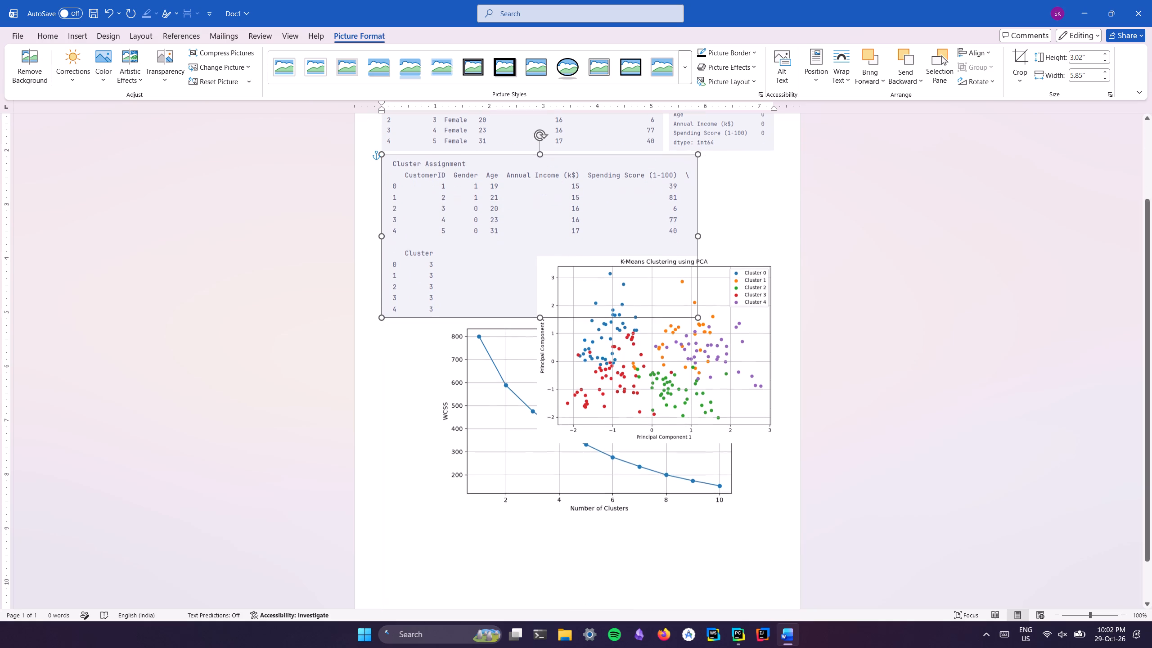
{"action": "scroll", "coordinate": [567, 309], "scroll_direction": "down", "scroll_amount": 1}
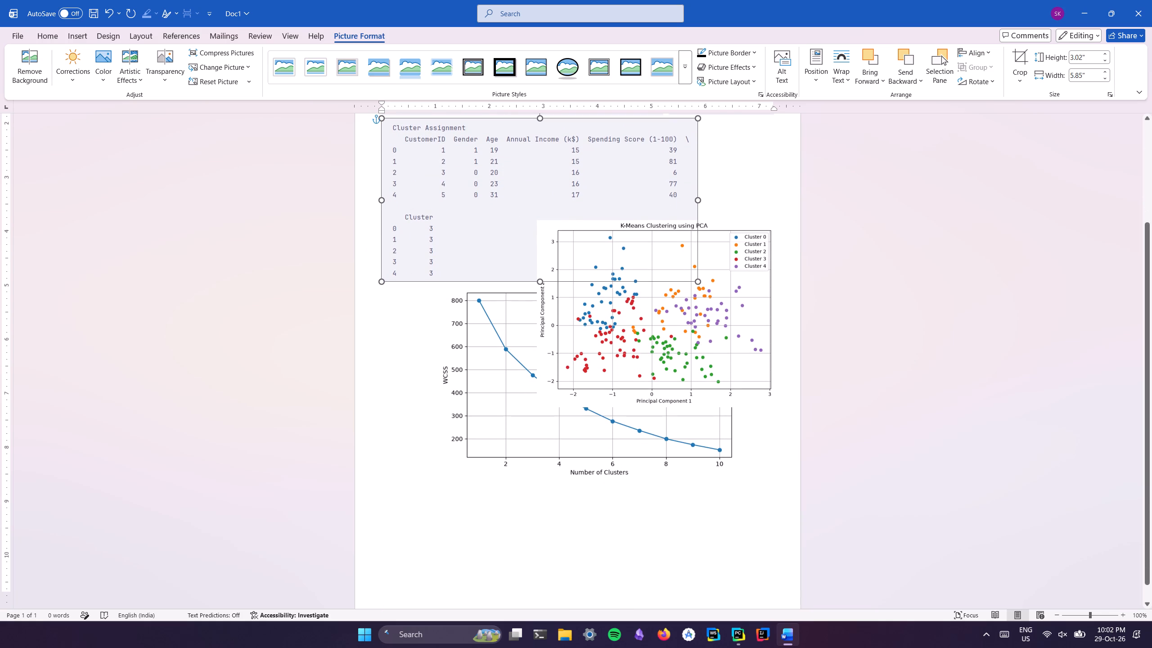
{"action": "scroll", "coordinate": [665, 337], "scroll_direction": "up", "scroll_amount": 3}
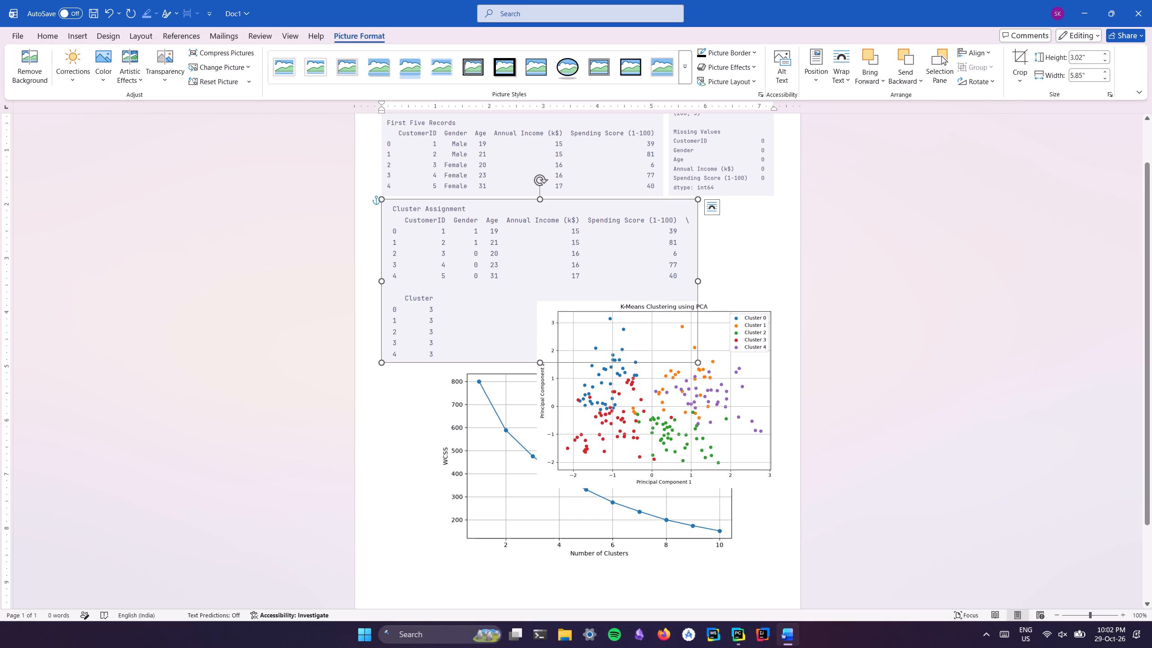
{"action": "left_click_drag", "start_coordinate": [650, 413], "coordinate": [565, 566]}
Shrink the Cluster Assignment picture proportionally to match the width of the First Five Records picture above it.
{"action": "left_click", "coordinate": [578, 315]}
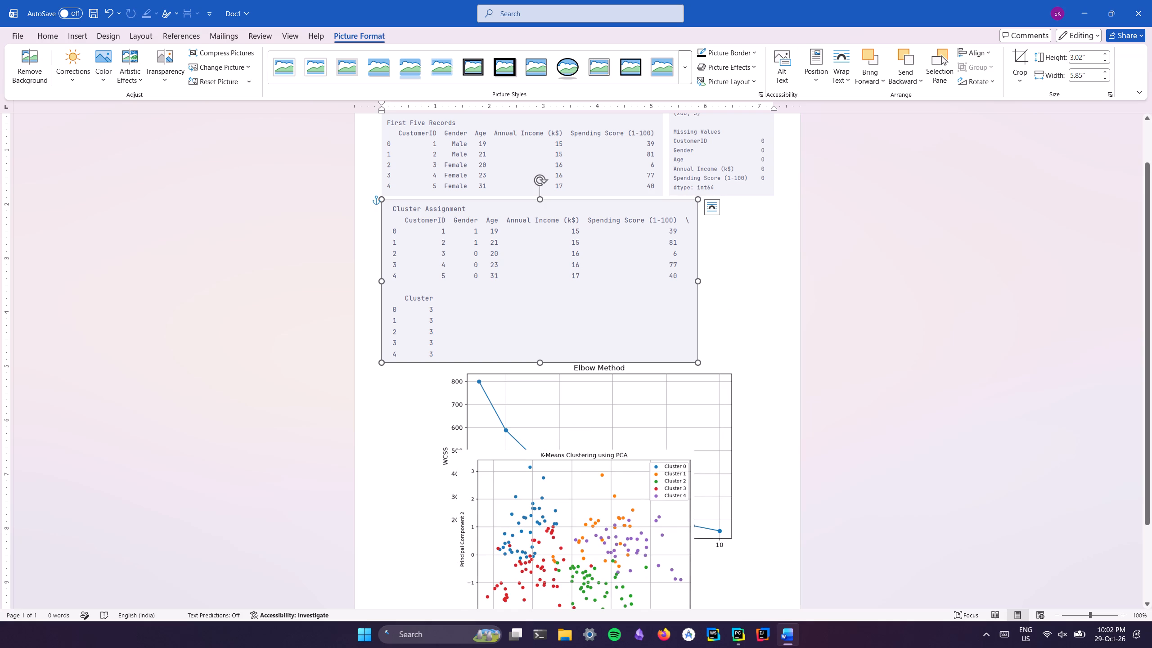
{"action": "left_click_drag", "start_coordinate": [698, 363], "coordinate": [667, 333]}
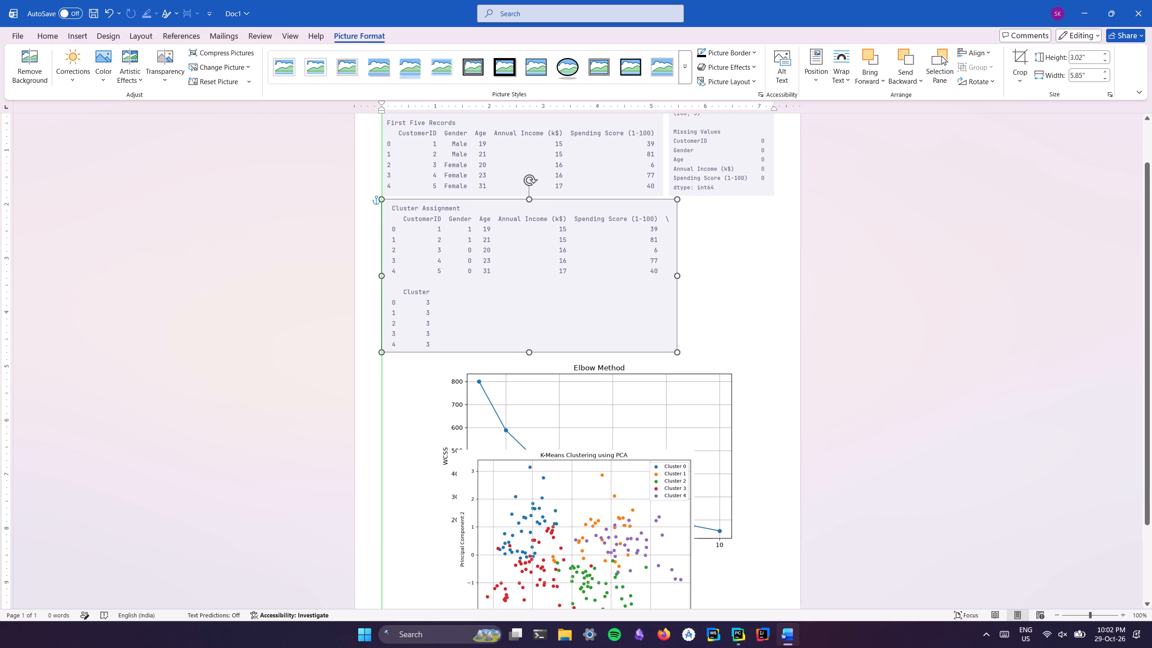
{"action": "left_click_drag", "start_coordinate": [667, 333], "coordinate": [662, 331]}
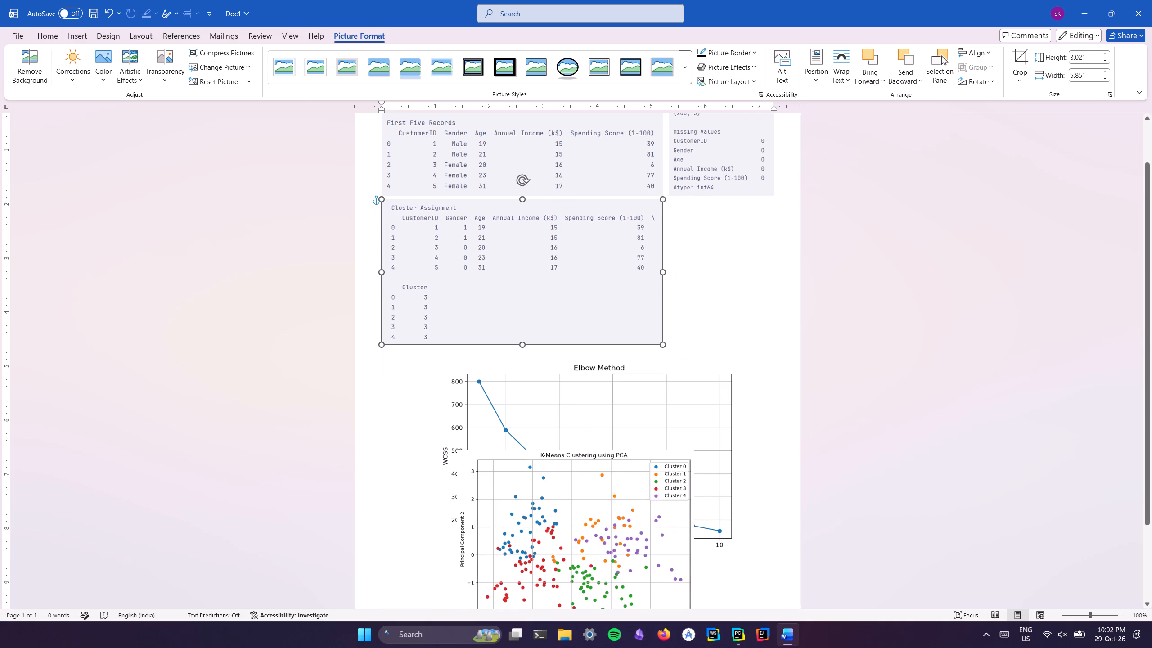
{"action": "left_click_drag", "start_coordinate": [662, 331], "coordinate": [662, 332]}
{"action": "left_click_drag", "start_coordinate": [662, 332], "coordinate": [662, 338]}
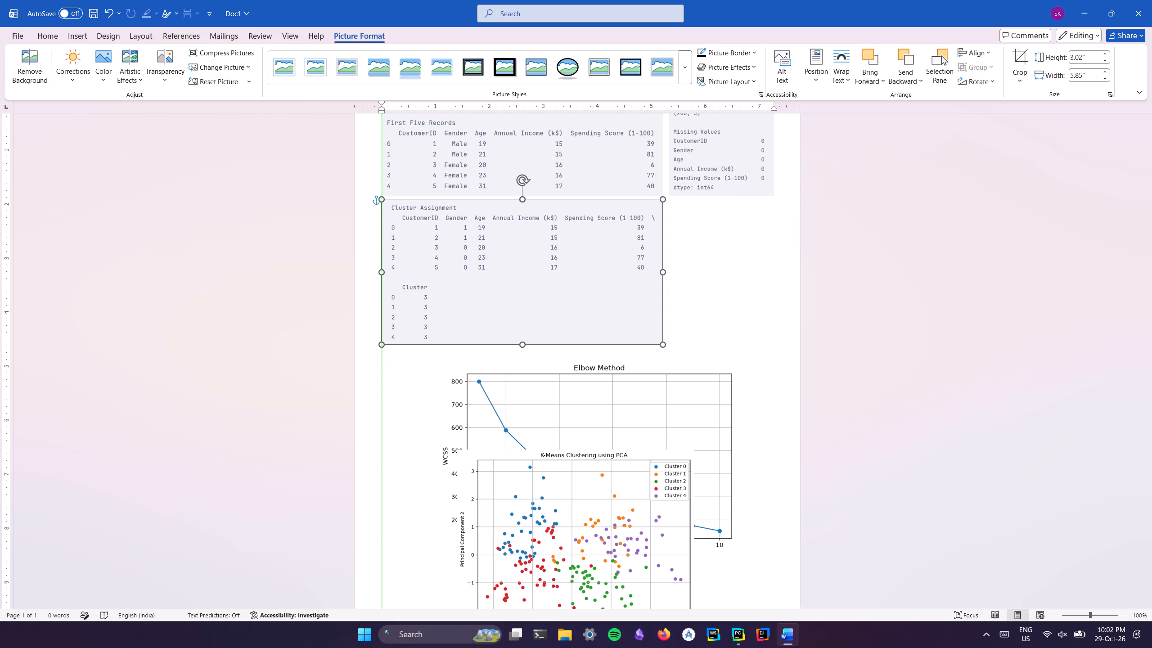
{"action": "left_click_drag", "start_coordinate": [662, 338], "coordinate": [663, 344]}
{"action": "left_click_drag", "start_coordinate": [663, 344], "coordinate": [661, 345]}
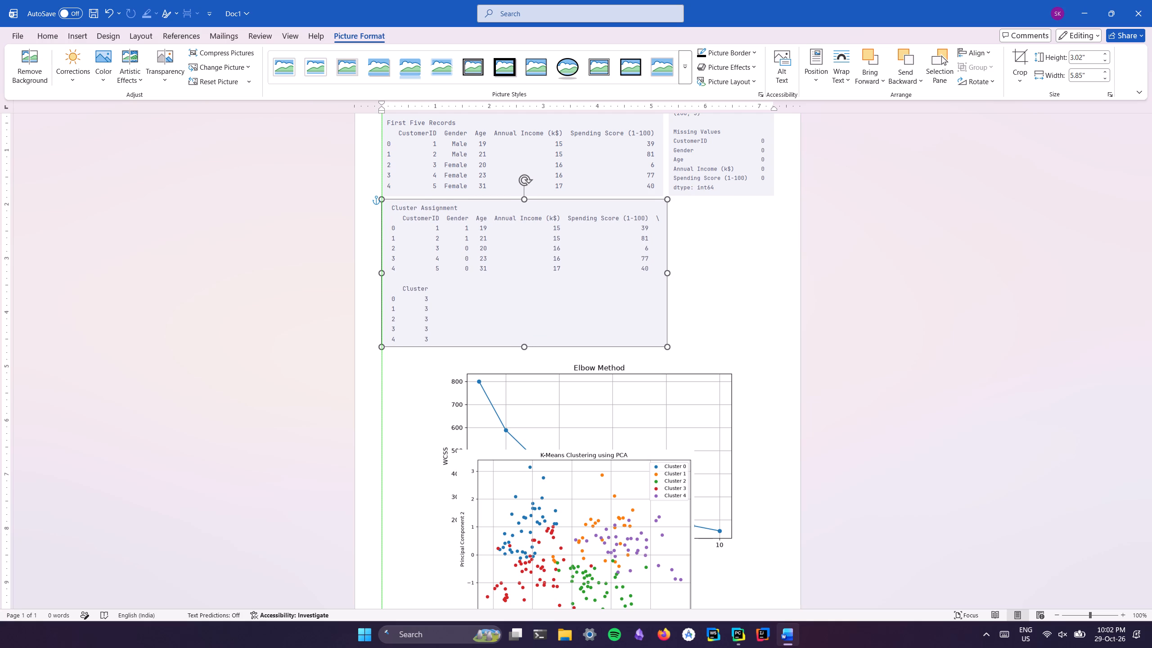
{"action": "left_click_drag", "start_coordinate": [661, 345], "coordinate": [661, 341]}
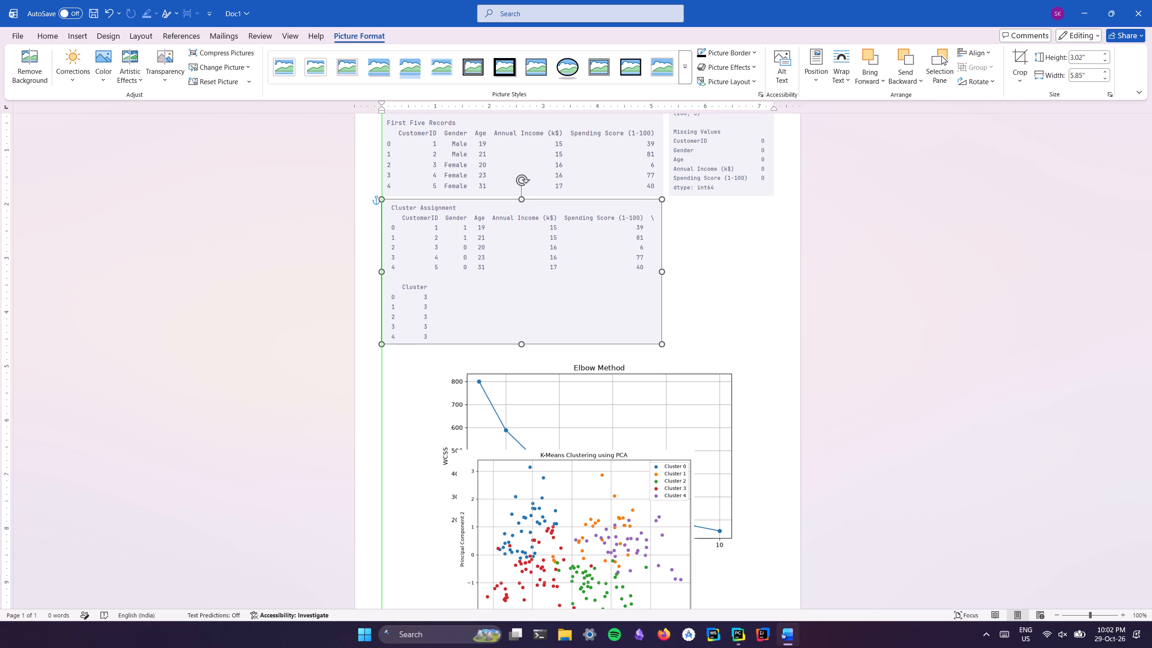
{"action": "left_click_drag", "start_coordinate": [661, 341], "coordinate": [661, 342]}
{"action": "left_click", "coordinate": [627, 387]}
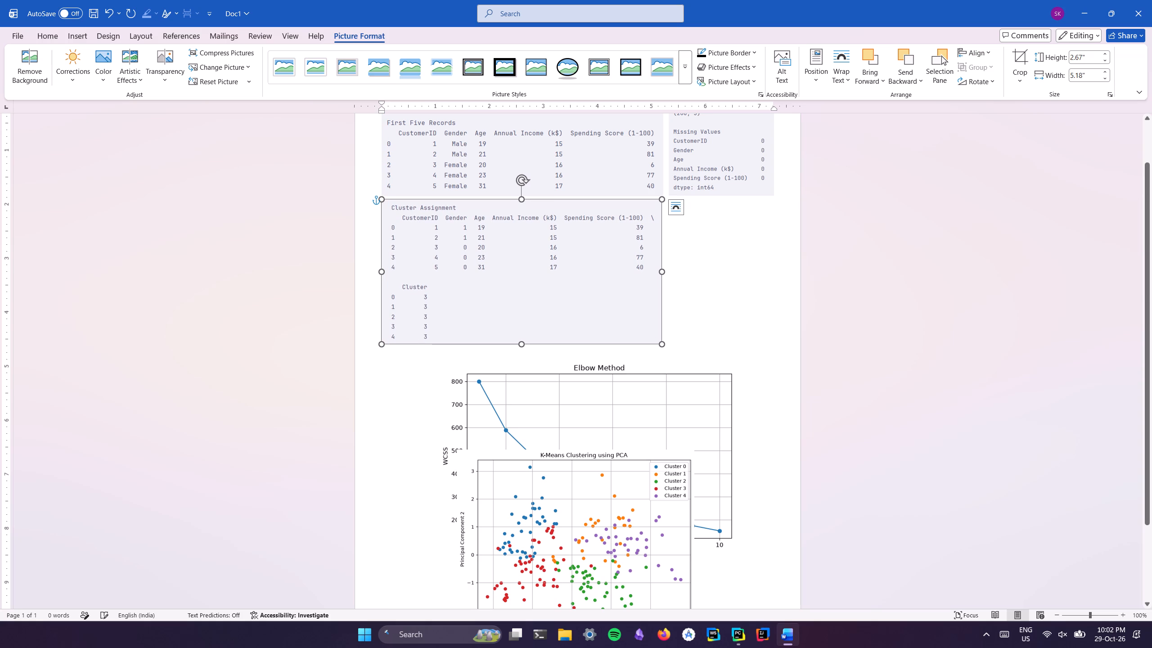
{"action": "left_click", "coordinate": [611, 306]}
{"action": "left_click_drag", "start_coordinate": [663, 345], "coordinate": [668, 345]}
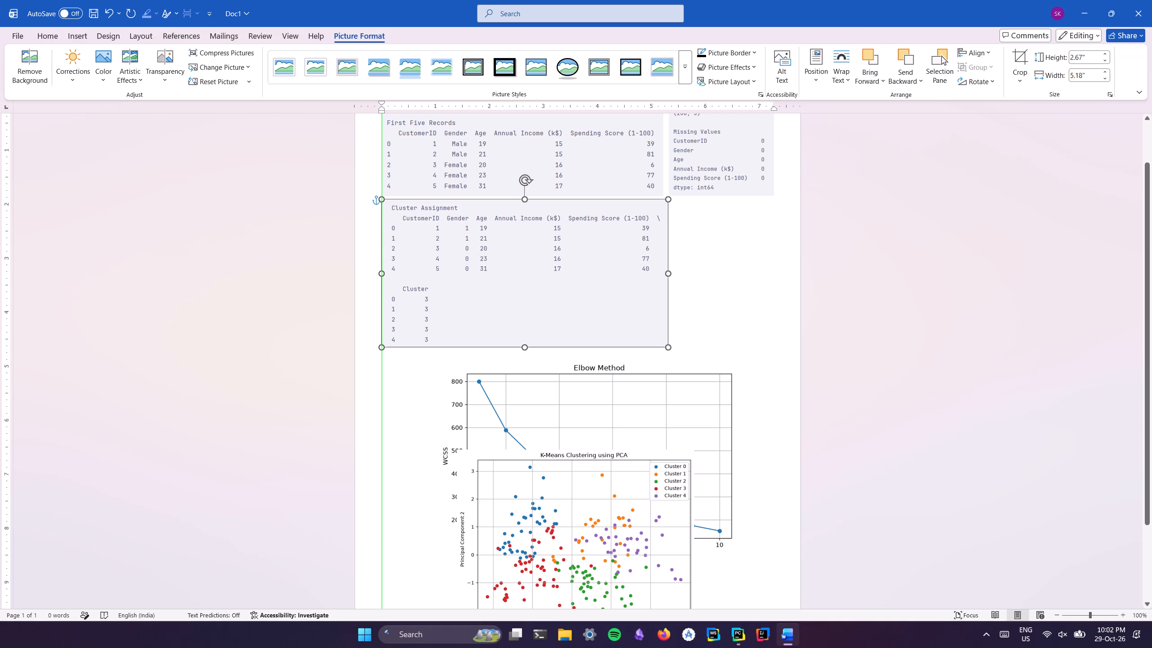
{"action": "left_click_drag", "start_coordinate": [668, 345], "coordinate": [662, 337]}
Align the Elbow Method plot with the page's left margin below the Cluster Assignment picture.
{"action": "left_click", "coordinate": [651, 397]}
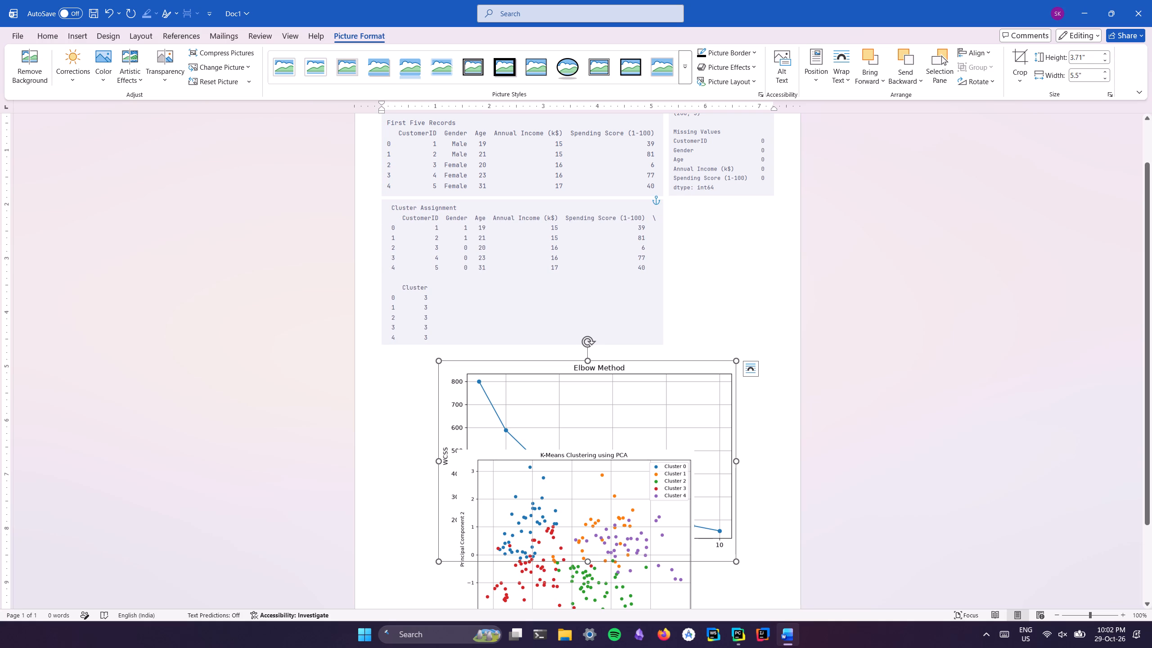
{"action": "scroll", "coordinate": [688, 369], "scroll_direction": "down", "scroll_amount": 4}
{"action": "left_click", "coordinate": [603, 307]}
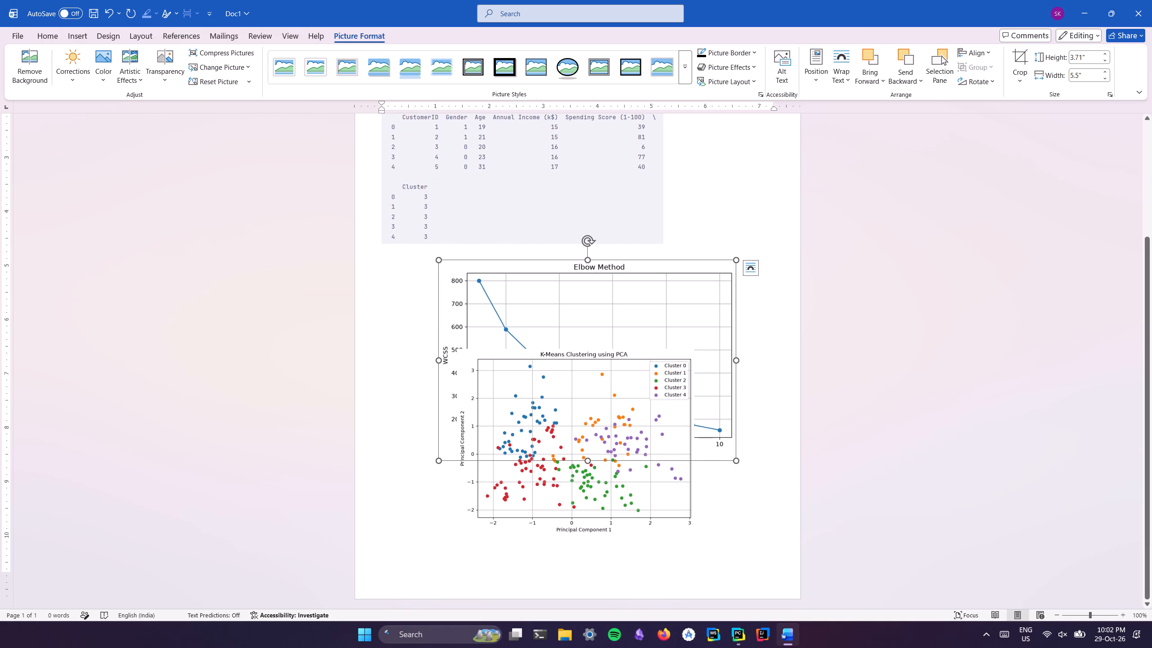
{"action": "scroll", "coordinate": [617, 292], "scroll_direction": "up", "scroll_amount": 2}
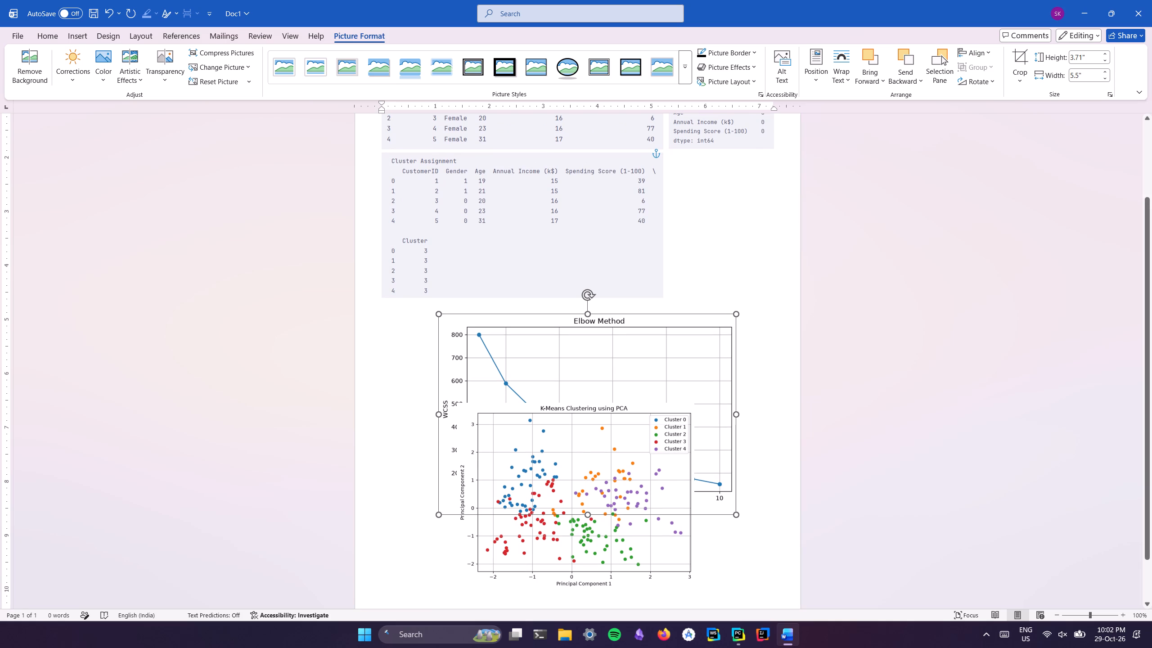
{"action": "left_click", "coordinate": [635, 356]}
{"action": "left_click_drag", "start_coordinate": [674, 365], "coordinate": [607, 365]}
Move the K-Means Clustering plot down to the lower-left area of the page.
{"action": "scroll", "coordinate": [629, 417], "scroll_direction": "down", "scroll_amount": 5}
{"action": "left_click", "coordinate": [574, 378]}
{"action": "left_click_drag", "start_coordinate": [576, 402], "coordinate": [637, 428]}
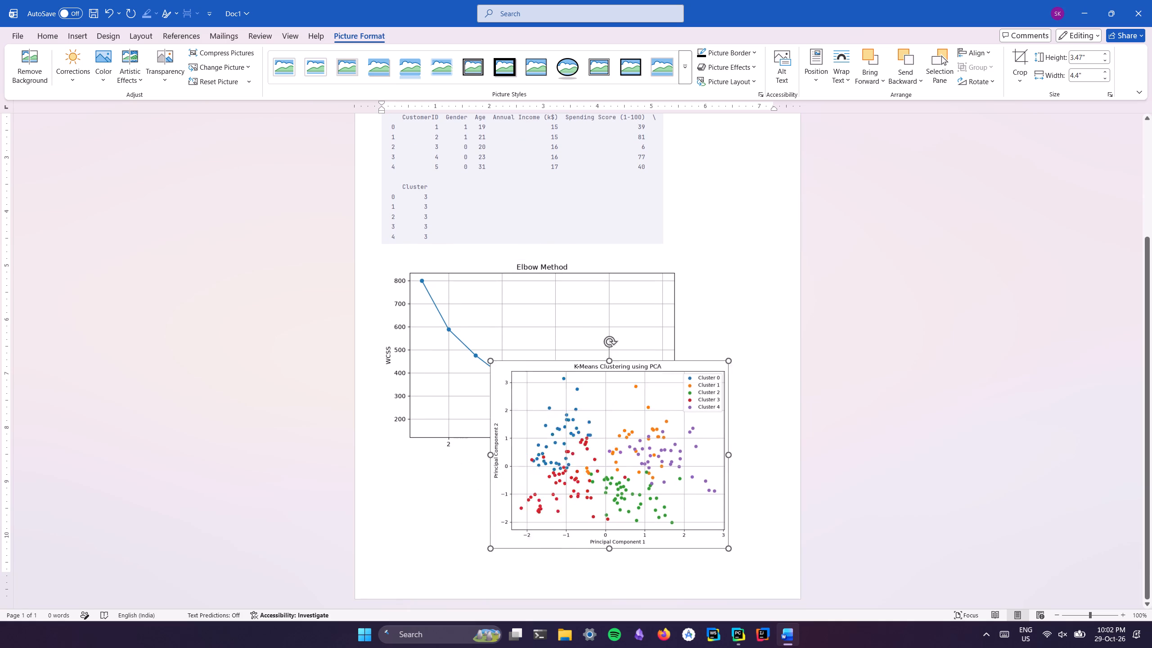
{"action": "left_click_drag", "start_coordinate": [637, 428], "coordinate": [477, 545]}
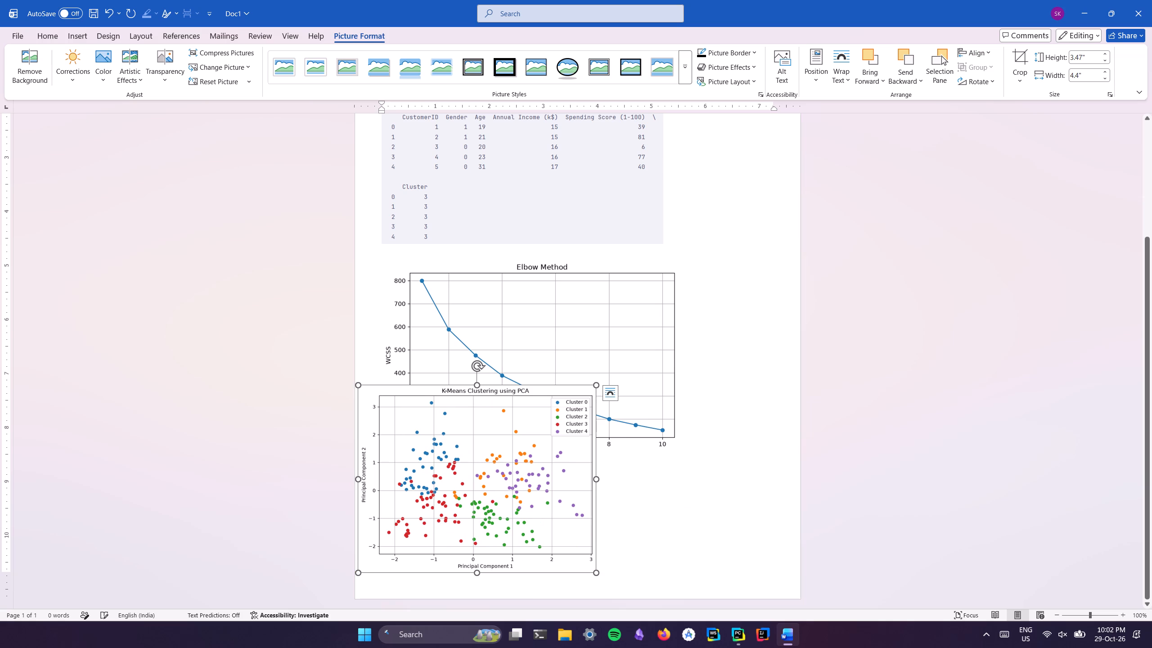
Apply a picture border to the Elbow Method plot.
{"action": "left_click", "coordinate": [630, 397]}
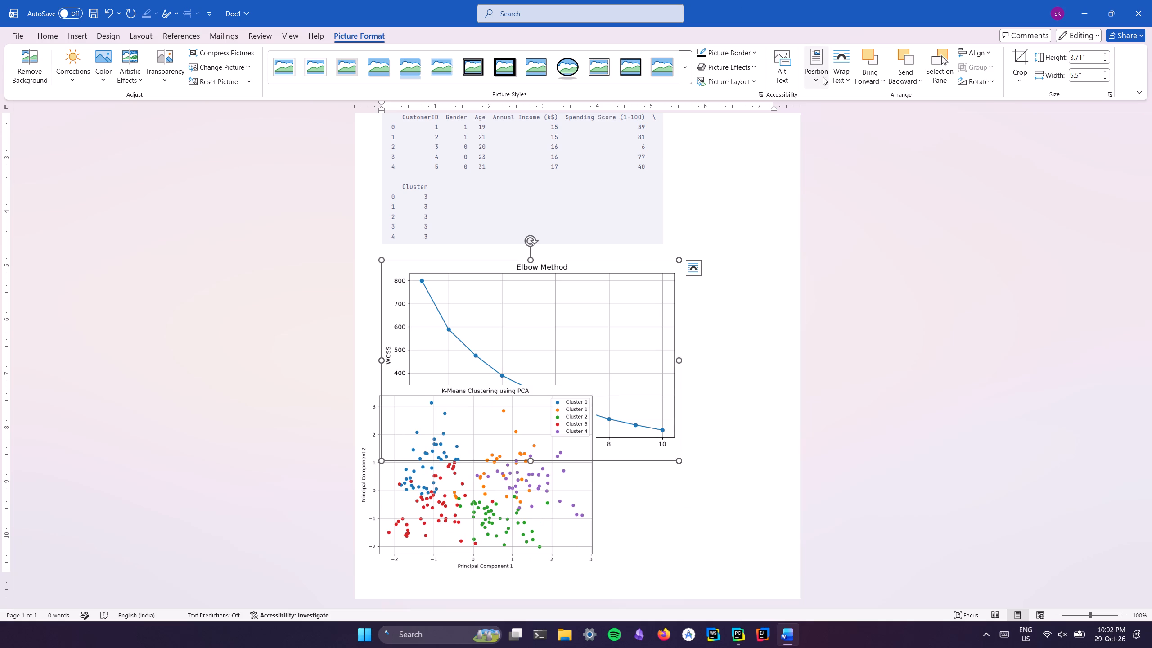
{"action": "left_click", "coordinate": [720, 56]}
{"action": "left_click", "coordinate": [718, 112]}
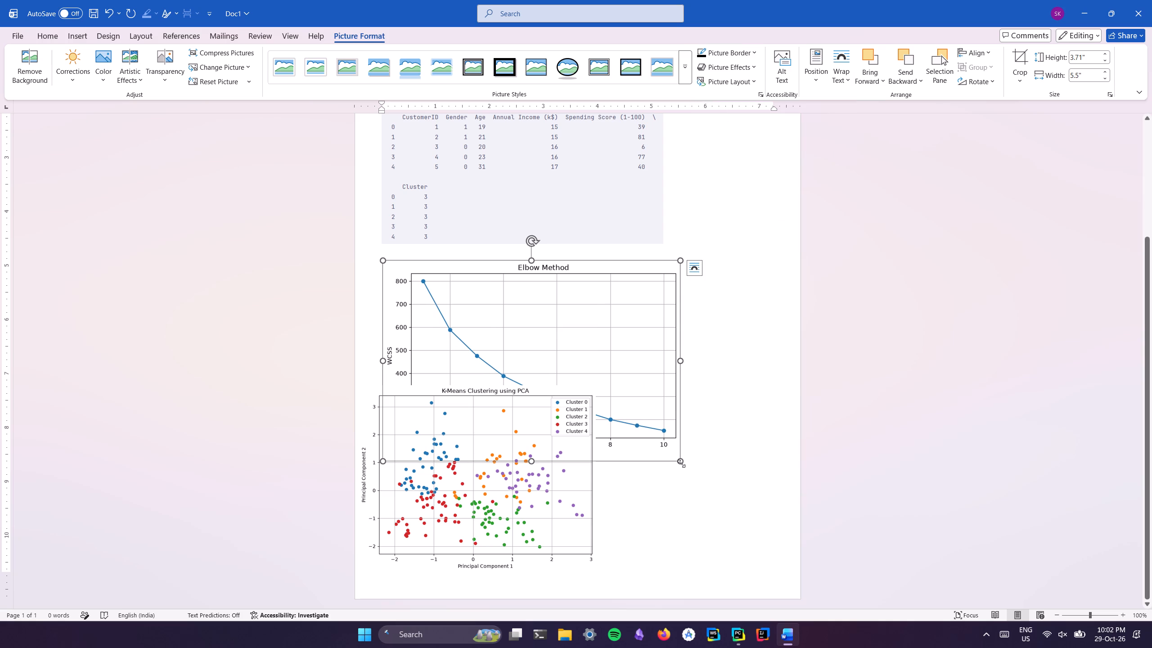
Shrink the Elbow Method plot proportionally to about 3.5" high by 5.19" wide, matching the Cluster Assignment picture's width.
{"action": "left_click_drag", "start_coordinate": [681, 463], "coordinate": [662, 435]}
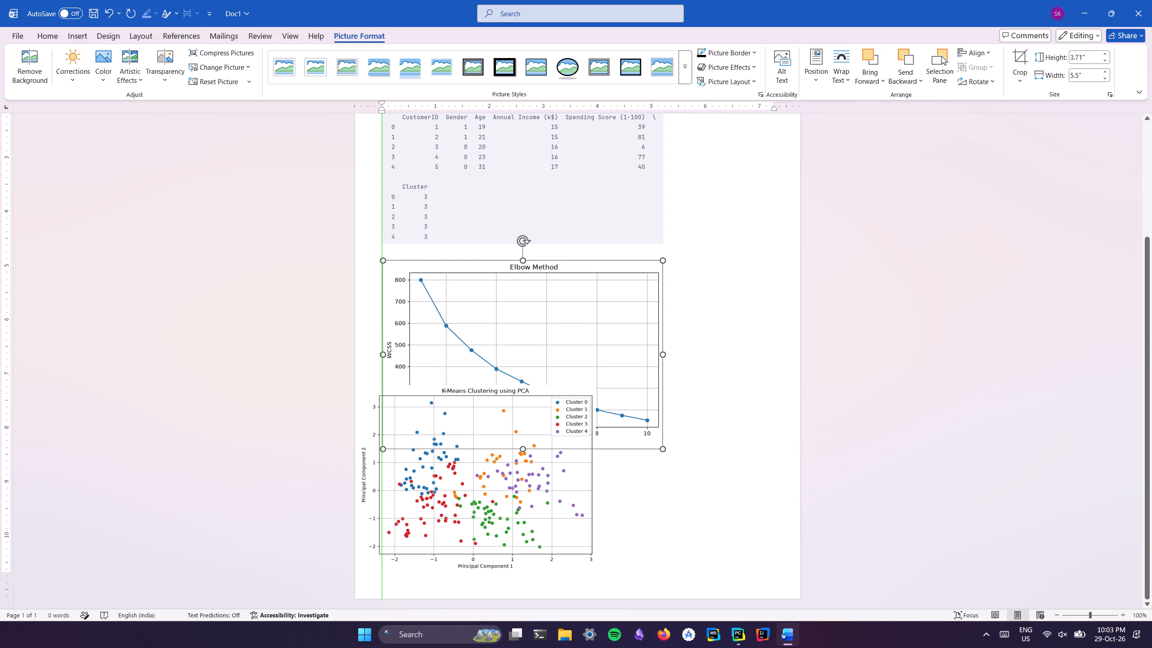
{"action": "left_click_drag", "start_coordinate": [662, 435], "coordinate": [663, 435]}
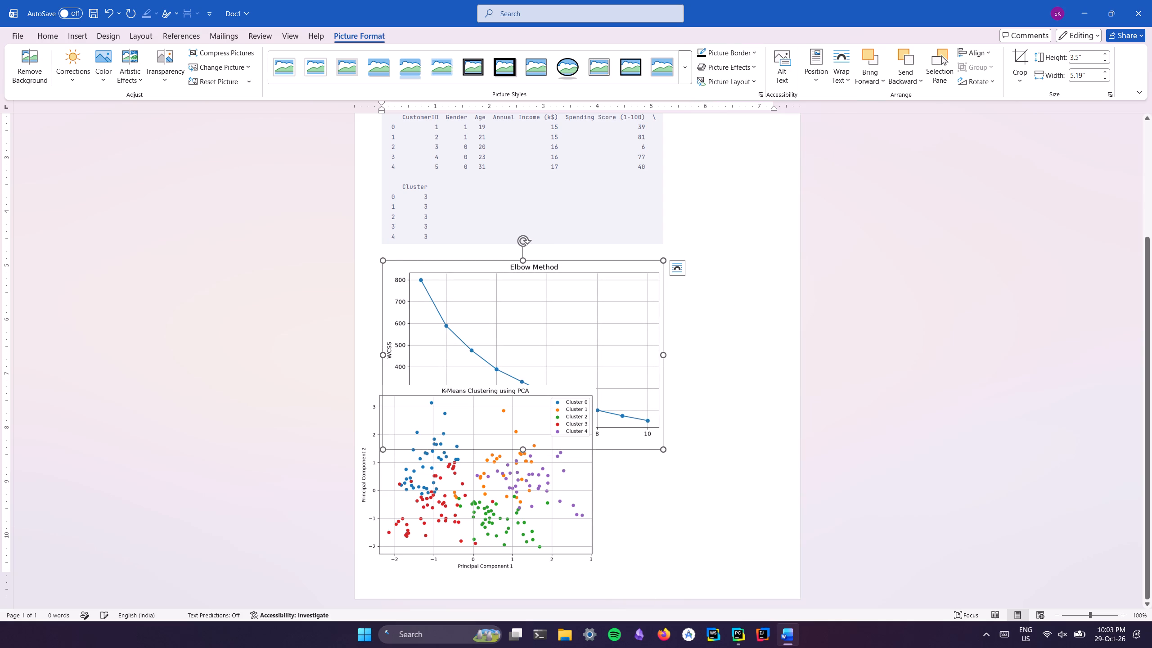
Nudge the Cluster Assignment picture straight down over the Elbow Method plot to free the space above it.
{"action": "left_click", "coordinate": [560, 179]}
{"action": "key", "text": "Down"}
{"action": "key", "text": "Down"}
{"action": "key", "text": "Down"}
{"action": "key", "text": "Down"}
{"action": "key", "text": "Down"}
{"action": "key", "text": "Down"}
{"action": "key", "text": "Down"}
{"action": "key", "text": "Down"}
{"action": "key", "text": "Down"}
{"action": "key", "text": "Down"}
{"action": "key", "text": "Down"}
{"action": "key", "text": "Down"}
{"action": "key", "text": "Down"}
{"action": "key", "text": "Down"}
{"action": "key", "text": "Down"}
{"action": "key", "text": "Down"}
{"action": "key", "text": "Down"}
{"action": "key", "text": "Down"}
{"action": "key", "text": "Down"}
{"action": "key", "text": "Down"}
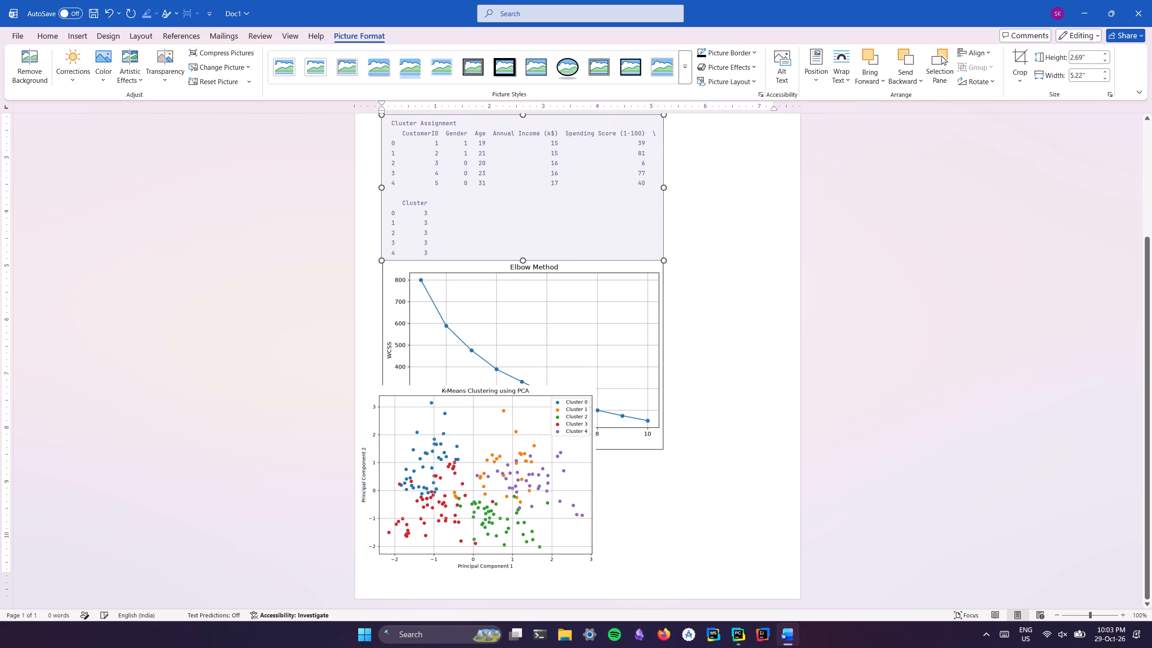
Nudge the Elbow Method plot straight up until it sits just below the First Five Records picture.
{"action": "left_click", "coordinate": [616, 385]}
{"action": "key", "text": "Up"}
{"action": "key", "text": "Up"}
{"action": "key", "text": "Up"}
{"action": "key", "text": "Up"}
{"action": "key", "text": "Up"}
{"action": "key", "text": "Up"}
{"action": "key", "text": "Up"}
{"action": "key", "text": "Up"}
{"action": "key", "text": "Up"}
{"action": "key", "text": "Up"}
{"action": "key", "text": "Up"}
{"action": "key", "text": "Up"}
{"action": "key", "text": "Up"}
{"action": "key", "text": "Up"}
{"action": "key", "text": "Up"}
{"action": "key", "text": "Up"}
{"action": "key", "text": "Up"}
{"action": "key", "text": "Up"}
{"action": "key", "text": "Up"}
{"action": "key", "text": "Up"}
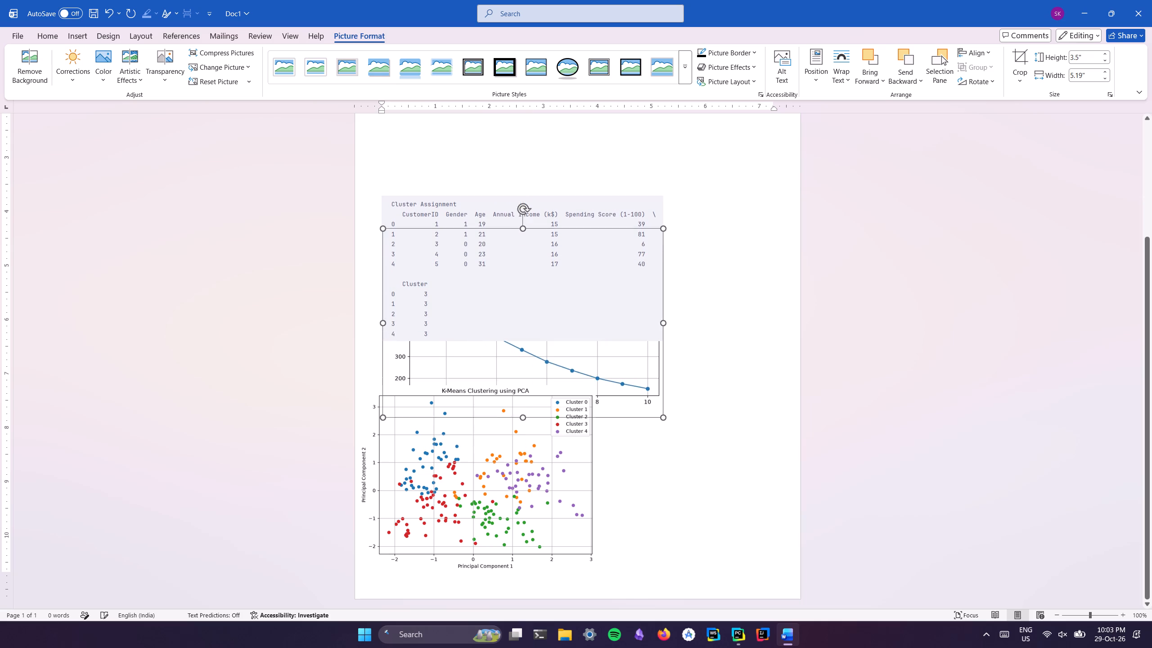
{"action": "scroll", "coordinate": [616, 385], "scroll_direction": "up", "scroll_amount": 4}
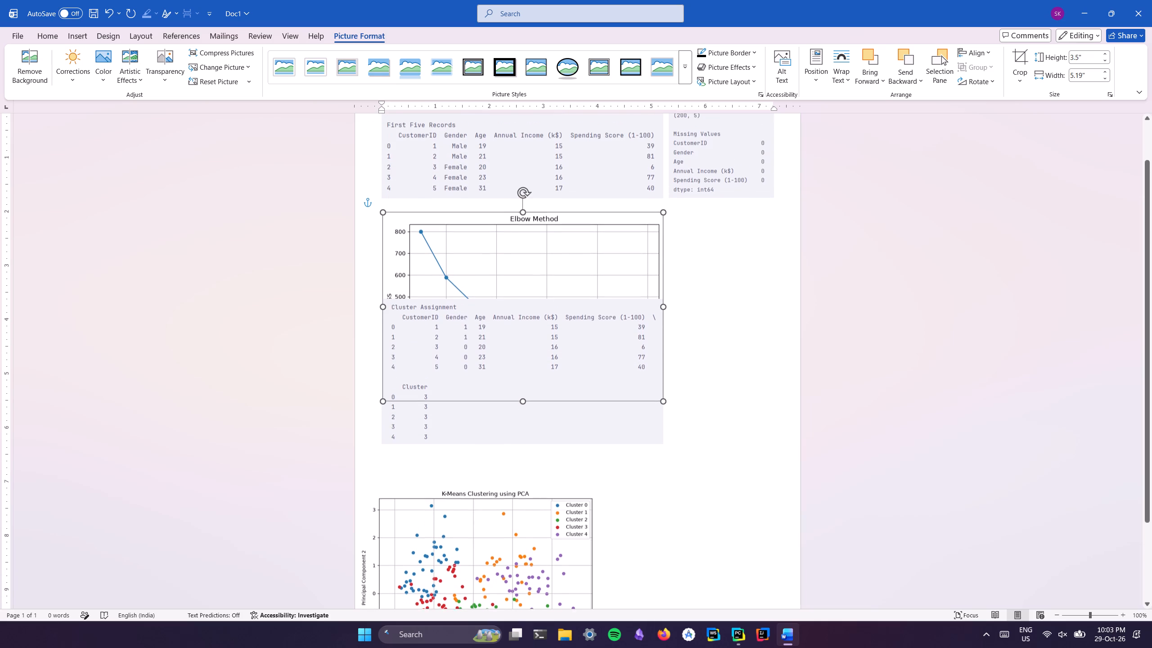
{"action": "key", "text": "Up"}
{"action": "key", "text": "Up"}
{"action": "key", "text": "Up"}
{"action": "key", "text": "Up"}
{"action": "key", "text": "Up"}
{"action": "key", "text": "Up"}
{"action": "key", "text": "Up"}
{"action": "key", "text": "Up"}
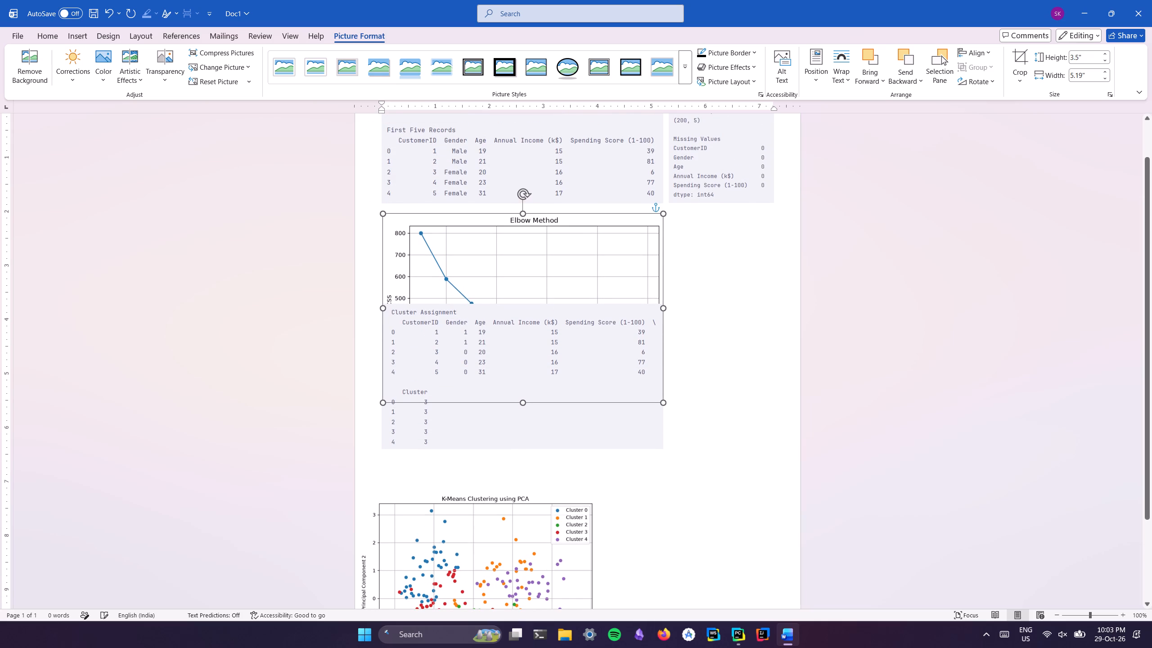
{"action": "key", "text": "Up"}
{"action": "key", "text": "Up"}
{"action": "key", "text": "Up"}
{"action": "key", "text": "Up"}
{"action": "key", "text": "Up"}
{"action": "key", "text": "Up"}
{"action": "key", "text": "Up"}
{"action": "key", "text": "Up"}
{"action": "key", "text": "Up"}
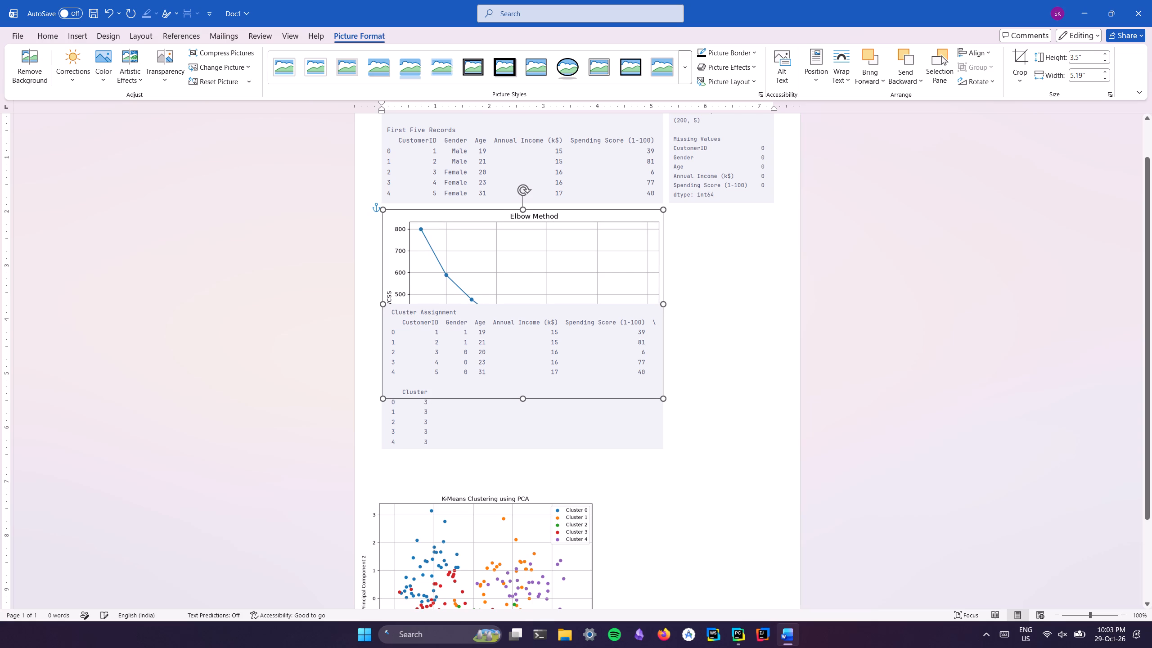
{"action": "key", "text": "Up"}
{"action": "key", "text": "Up"}
{"action": "key", "text": "Up"}
{"action": "key", "text": "Up"}
{"action": "key", "text": "Up"}
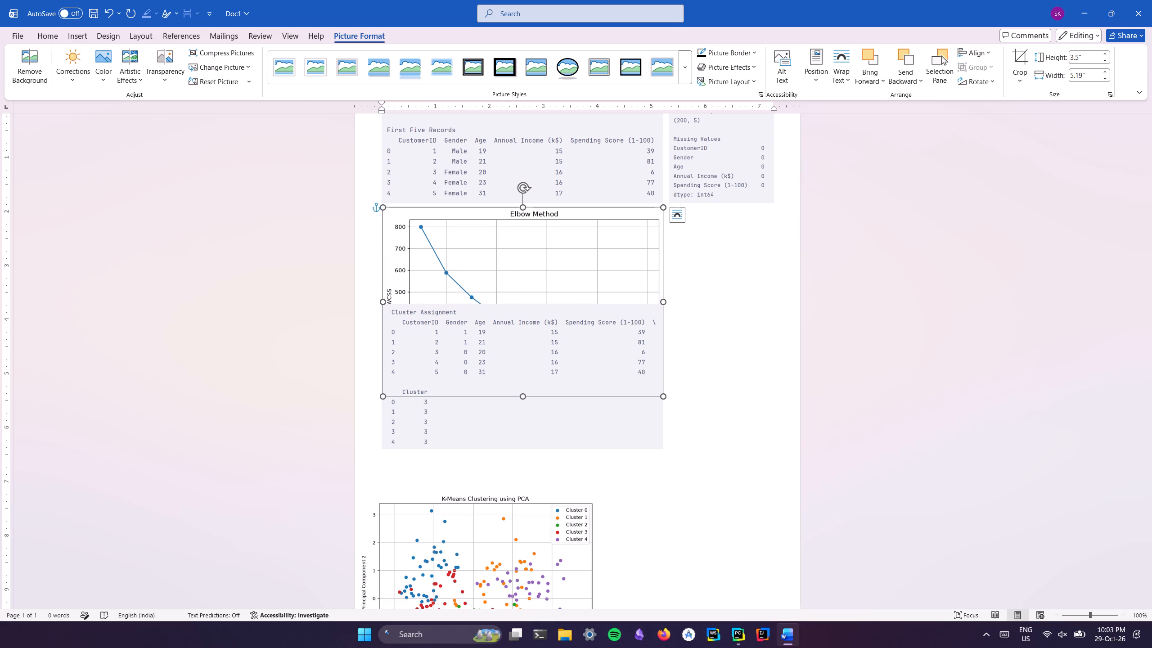
{"action": "key", "text": "Down"}
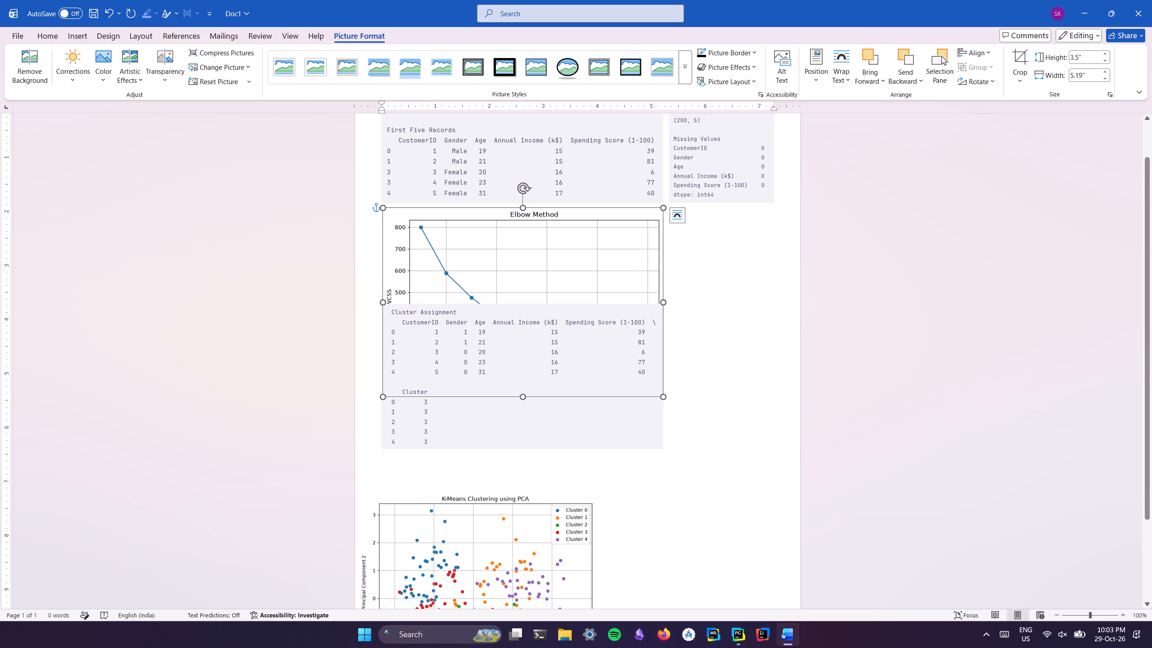
Nudge the Cluster Assignment picture straight down until it sits just below the Elbow Method plot with a small gap.
{"action": "left_click", "coordinate": [546, 426]}
{"action": "key", "text": "Down"}
{"action": "key", "text": "Down"}
{"action": "key", "text": "Down"}
{"action": "key", "text": "Down"}
{"action": "key", "text": "Down"}
{"action": "key", "text": "Down"}
{"action": "key", "text": "Down"}
{"action": "key", "text": "Down"}
{"action": "key", "text": "Down"}
{"action": "key", "text": "Down"}
{"action": "key", "text": "Down"}
{"action": "key", "text": "Down"}
{"action": "key", "text": "Down"}
{"action": "key", "text": "Down"}
{"action": "key", "text": "Down"}
{"action": "key", "text": "Down"}
{"action": "key", "text": "Down"}
{"action": "key", "text": "Down"}
{"action": "key", "text": "Down"}
{"action": "key", "text": "Down"}
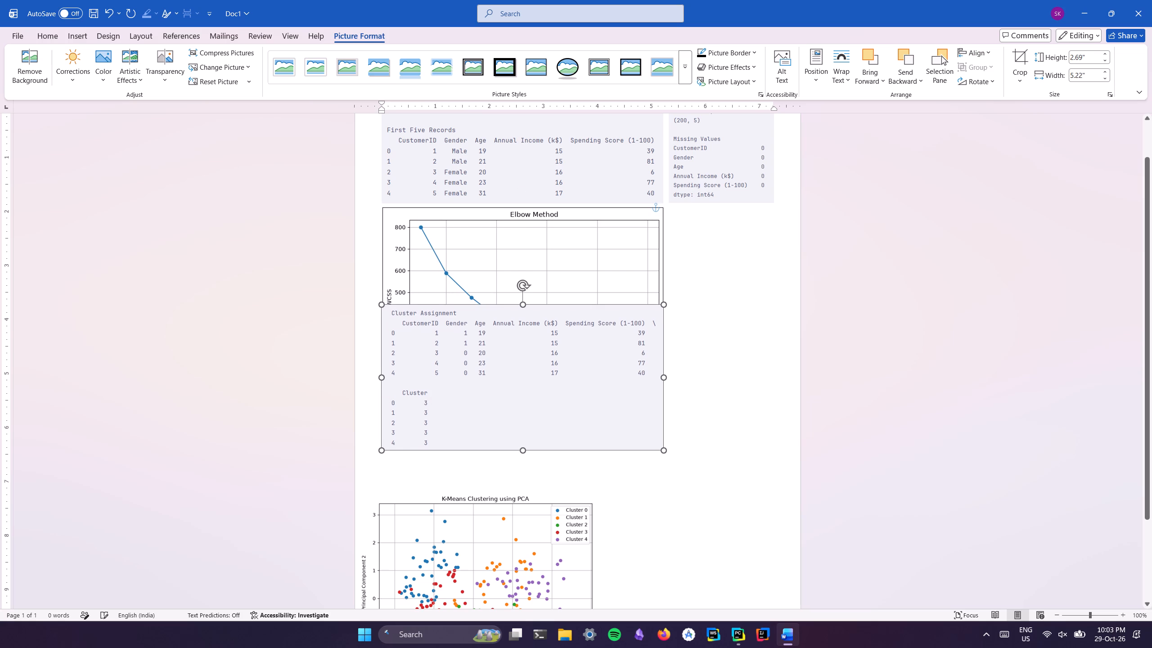
{"action": "key", "text": "Down"}
{"action": "key", "text": "Down"}
{"action": "key", "text": "Down"}
{"action": "key", "text": "Down"}
{"action": "key", "text": "Down"}
{"action": "key", "text": "Down"}
{"action": "key", "text": "Down"}
{"action": "key", "text": "Down"}
{"action": "key", "text": "Down"}
{"action": "key", "text": "Down"}
{"action": "key", "text": "Down"}
{"action": "key", "text": "Down"}
{"action": "key", "text": "Down"}
{"action": "key", "text": "Down"}
{"action": "key", "text": "Down"}
{"action": "key", "text": "Down"}
{"action": "key", "text": "Down"}
{"action": "key", "text": "Down"}
{"action": "key", "text": "Down"}
{"action": "key", "text": "Down"}
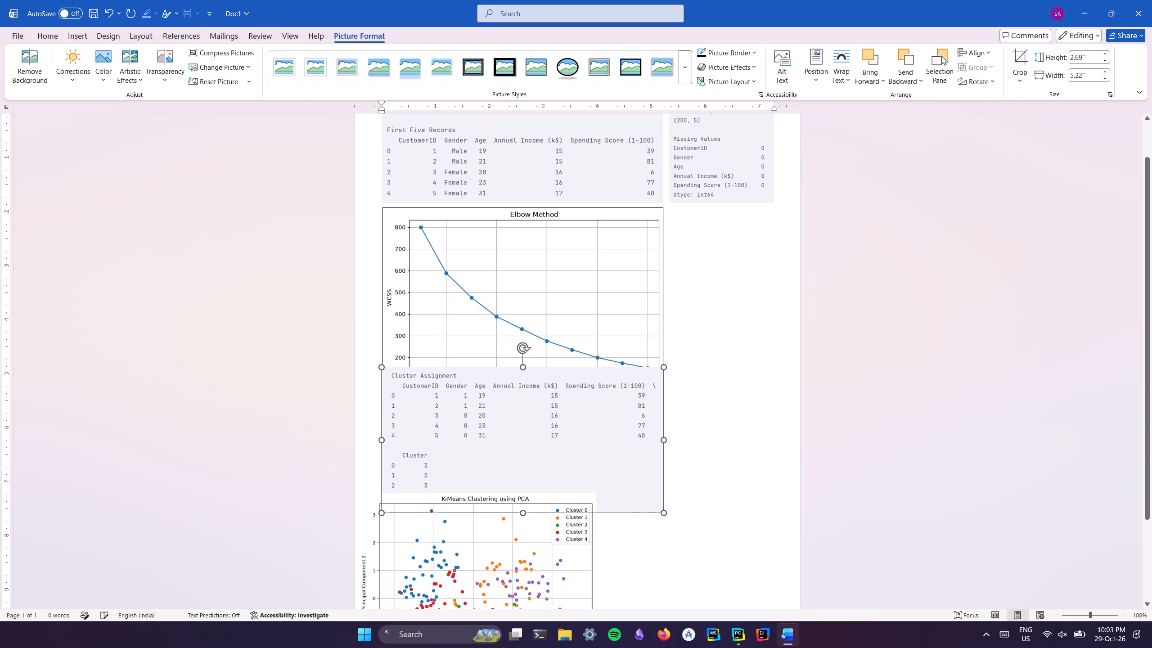
{"action": "key", "text": "Down"}
{"action": "key", "text": "Down"}
{"action": "key", "text": "Down"}
{"action": "key", "text": "Down"}
{"action": "key", "text": "Down"}
{"action": "key", "text": "Down"}
{"action": "key", "text": "Down"}
{"action": "key", "text": "Down"}
{"action": "key", "text": "Down"}
{"action": "key", "text": "Down"}
{"action": "key", "text": "Down"}
{"action": "key", "text": "Down"}
{"action": "key", "text": "Down"}
{"action": "key", "text": "Down"}
{"action": "key", "text": "Down"}
{"action": "key", "text": "Down"}
{"action": "key", "text": "Down"}
{"action": "key", "text": "Down"}
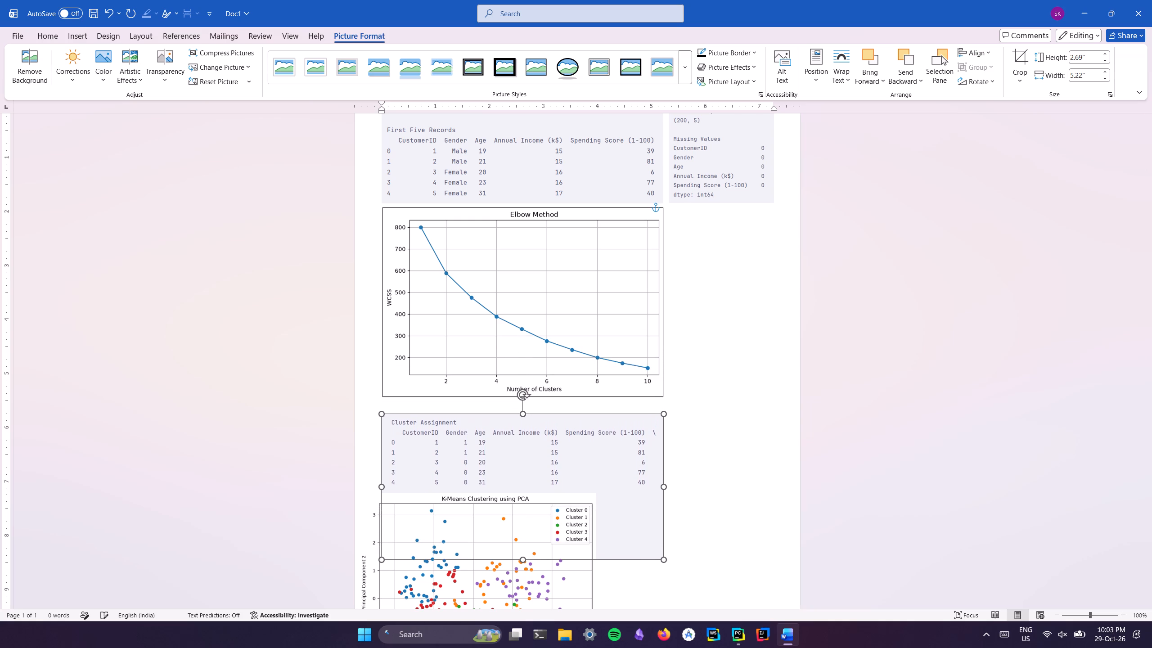
{"action": "key", "text": "Up"}
{"action": "key", "text": "Up"}
{"action": "key", "text": "Up"}
{"action": "key", "text": "Up"}
{"action": "key", "text": "Up"}
{"action": "key", "text": "Up"}
{"action": "key", "text": "Up"}
{"action": "key", "text": "Up"}
{"action": "key", "text": "Up"}
{"action": "key", "text": "Up"}
{"action": "key", "text": "Up"}
{"action": "key", "text": "Up"}
{"action": "key", "text": "Up"}
{"action": "key", "text": "Up"}
{"action": "key", "text": "Up"}
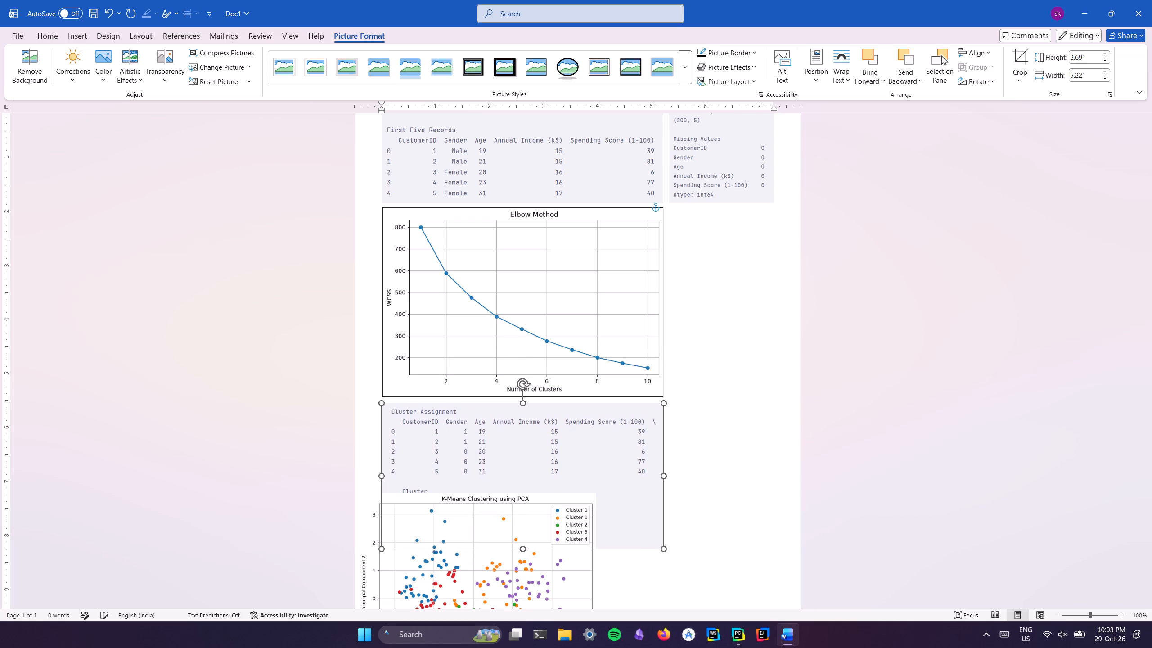
{"action": "key", "text": "Up"}
{"action": "key", "text": "Up"}
{"action": "key", "text": "Up"}
{"action": "key", "text": "Up"}
{"action": "key", "text": "Up"}
{"action": "key", "text": "Up"}
{"action": "key", "text": "Up"}
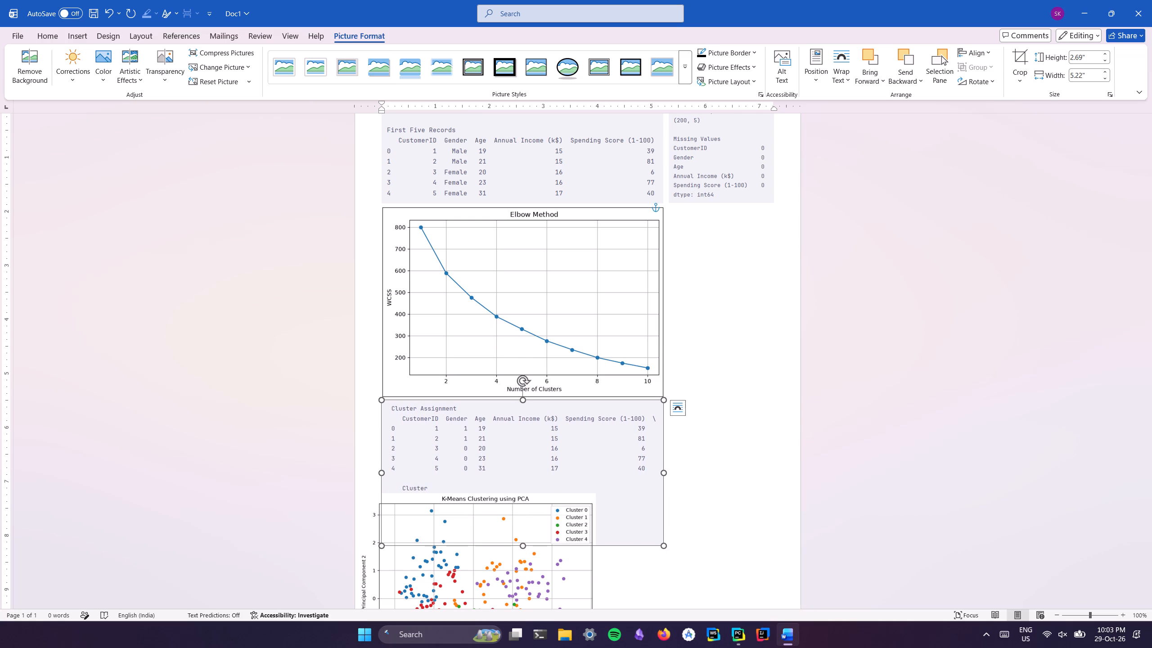
Switch to PyCharm, examine the order of the outputs in program10.ipynb, and return to the Word document.
{"action": "key", "text": "alt+Tab"}
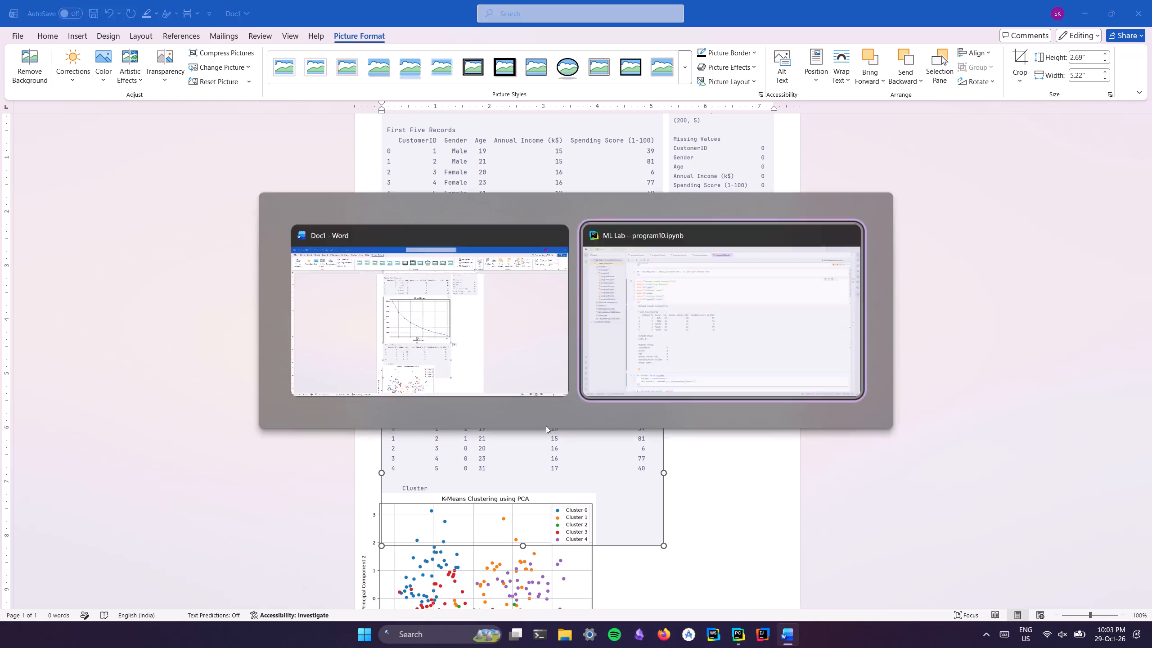
{"action": "scroll", "coordinate": [503, 363], "scroll_direction": "up", "scroll_amount": 4}
{"action": "scroll", "coordinate": [499, 360], "scroll_direction": "down", "scroll_amount": 6}
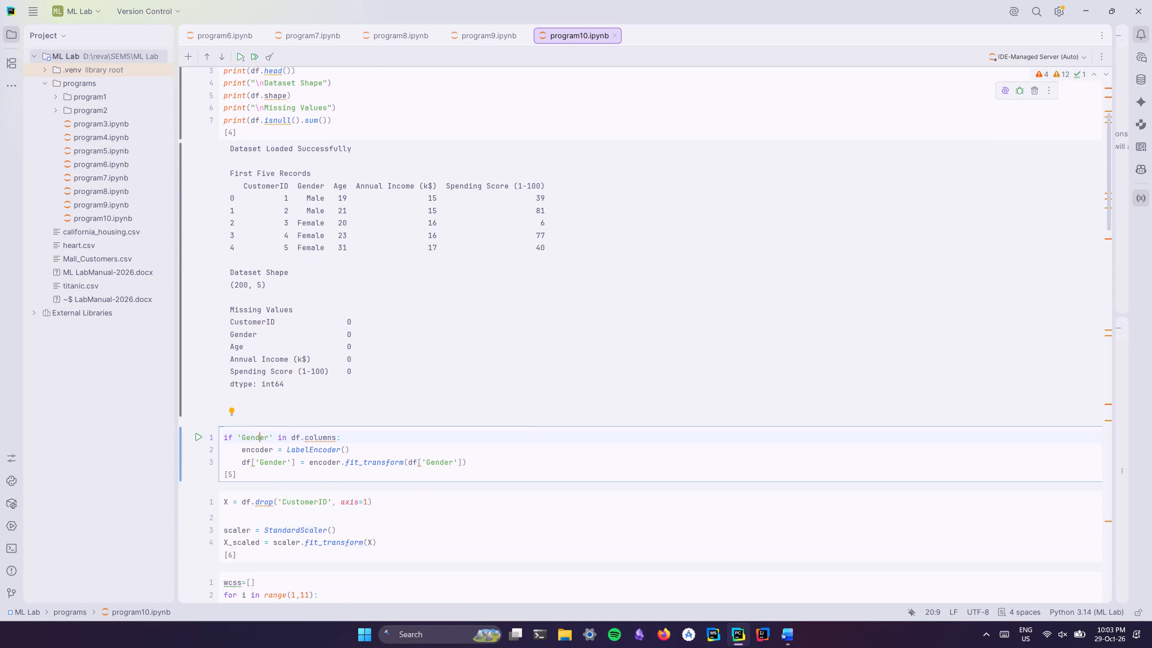
{"action": "scroll", "coordinate": [499, 360], "scroll_direction": "down", "scroll_amount": 15}
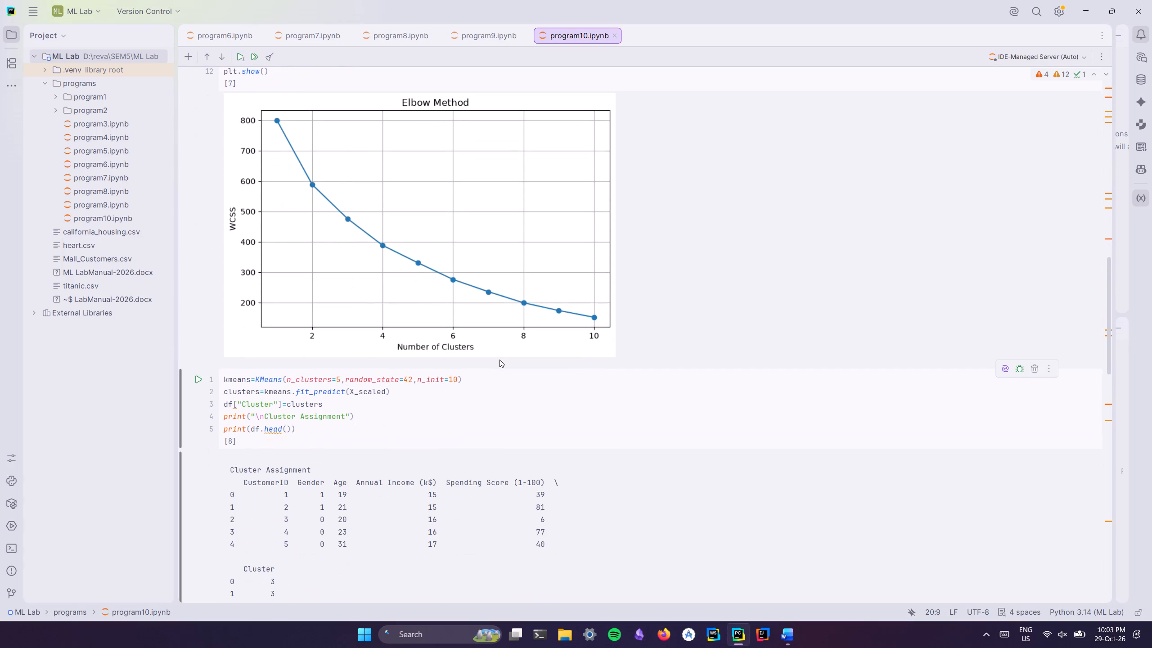
{"action": "scroll", "coordinate": [499, 360], "scroll_direction": "down", "scroll_amount": 2}
{"action": "key", "text": "alt+Tab"}
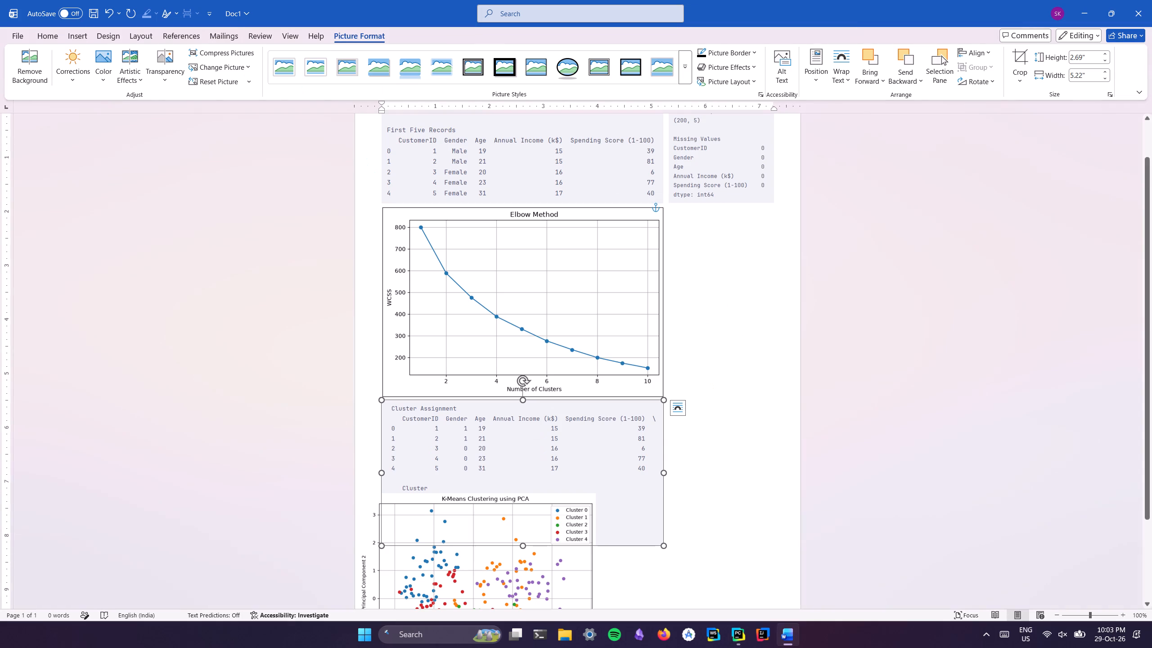
Rotate the Cluster Assignment picture 90° to the left.
{"action": "scroll", "coordinate": [499, 359], "scroll_direction": "down", "scroll_amount": 7}
{"action": "left_click", "coordinate": [516, 438]}
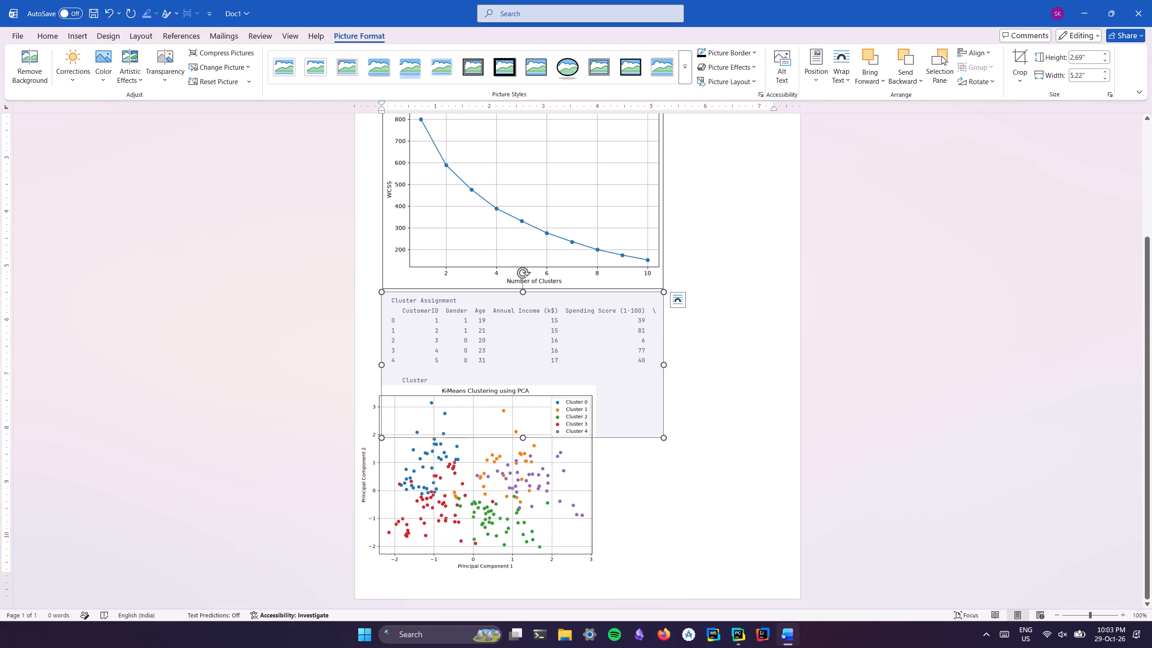
{"action": "left_click", "coordinate": [993, 81]}
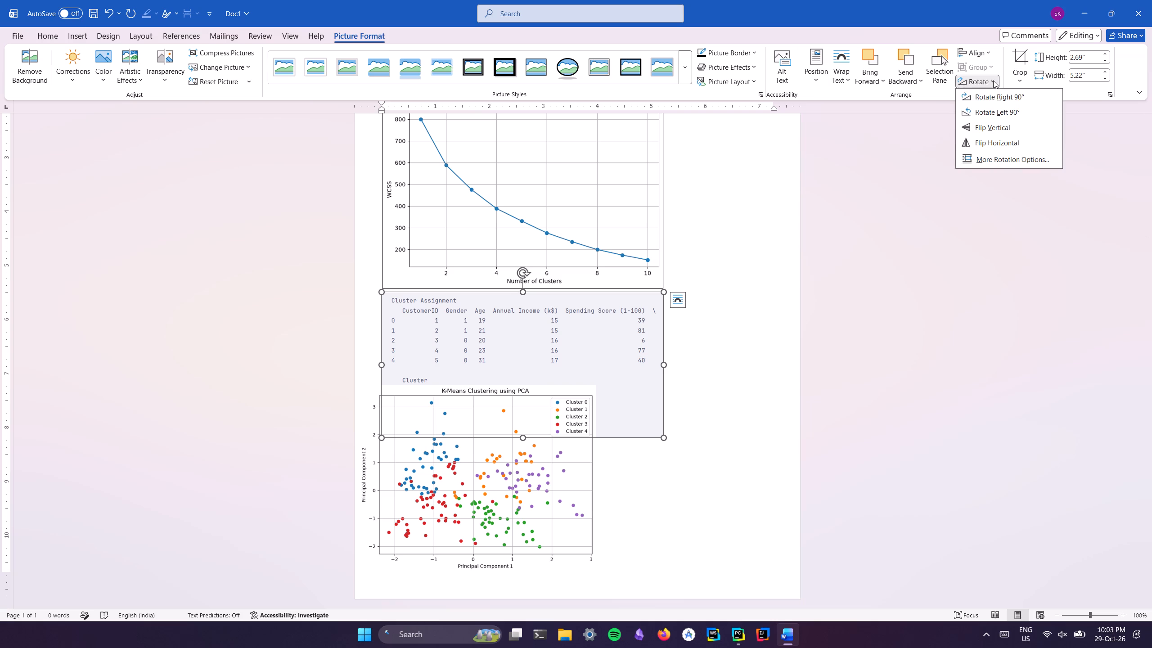
{"action": "left_click", "coordinate": [1006, 114]}
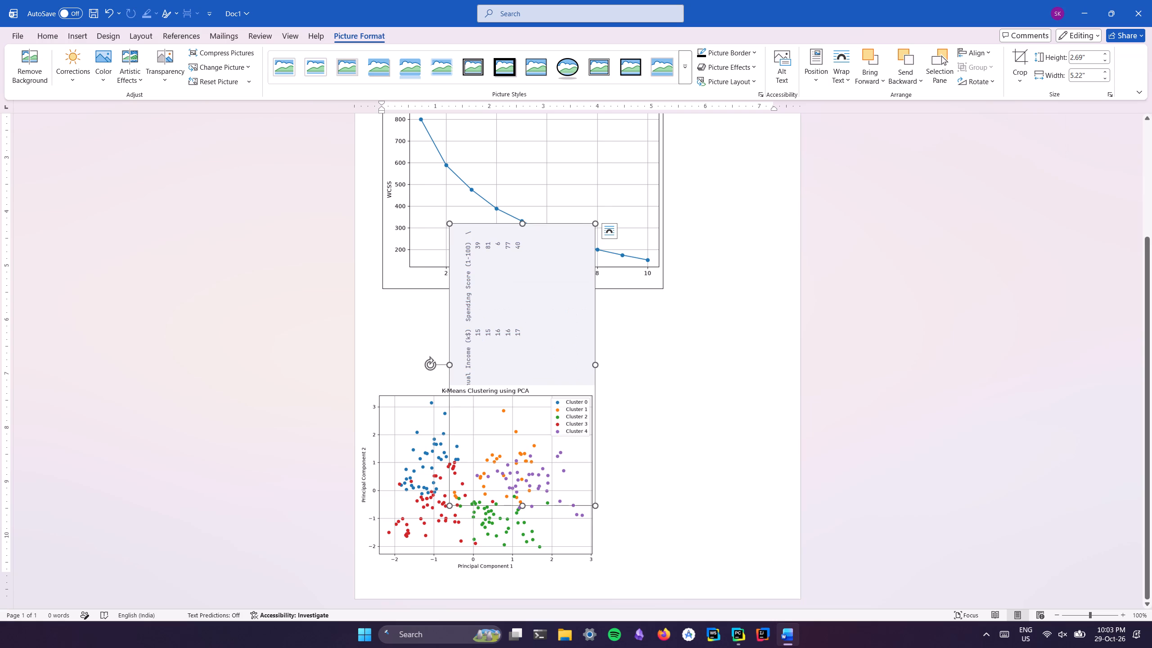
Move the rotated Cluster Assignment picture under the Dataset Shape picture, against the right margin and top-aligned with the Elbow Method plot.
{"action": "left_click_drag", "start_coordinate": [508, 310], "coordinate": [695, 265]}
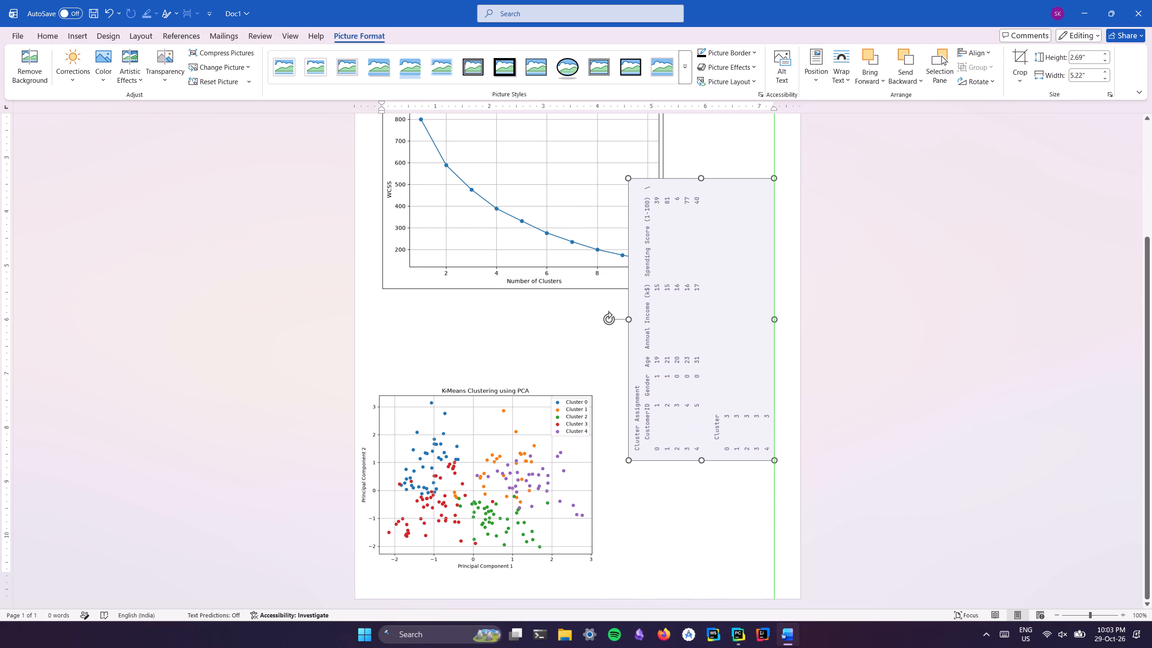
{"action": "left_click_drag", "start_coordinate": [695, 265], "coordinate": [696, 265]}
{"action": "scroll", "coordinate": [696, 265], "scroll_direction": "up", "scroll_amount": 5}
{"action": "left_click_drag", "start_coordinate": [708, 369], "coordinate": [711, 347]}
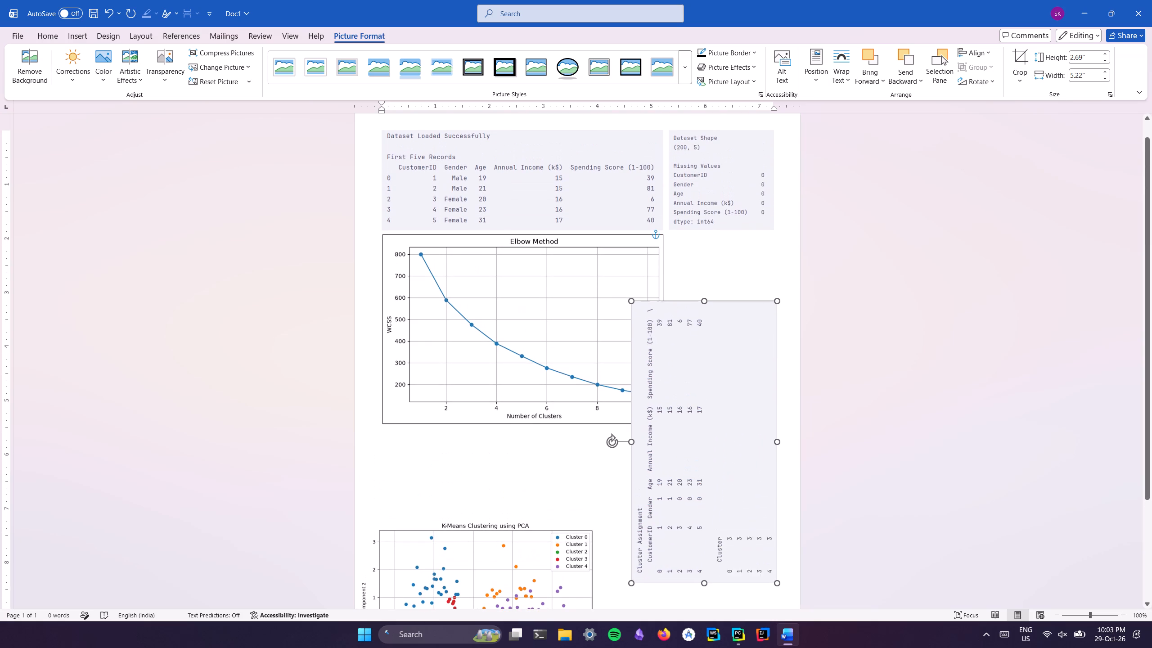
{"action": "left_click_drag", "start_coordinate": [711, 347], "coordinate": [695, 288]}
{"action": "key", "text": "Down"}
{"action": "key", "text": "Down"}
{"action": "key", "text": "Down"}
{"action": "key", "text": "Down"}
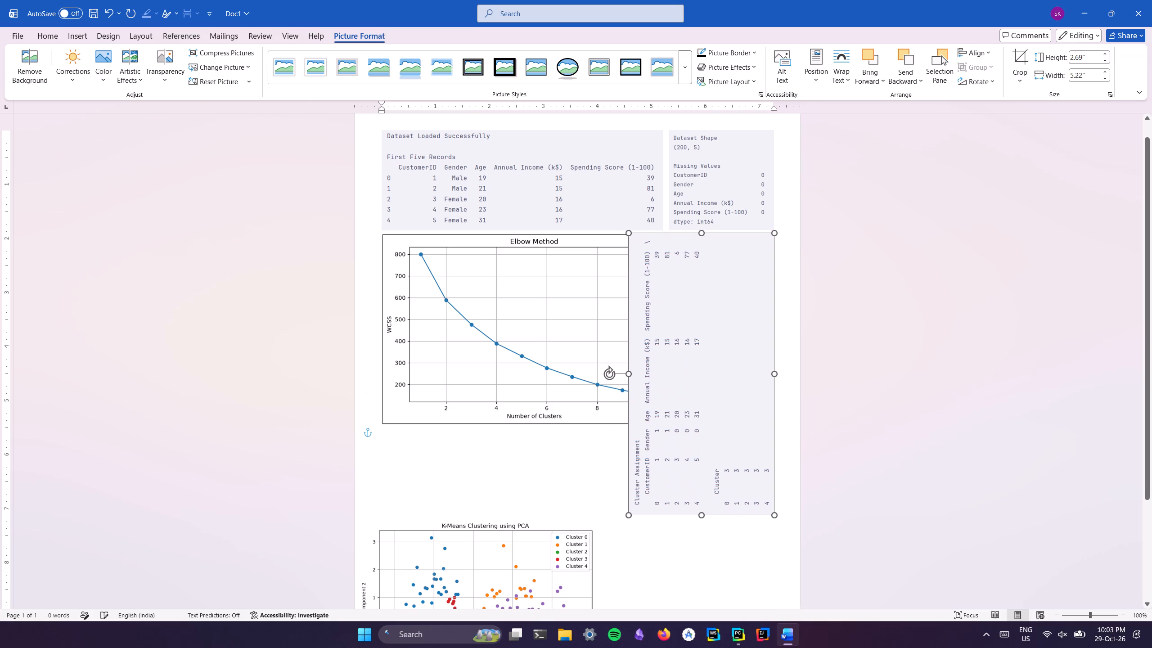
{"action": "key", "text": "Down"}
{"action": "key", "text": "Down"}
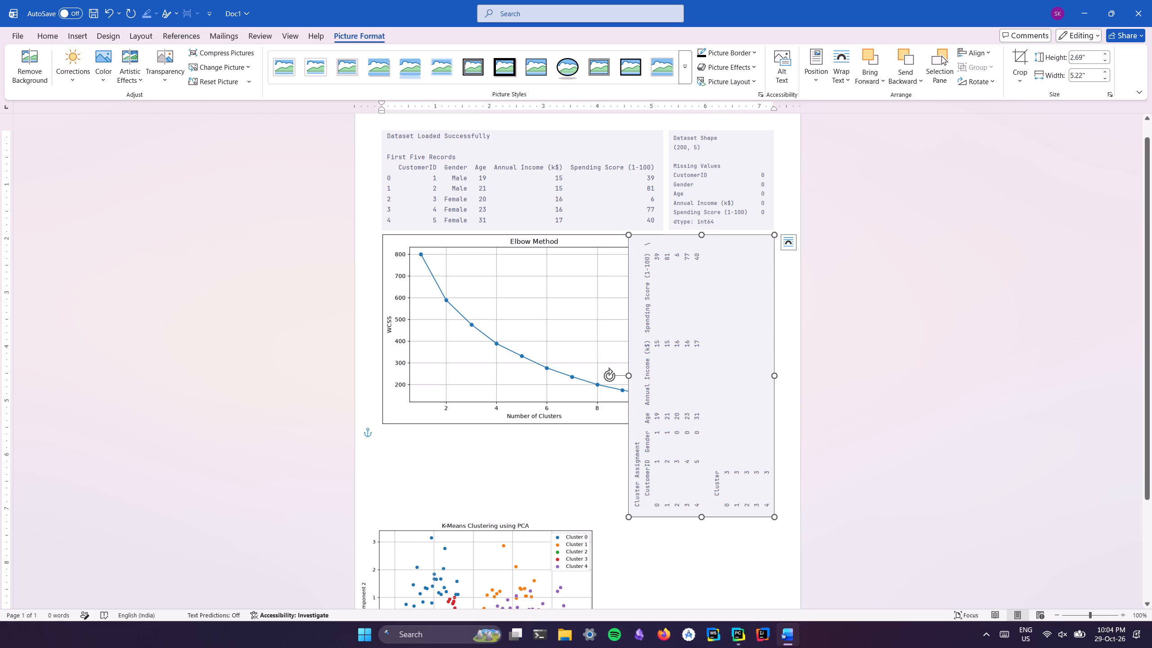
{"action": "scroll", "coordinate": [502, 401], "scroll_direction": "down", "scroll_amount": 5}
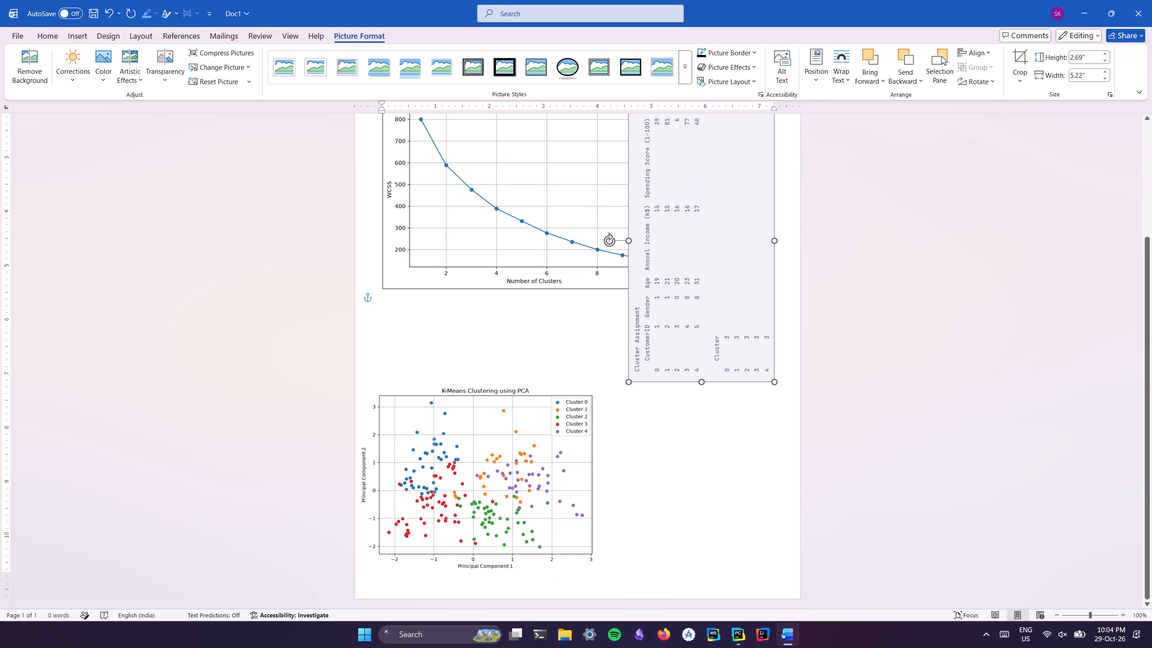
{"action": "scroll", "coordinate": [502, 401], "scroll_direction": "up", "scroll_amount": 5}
Change the page orientation to landscape.
{"action": "left_click", "coordinate": [501, 356]}
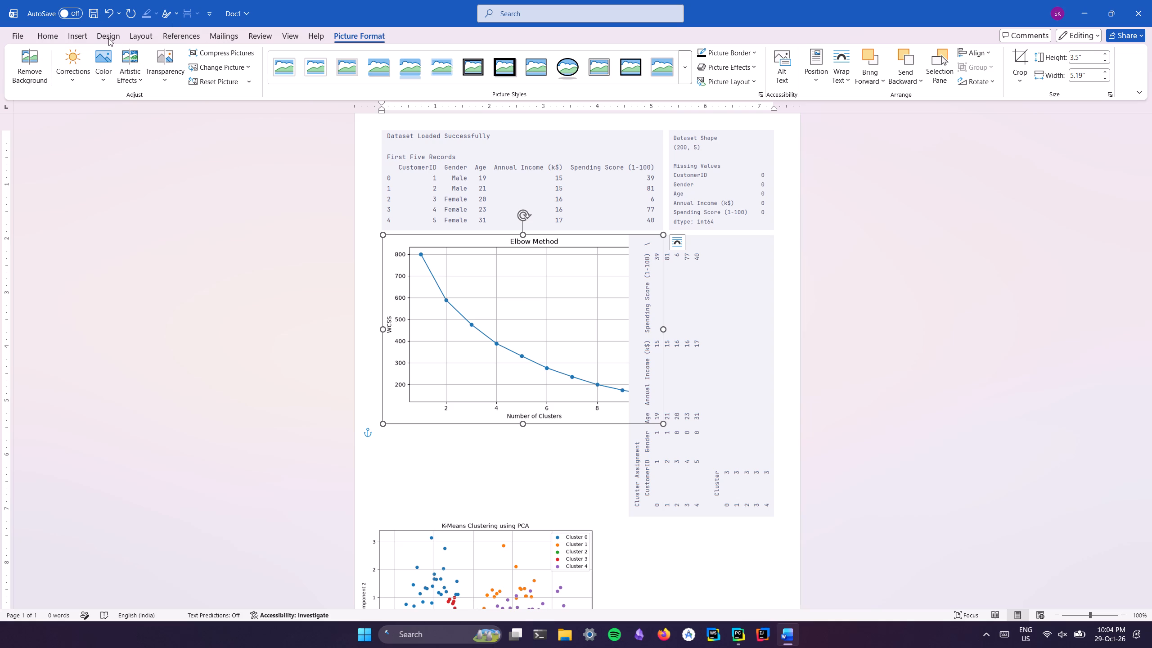
{"action": "left_click", "coordinate": [136, 36]}
{"action": "left_click", "coordinate": [58, 79]}
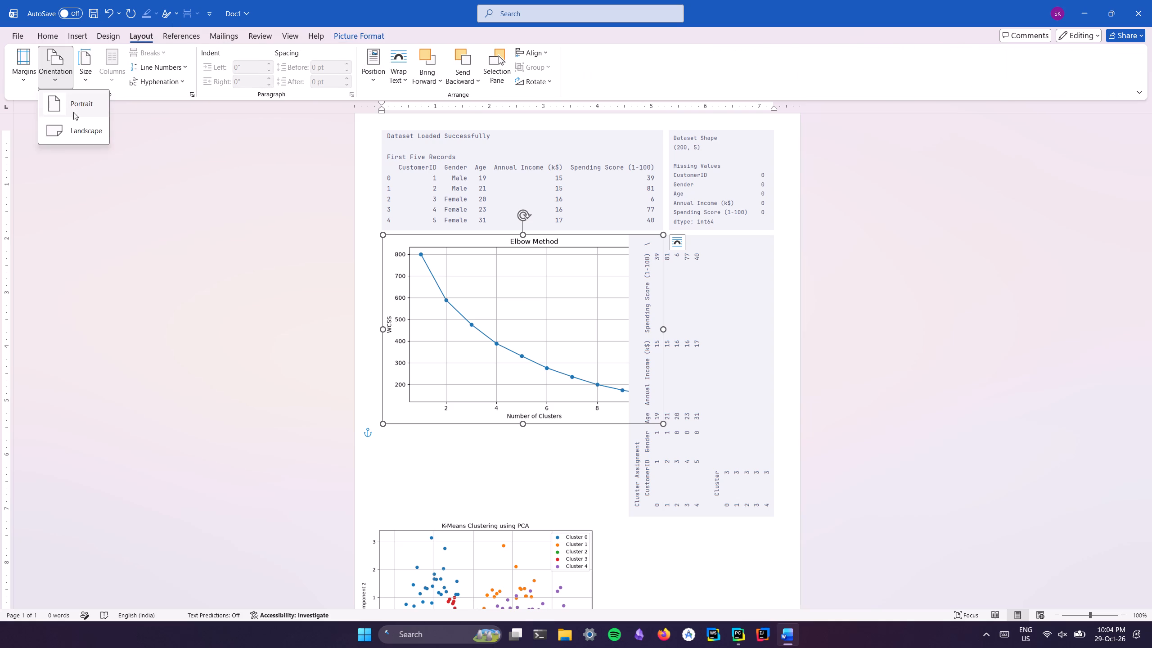
{"action": "left_click", "coordinate": [74, 133]}
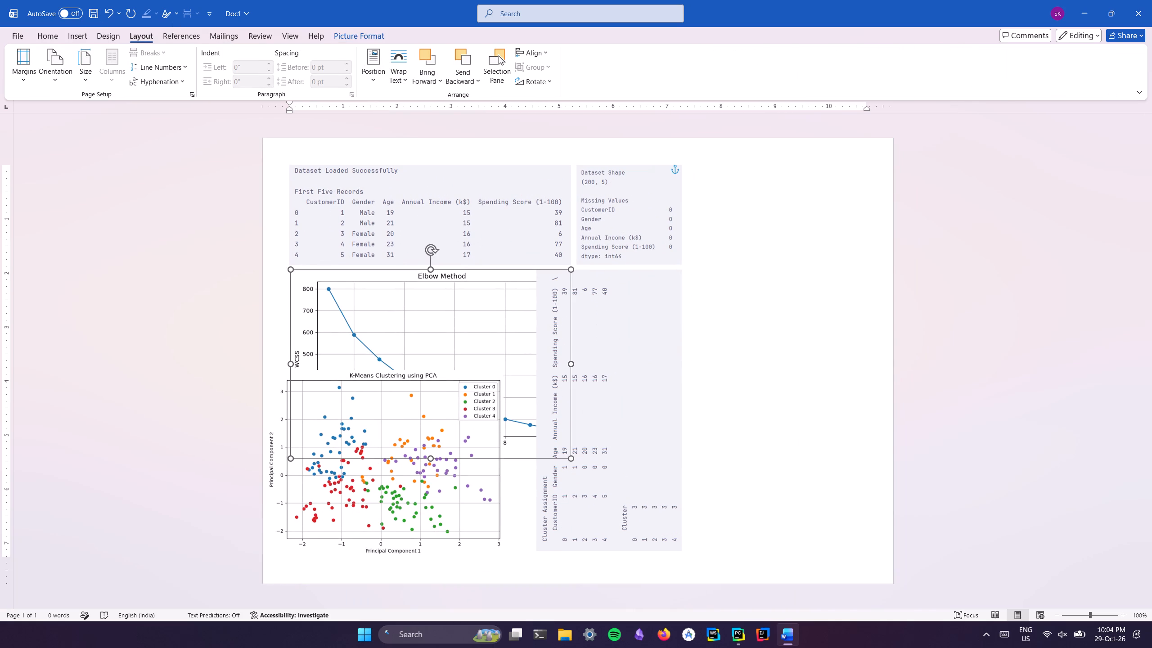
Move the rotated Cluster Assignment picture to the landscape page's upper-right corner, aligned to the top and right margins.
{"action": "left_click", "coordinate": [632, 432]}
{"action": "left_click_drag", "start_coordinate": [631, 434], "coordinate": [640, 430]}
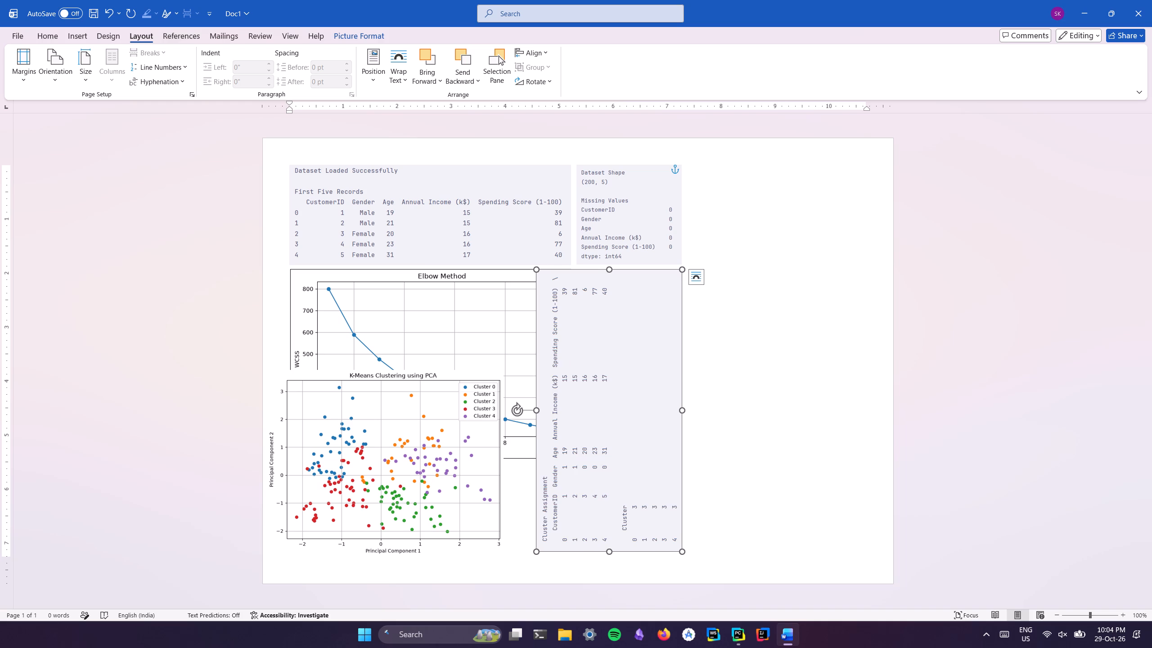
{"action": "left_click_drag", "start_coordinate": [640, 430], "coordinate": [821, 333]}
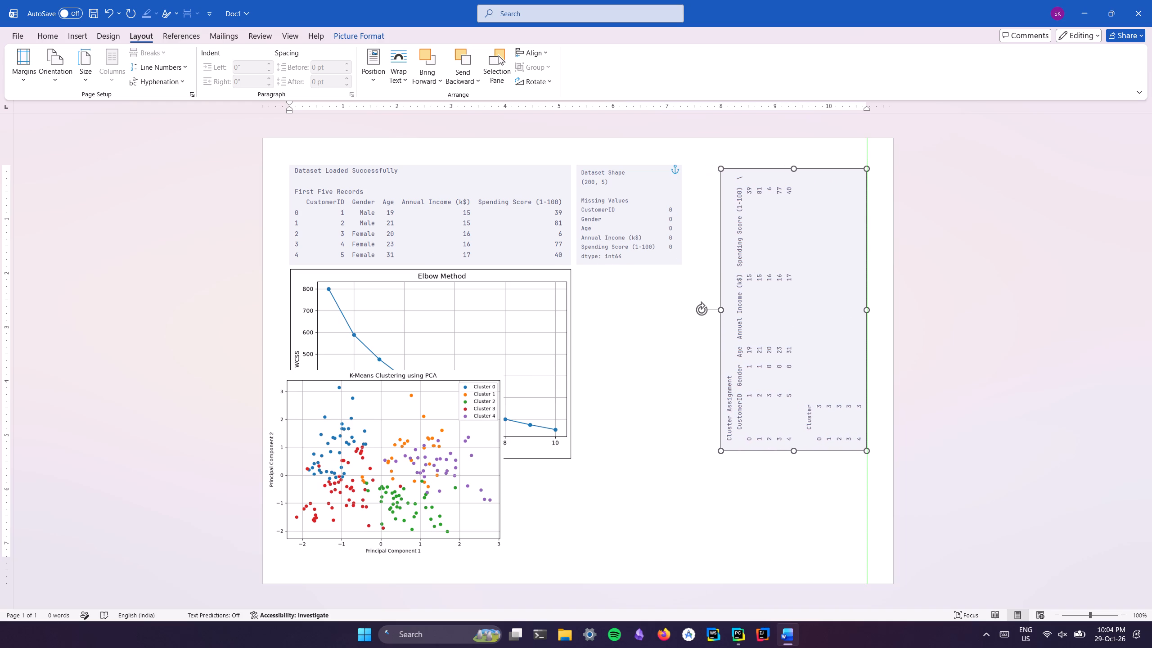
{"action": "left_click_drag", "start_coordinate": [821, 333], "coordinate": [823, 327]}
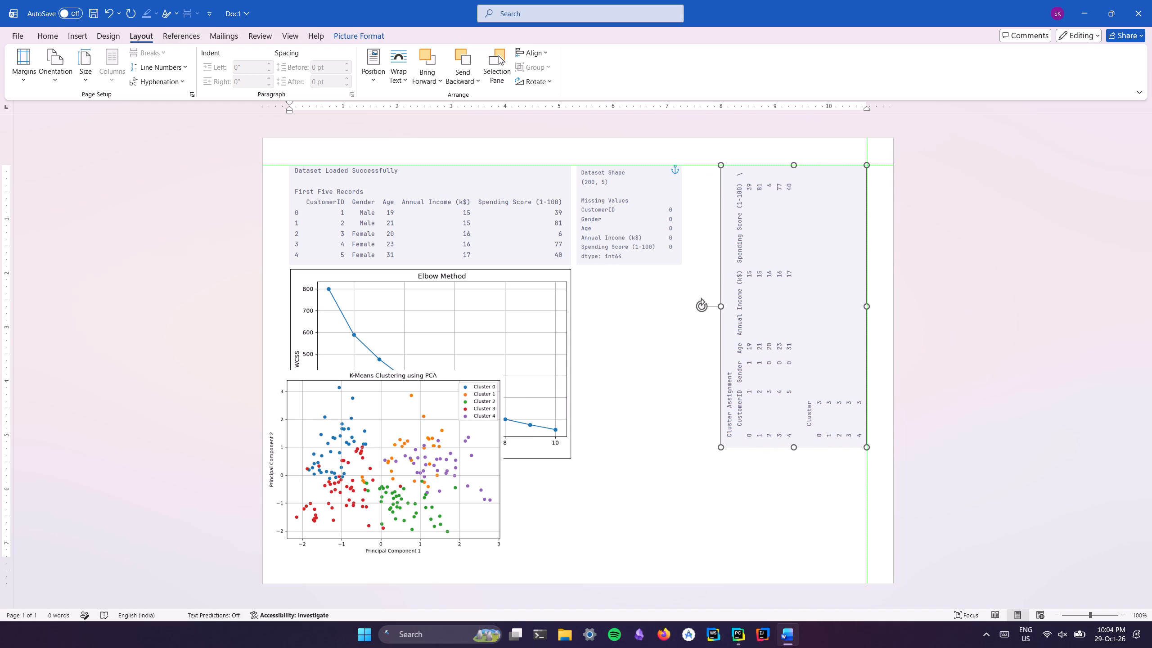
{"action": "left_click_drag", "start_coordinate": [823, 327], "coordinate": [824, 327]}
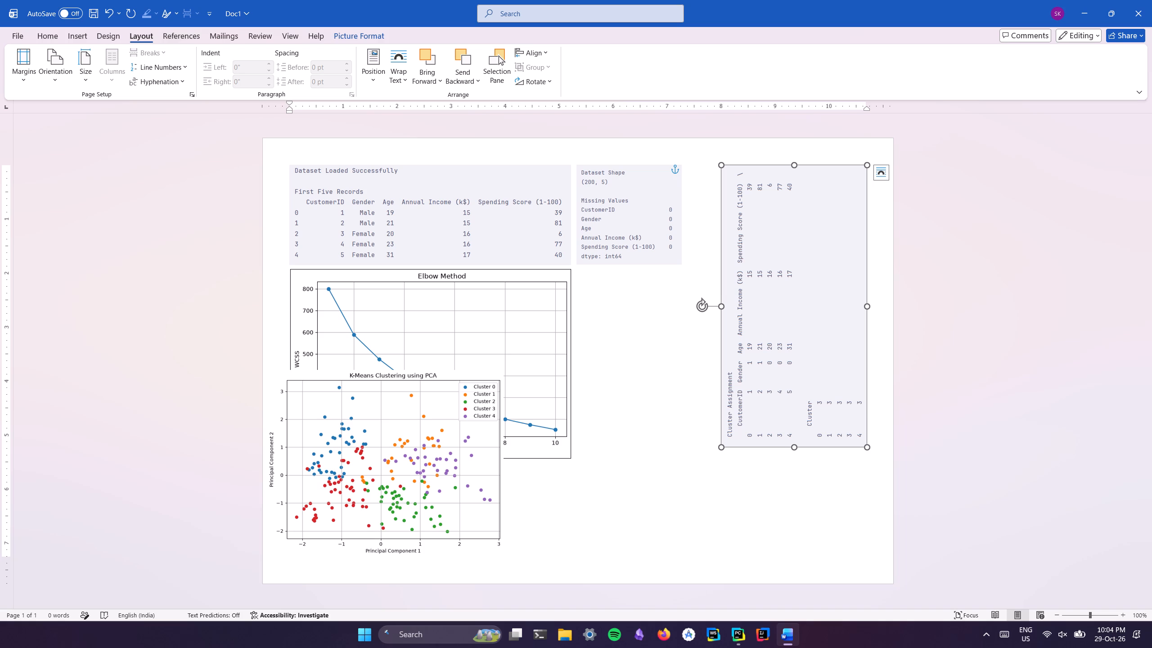
Rotate the Cluster Assignment picture 90° to the right and place it in the page's lower-right corner at the right margin.
{"action": "left_click", "coordinate": [532, 82]}
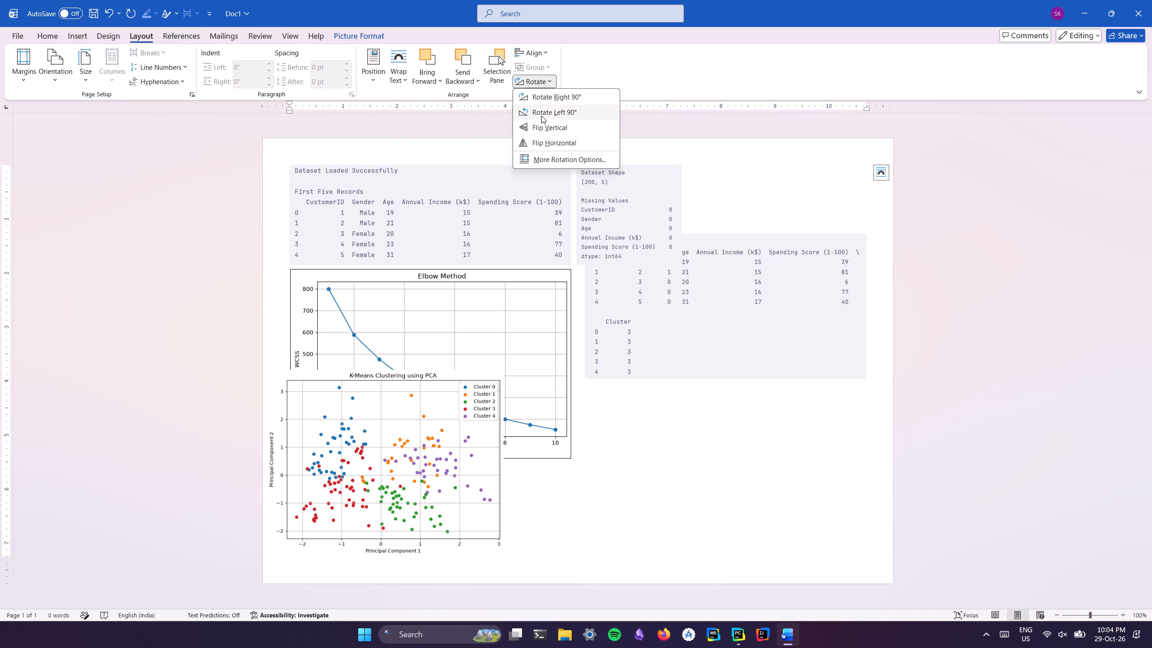
{"action": "left_click", "coordinate": [555, 100]}
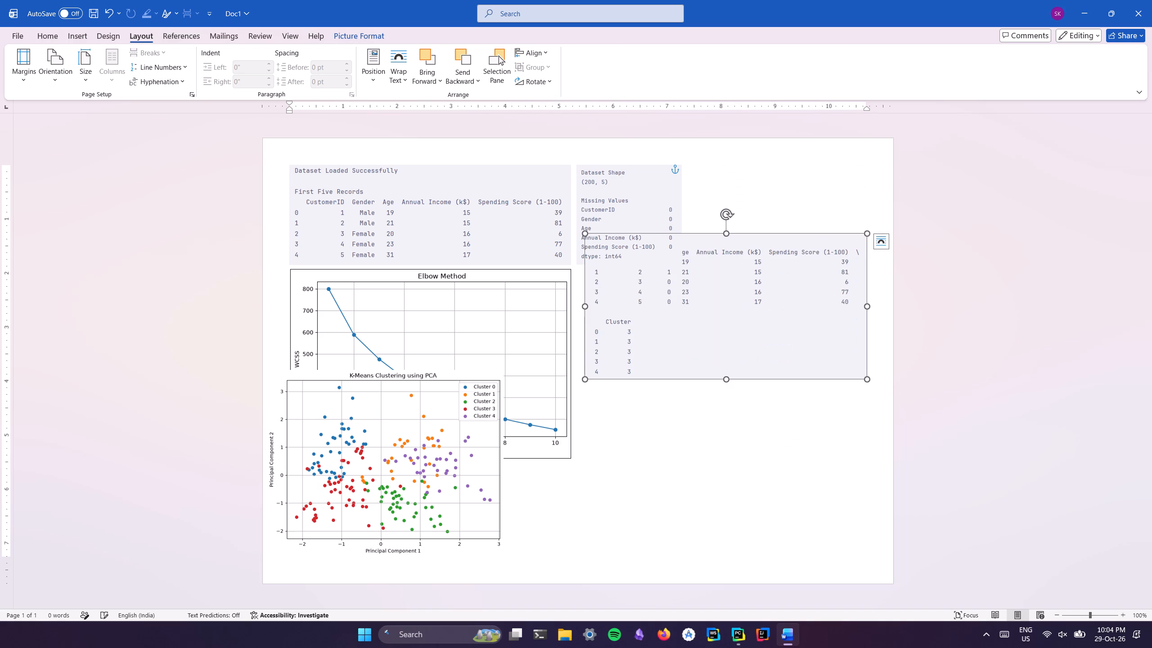
{"action": "left_click_drag", "start_coordinate": [673, 288], "coordinate": [670, 483]}
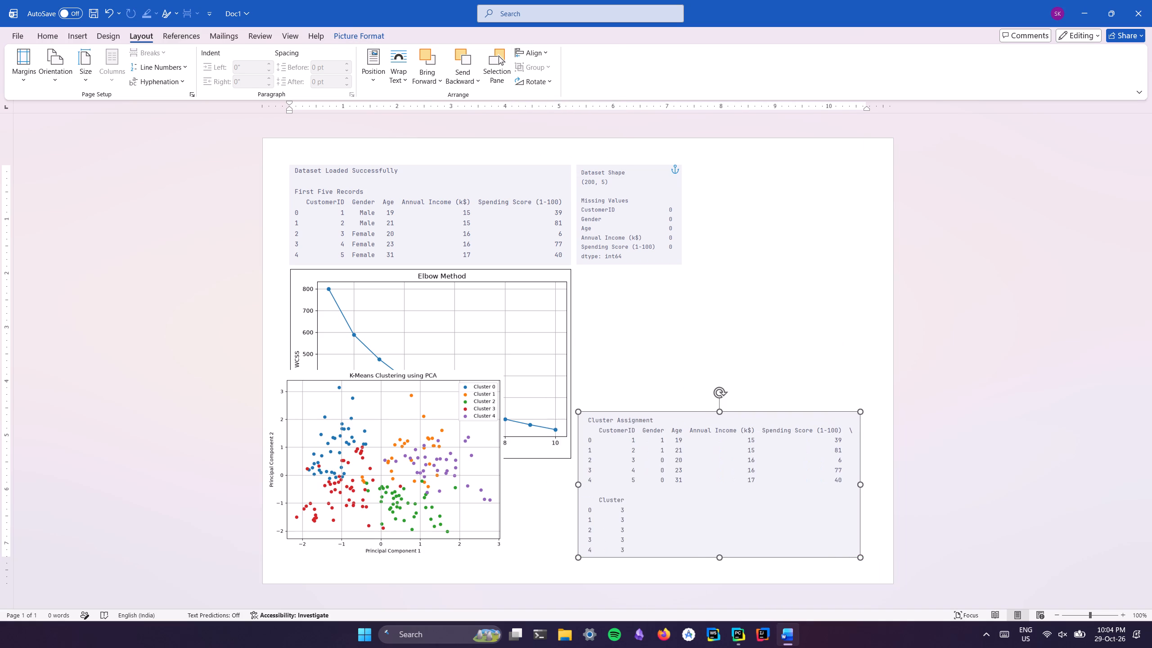
{"action": "left_click_drag", "start_coordinate": [670, 483], "coordinate": [678, 484]}
Move the K-Means Clustering plot off the Elbow Method plot to the page's lower-right corner at the right margin.
{"action": "left_click", "coordinate": [364, 472]}
{"action": "left_click_drag", "start_coordinate": [400, 475], "coordinate": [569, 451]}
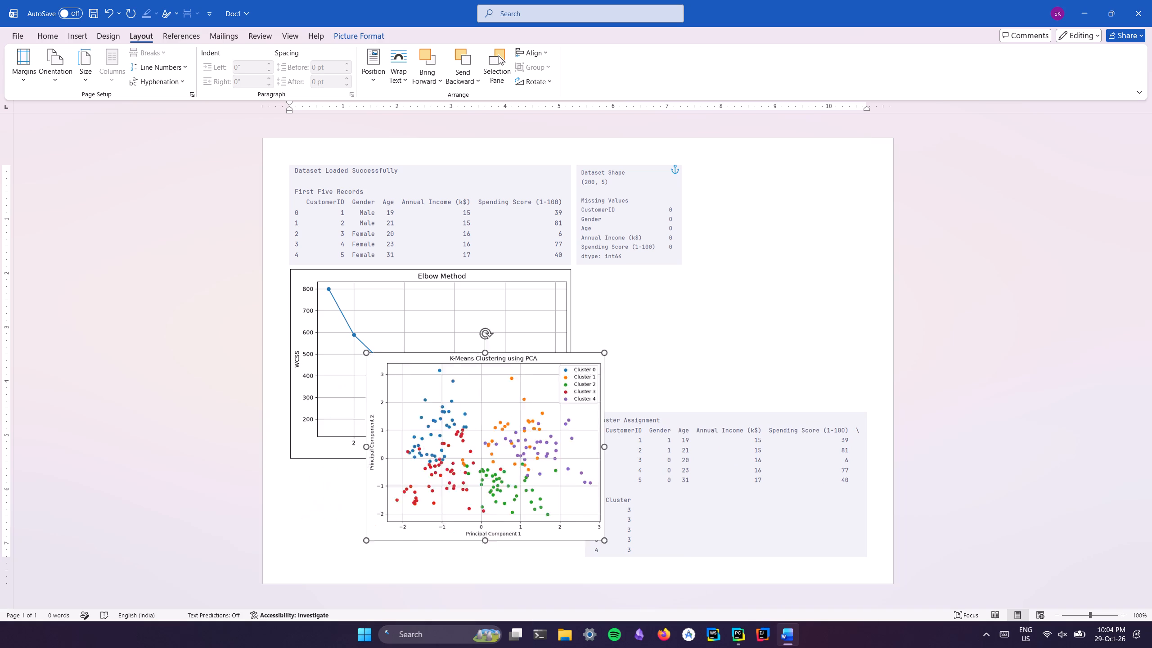
{"action": "left_click_drag", "start_coordinate": [569, 451], "coordinate": [769, 485]}
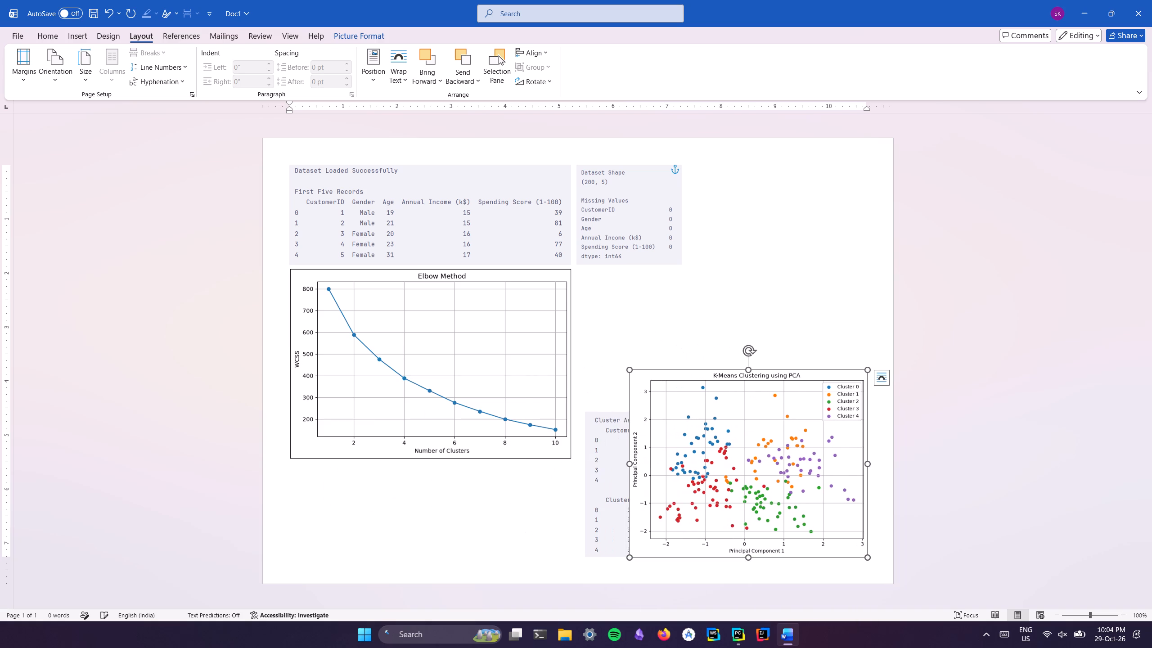
Move the Cluster Assignment picture left, out from behind the K-Means Clustering plot.
{"action": "left_click", "coordinate": [612, 480]}
{"action": "left_click_drag", "start_coordinate": [612, 480], "coordinate": [547, 485]}
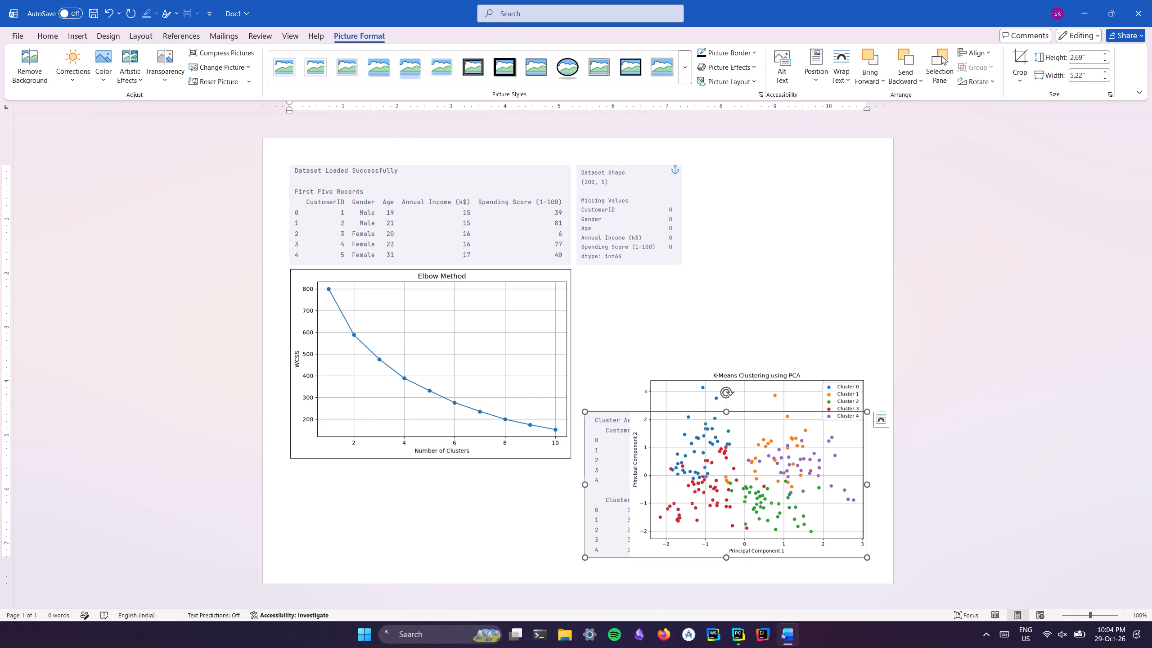
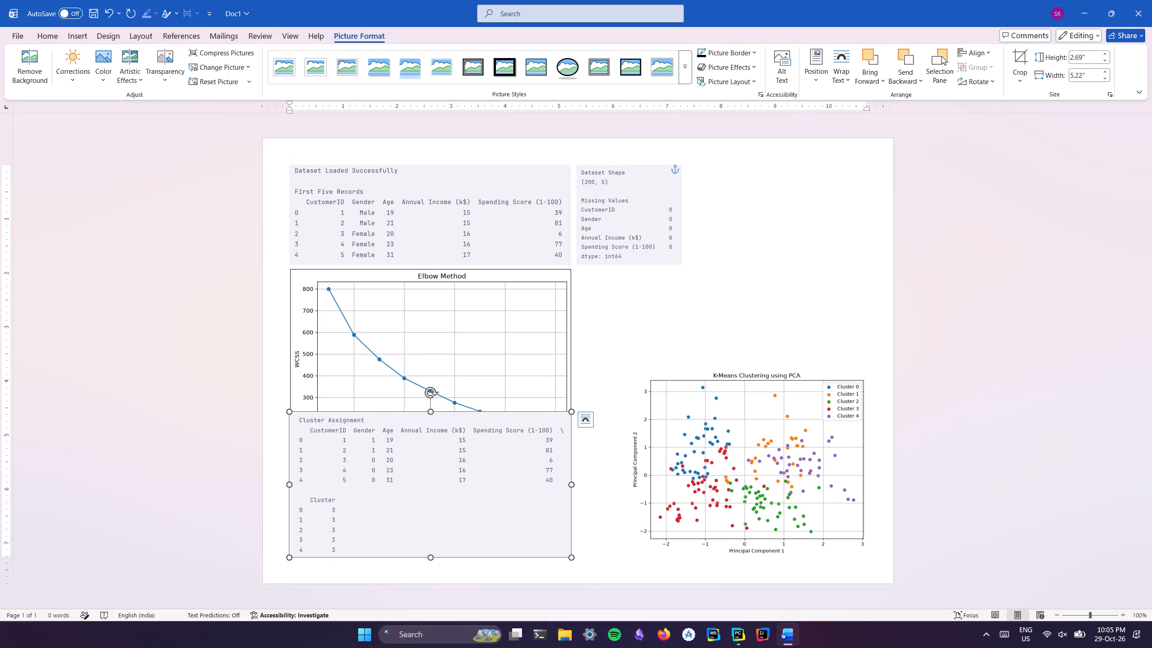
Move the Cluster Assignment picture right, off the Elbow Method plot and partly behind the K-Means Clustering plot.
{"action": "left_click_drag", "start_coordinate": [400, 495], "coordinate": [657, 490]}
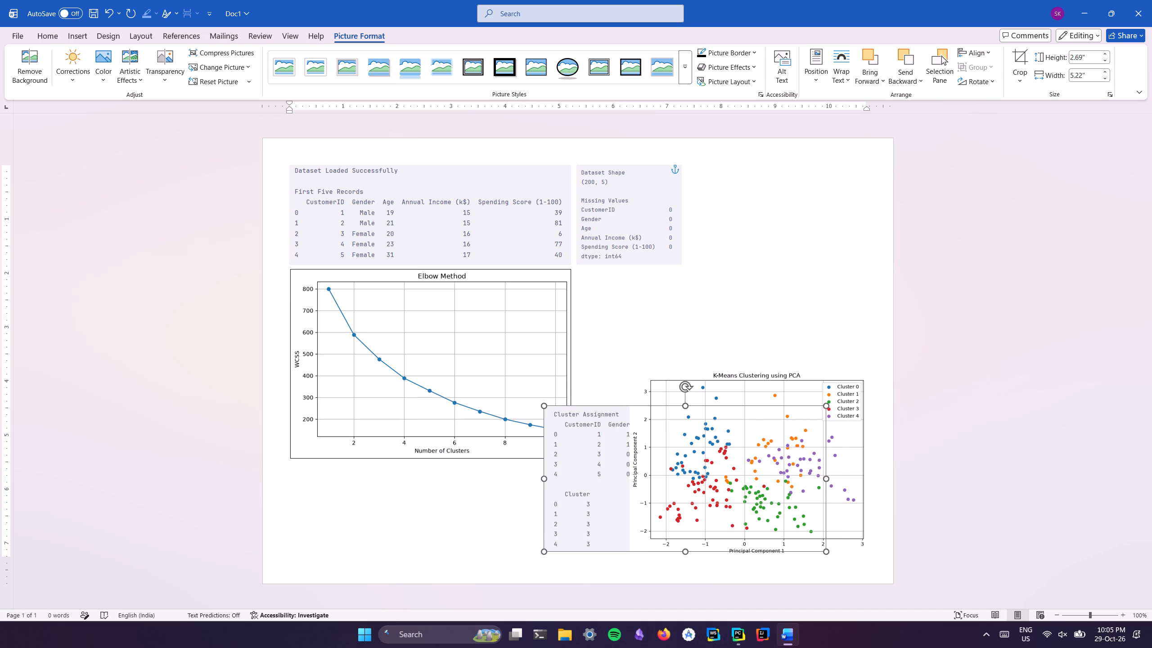
{"action": "left_click_drag", "start_coordinate": [657, 490], "coordinate": [673, 490]}
Rotate the Elbow Method plot 90° to the right and place it at the left margin below the First Five Records picture.
{"action": "left_click", "coordinate": [385, 367]}
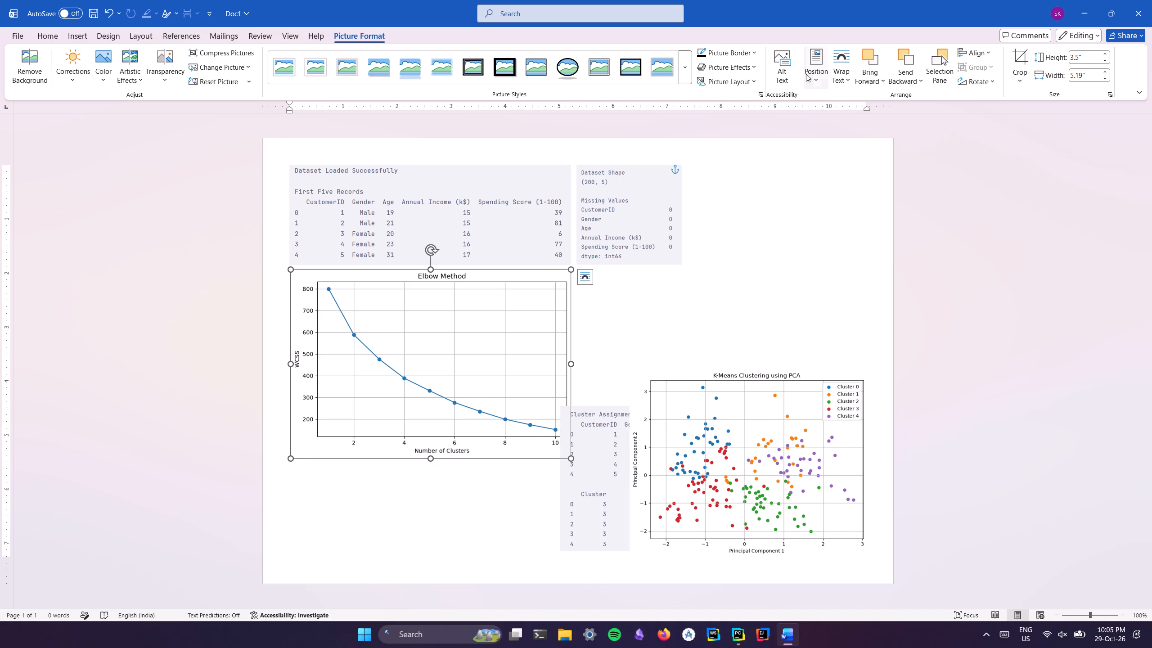
{"action": "left_click", "coordinate": [995, 85]}
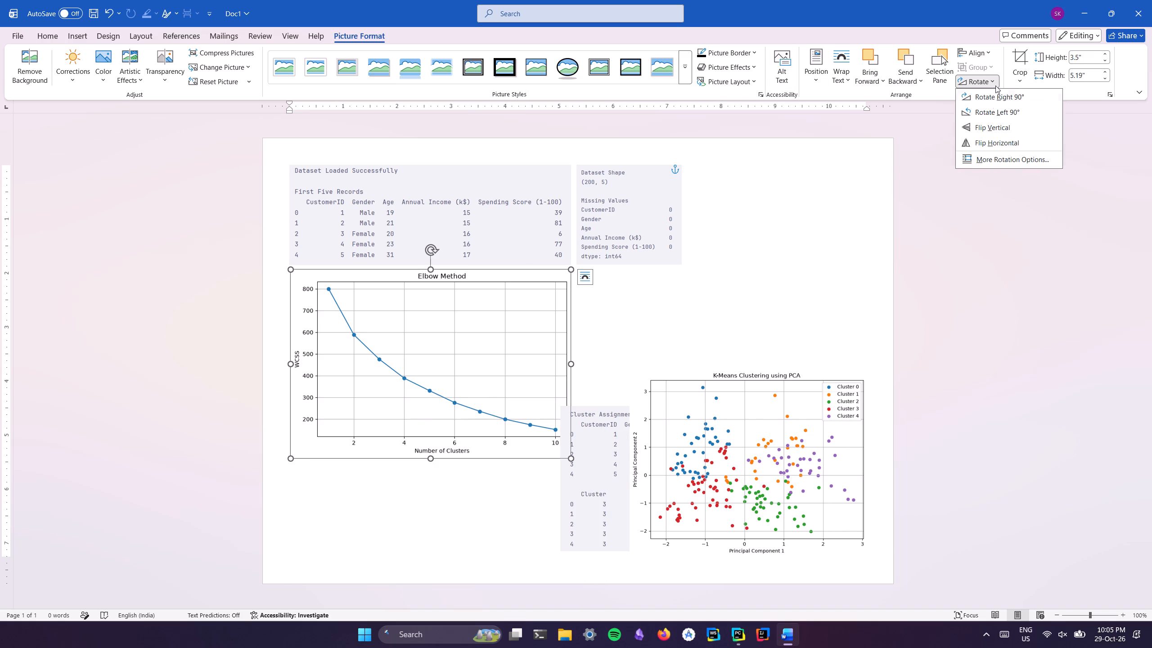
{"action": "left_click", "coordinate": [997, 101]}
{"action": "left_click_drag", "start_coordinate": [465, 319], "coordinate": [411, 381]}
Rotate the Cluster Assignment picture so it stands vertically, turned 90° to the left from its upright orientation.
{"action": "left_click", "coordinate": [574, 448]}
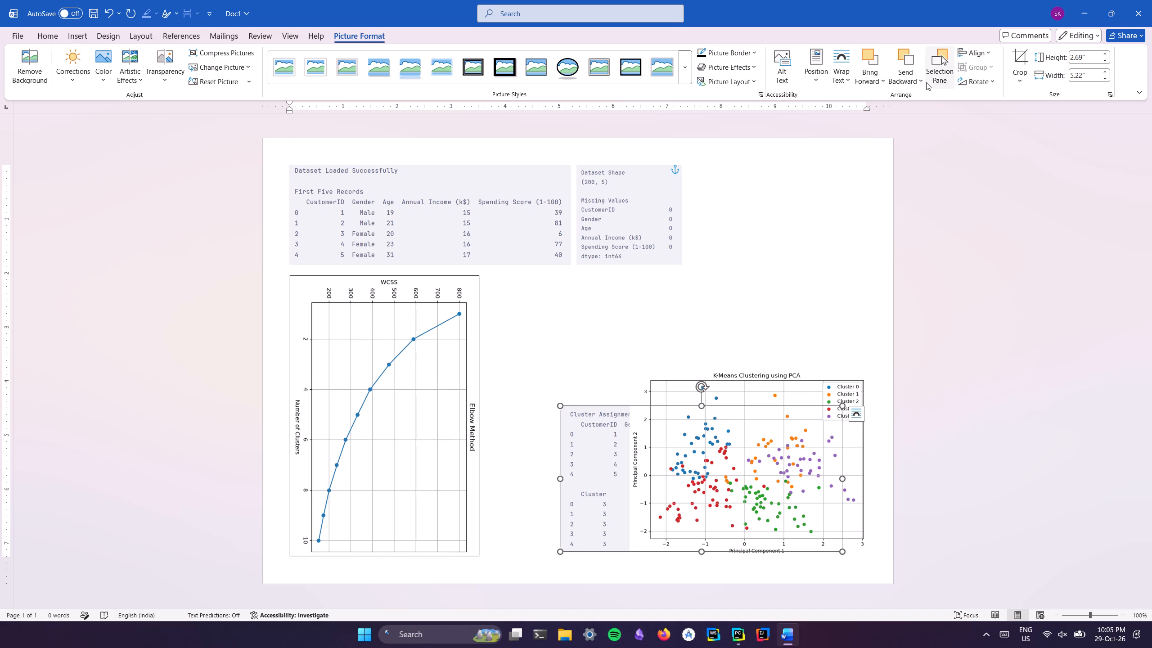
{"action": "left_click", "coordinate": [976, 84]}
{"action": "left_click", "coordinate": [988, 95]}
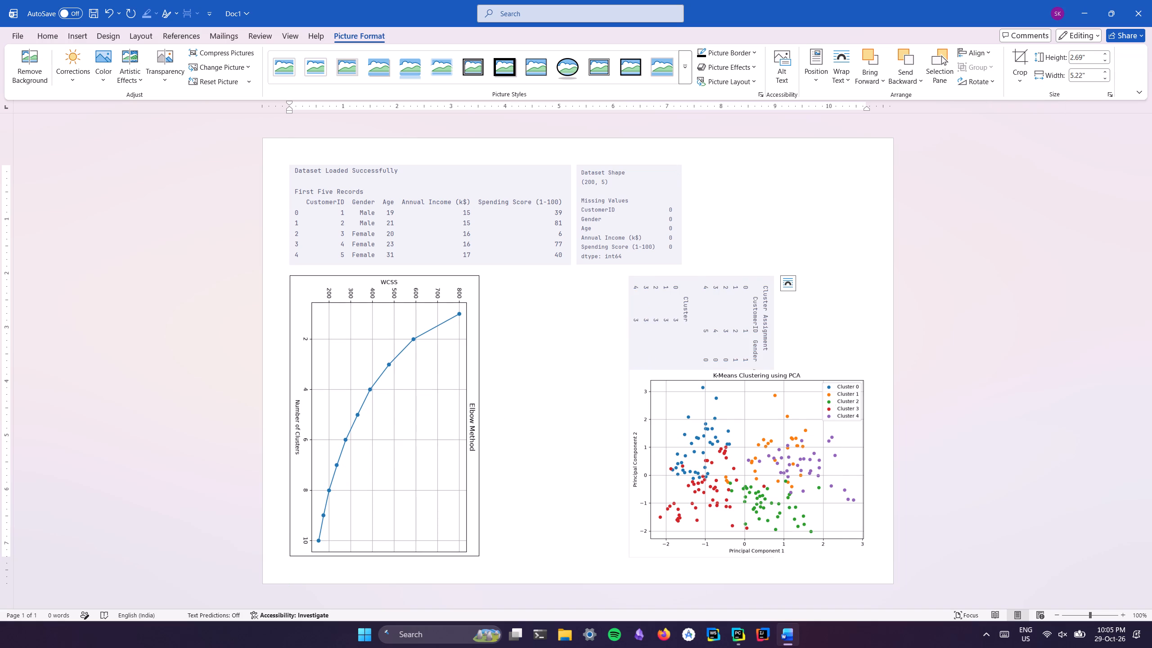
{"action": "left_click", "coordinate": [980, 80]}
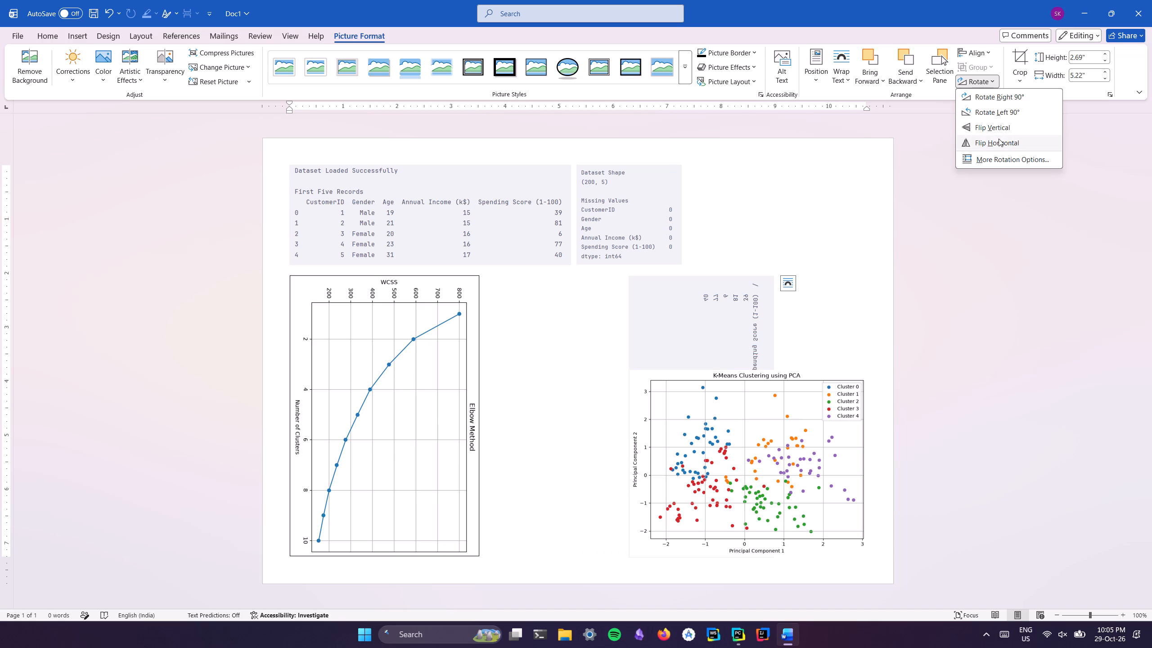
{"action": "left_click", "coordinate": [996, 116]}
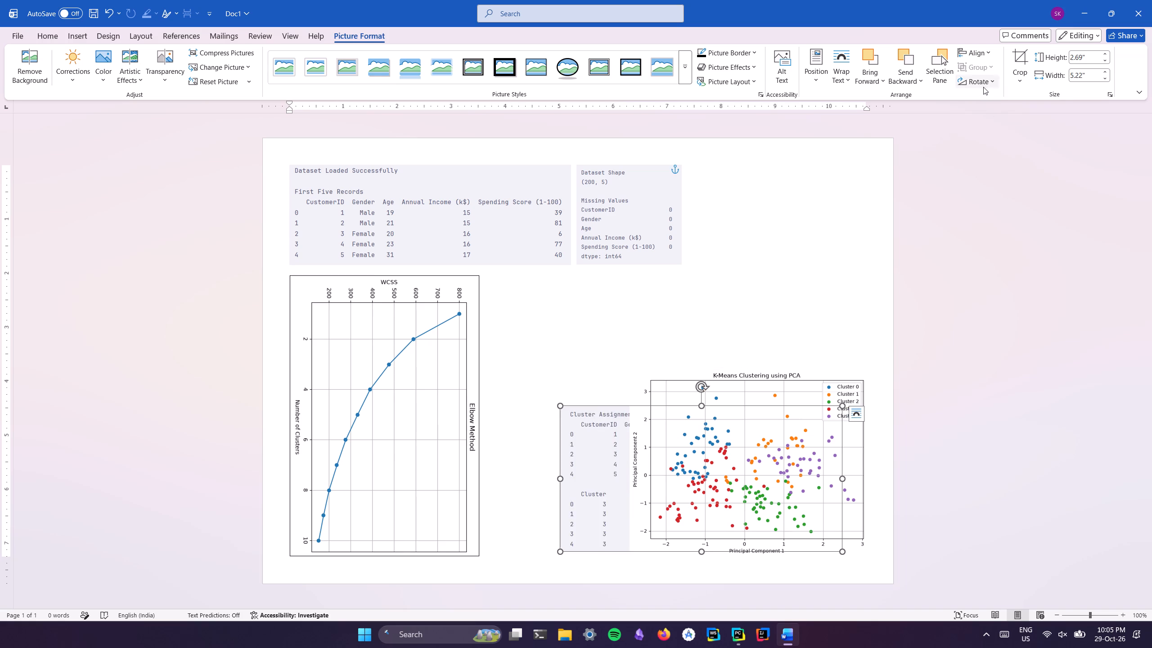
{"action": "left_click", "coordinate": [983, 87]}
{"action": "left_click", "coordinate": [1002, 112]}
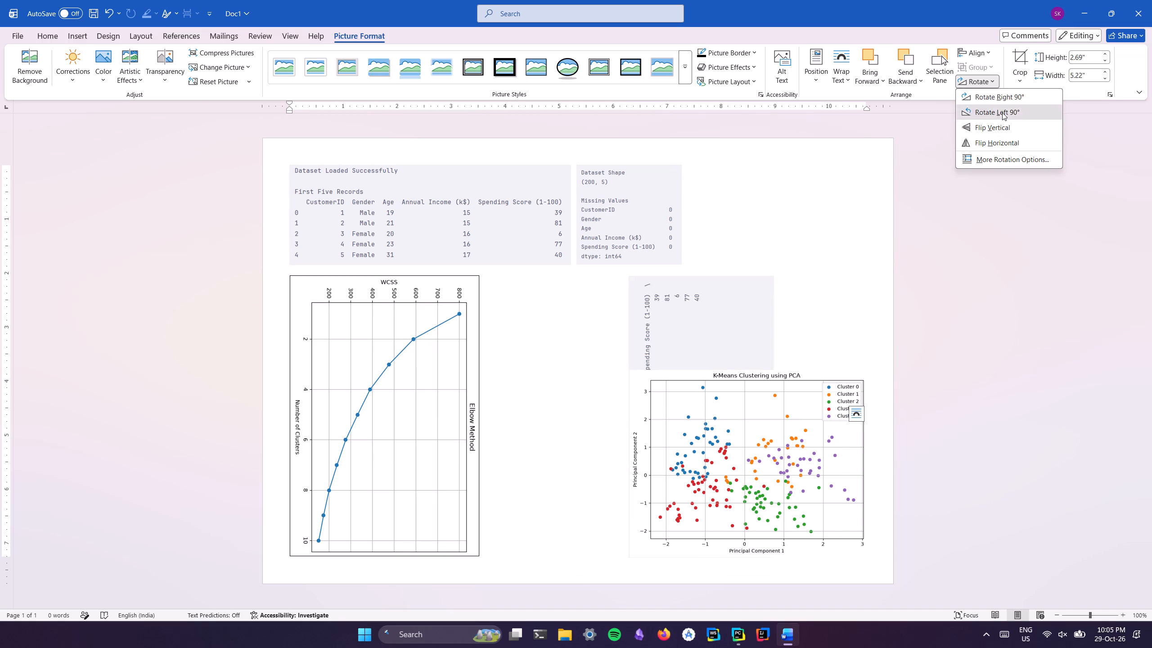
Place the rotated Cluster Assignment picture immediately right of the Elbow Method plot, level with its top edge.
{"action": "left_click_drag", "start_coordinate": [726, 308], "coordinate": [588, 319]}
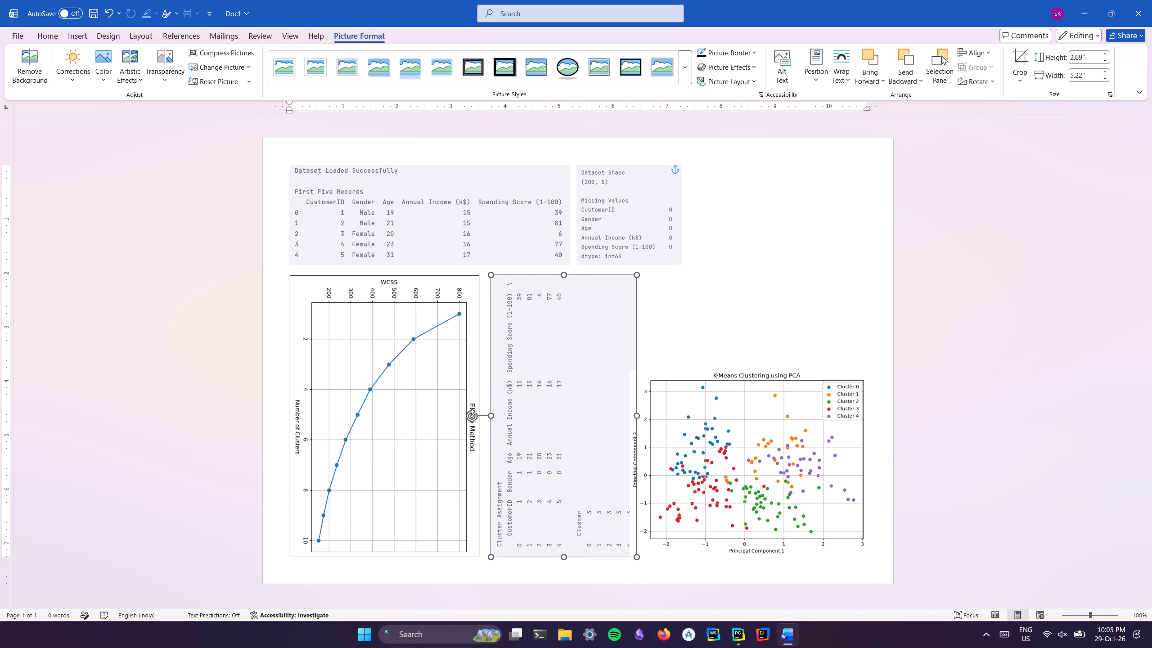
{"action": "left_click_drag", "start_coordinate": [588, 319], "coordinate": [586, 347]}
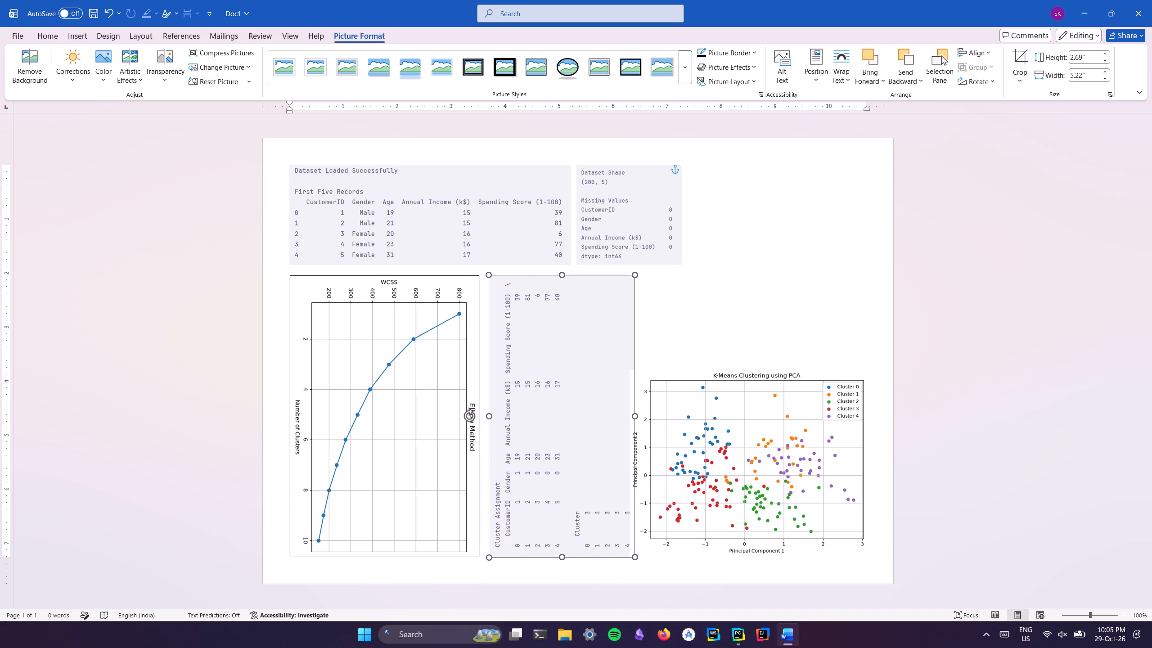
{"action": "left_click_drag", "start_coordinate": [586, 347], "coordinate": [585, 379]}
{"action": "left_click_drag", "start_coordinate": [581, 387], "coordinate": [575, 434]}
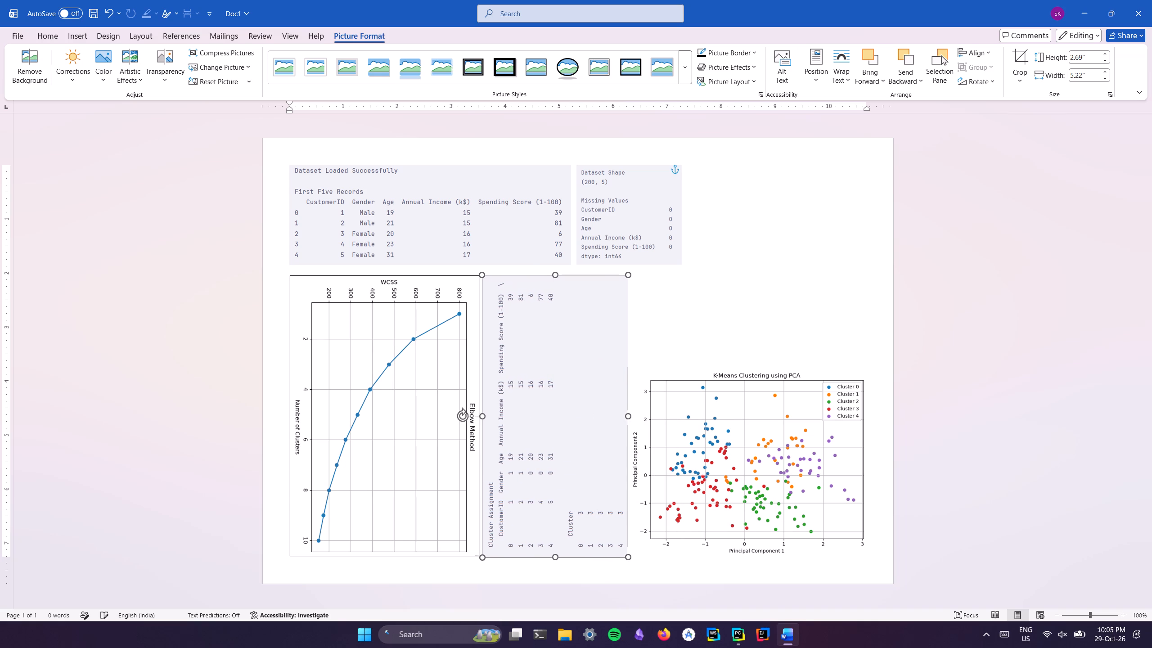
{"action": "left_click_drag", "start_coordinate": [575, 434], "coordinate": [342, 474]}
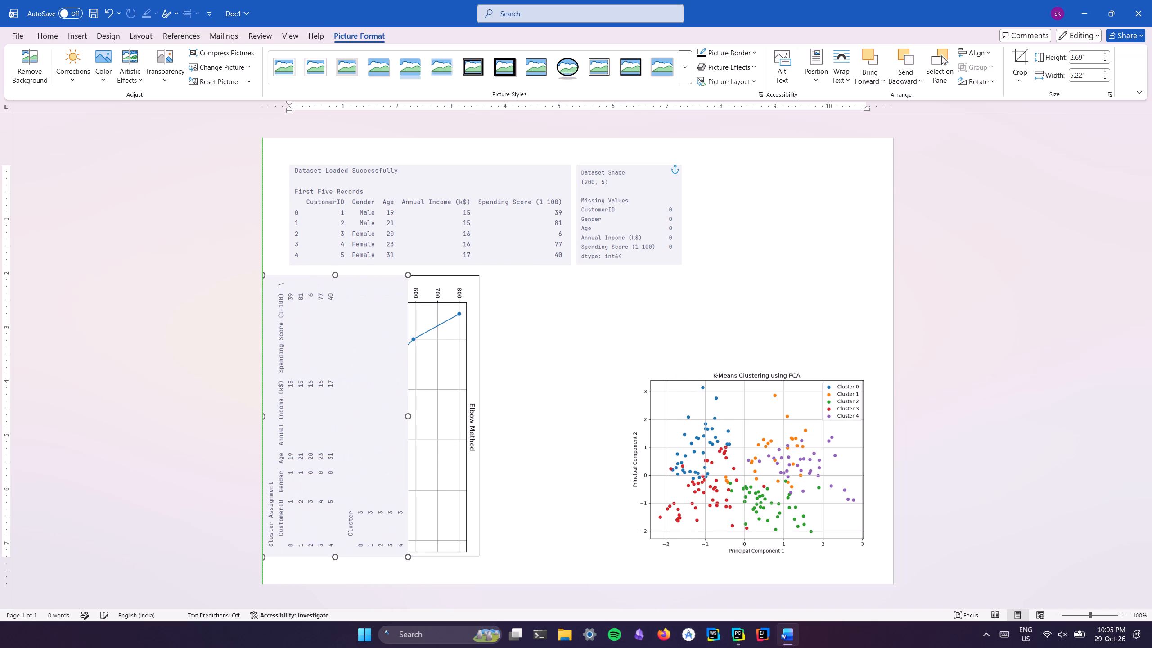
{"action": "left_click_drag", "start_coordinate": [342, 474], "coordinate": [567, 541]}
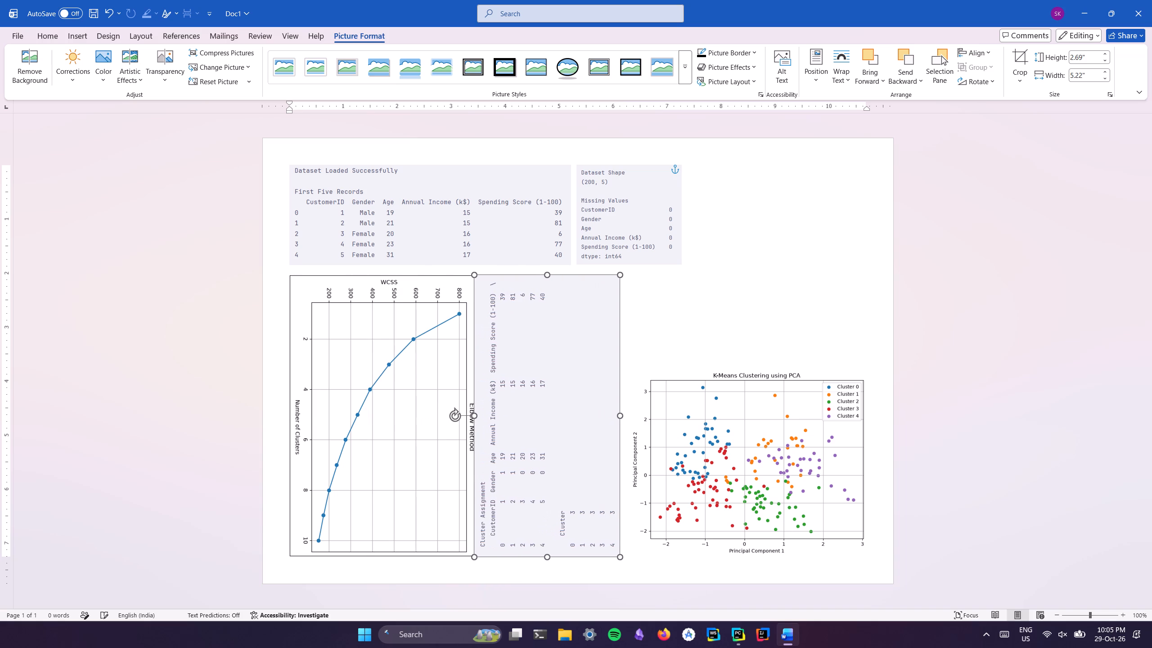
{"action": "left_click_drag", "start_coordinate": [567, 541], "coordinate": [580, 550]}
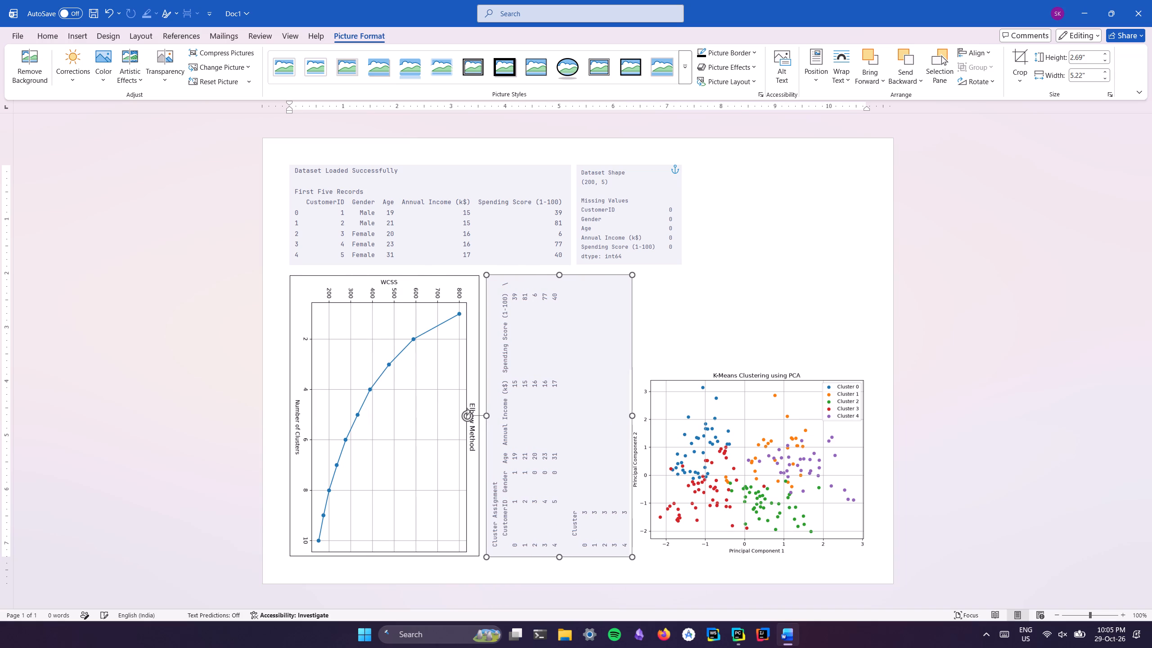
{"action": "left_click_drag", "start_coordinate": [580, 550], "coordinate": [574, 553]}
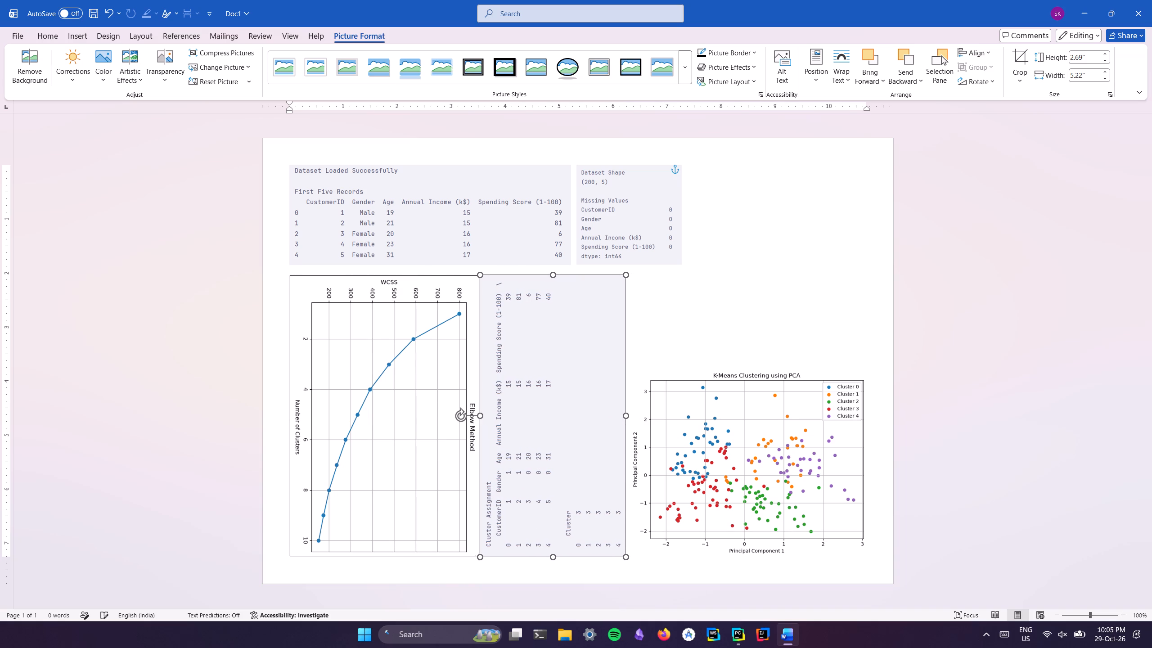
{"action": "left_click_drag", "start_coordinate": [574, 553], "coordinate": [576, 557]}
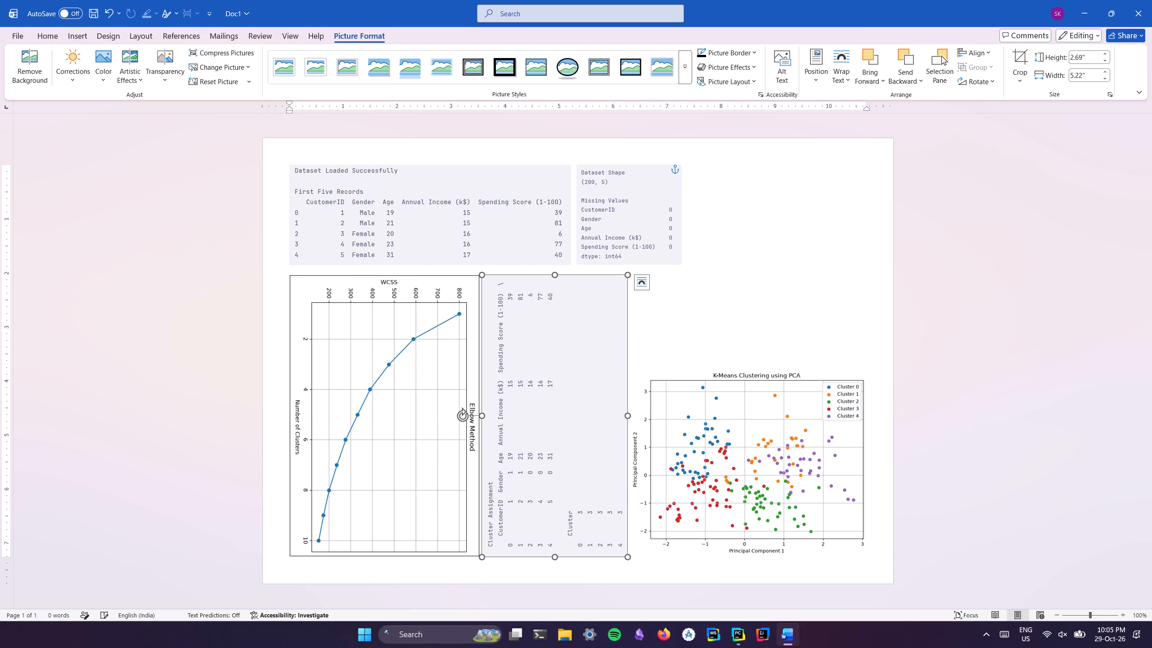
Add a black picture border to the K-Means Clustering plot.
{"action": "left_click", "coordinate": [714, 488]}
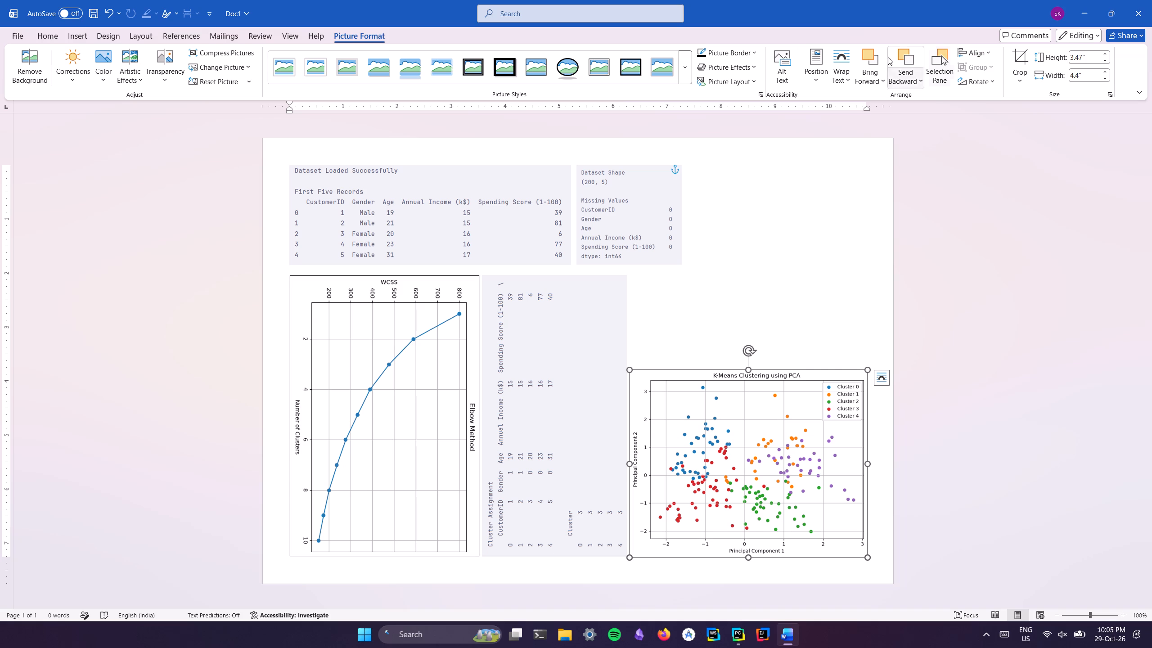
{"action": "left_click", "coordinate": [725, 58]}
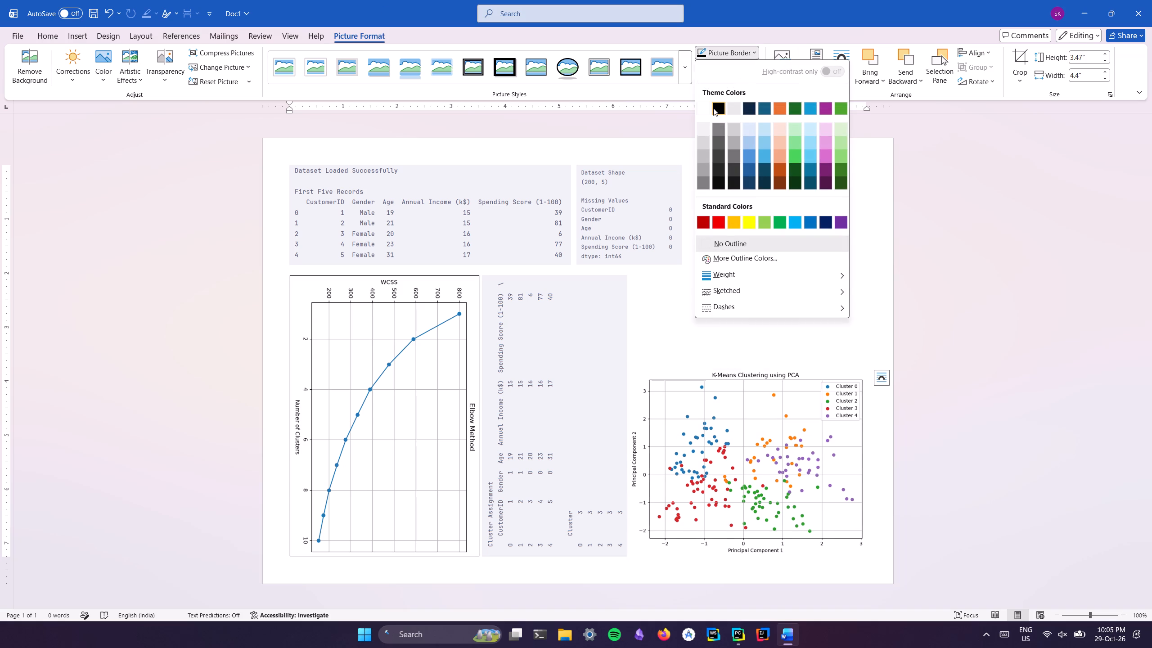
{"action": "left_click", "coordinate": [715, 108]}
Fit the K-Means Clustering plot between the Cluster Assignment picture and the right margin, tops level, shrinking it to about 3.39" high by 4.3" wide.
{"action": "left_click_drag", "start_coordinate": [725, 432], "coordinate": [725, 362]}
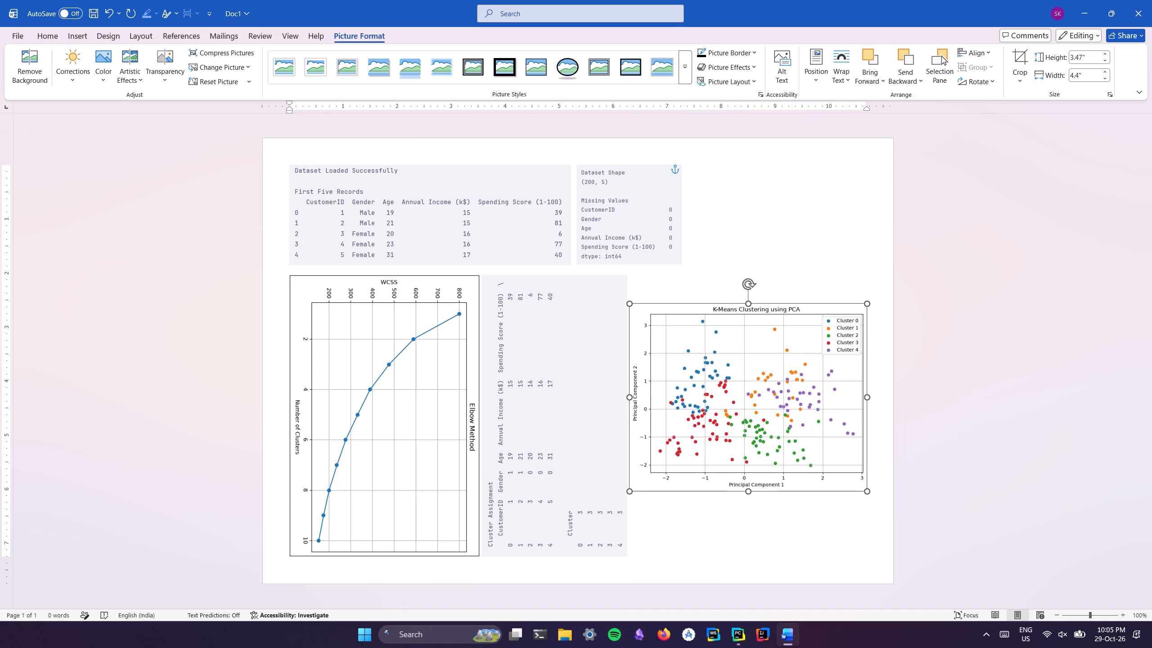
{"action": "left_click_drag", "start_coordinate": [725, 362], "coordinate": [720, 340]}
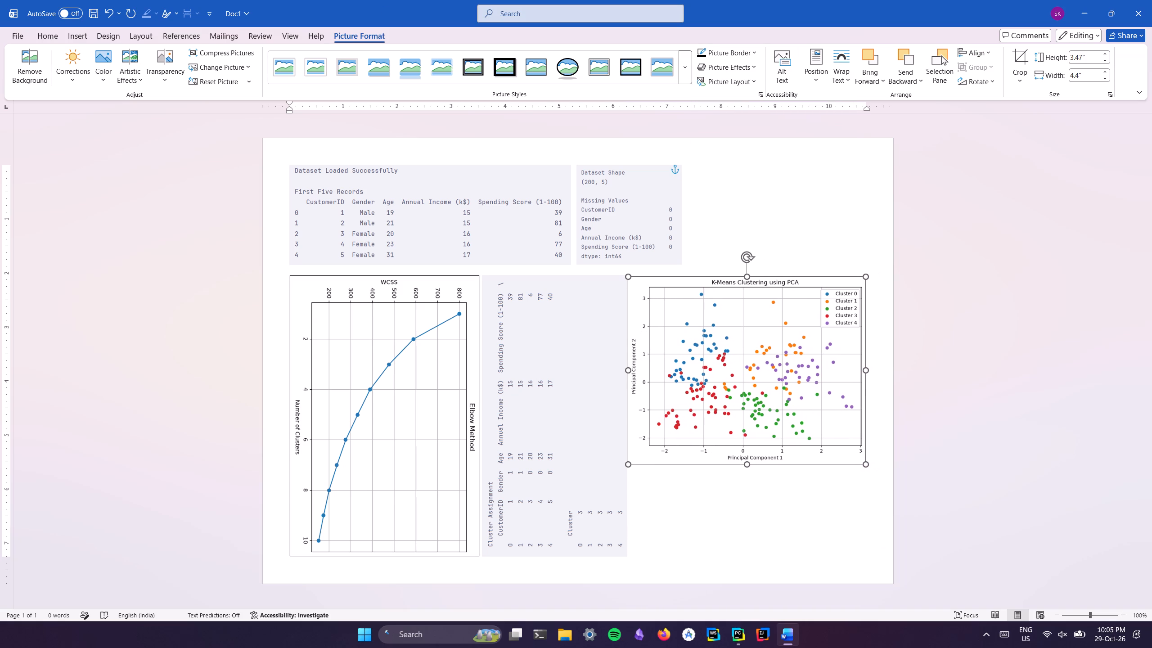
{"action": "left_click_drag", "start_coordinate": [720, 340], "coordinate": [721, 340]}
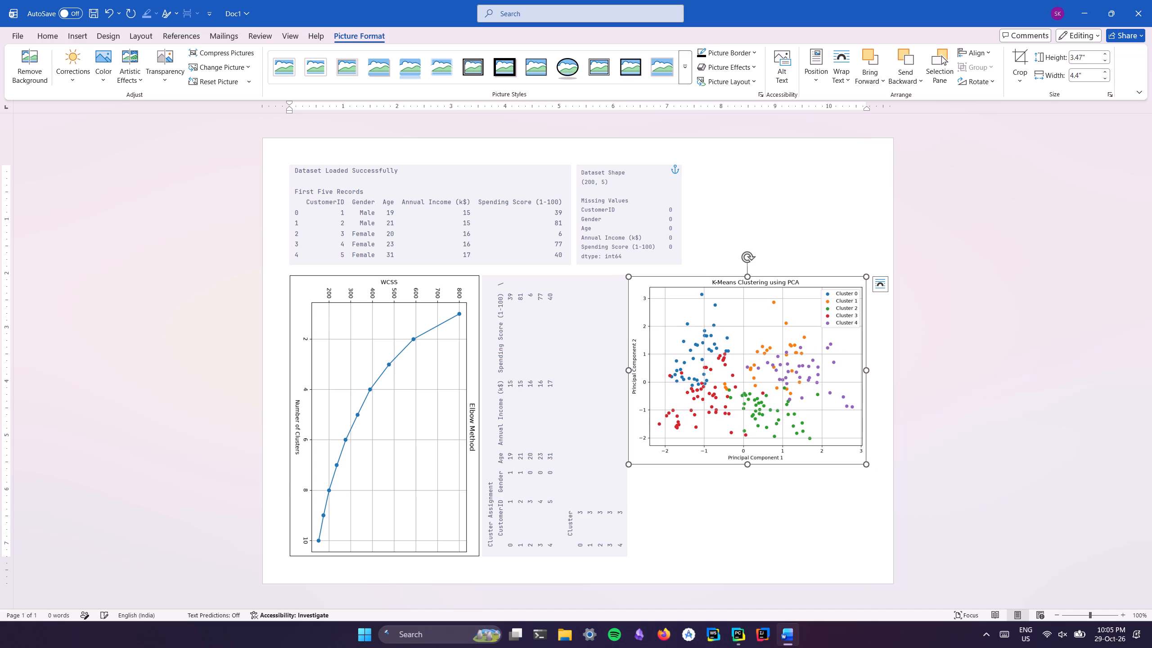
{"action": "left_click_drag", "start_coordinate": [627, 275], "coordinate": [635, 285]}
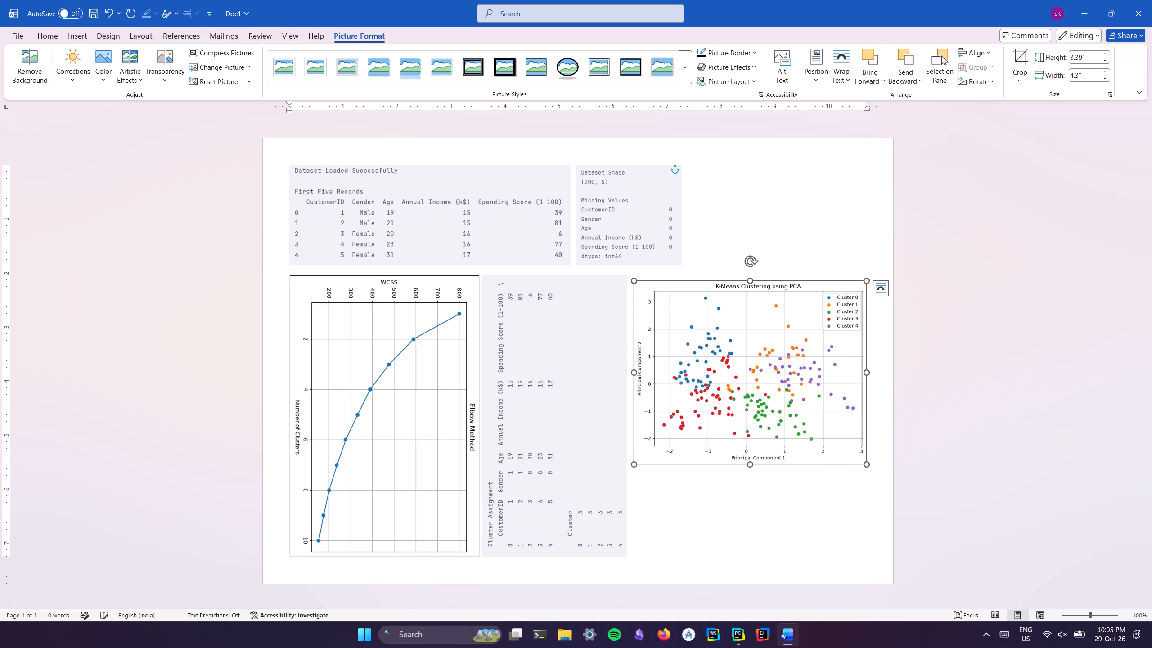
{"action": "left_click_drag", "start_coordinate": [701, 354], "coordinate": [702, 350]}
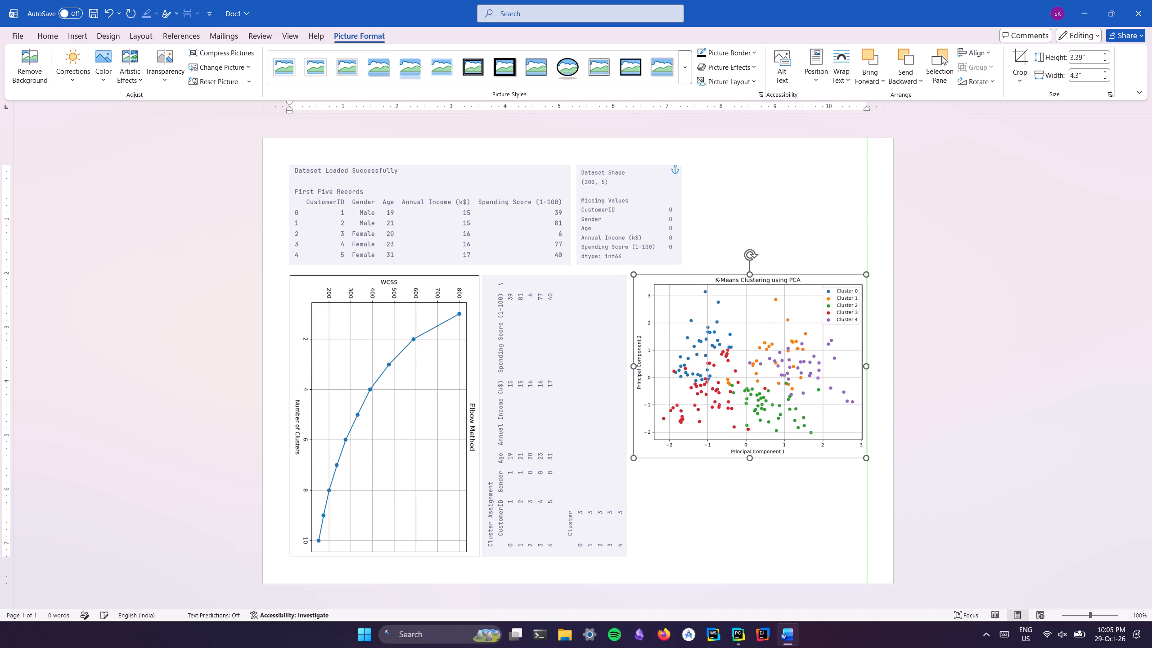
{"action": "left_click_drag", "start_coordinate": [702, 350], "coordinate": [702, 351]}
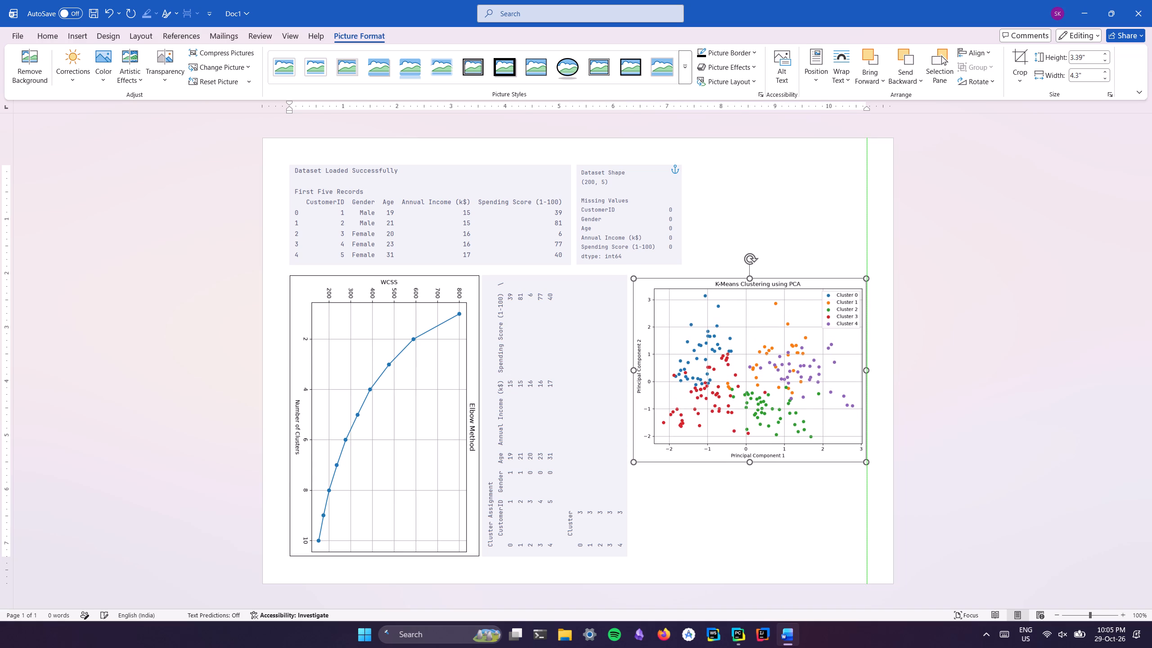
{"action": "left_click_drag", "start_coordinate": [702, 351], "coordinate": [705, 346]}
Rotate the Elbow Method plot 90° to the left twice so it reads in the same direction as the Cluster Assignment picture.
{"action": "left_click", "coordinate": [385, 385]}
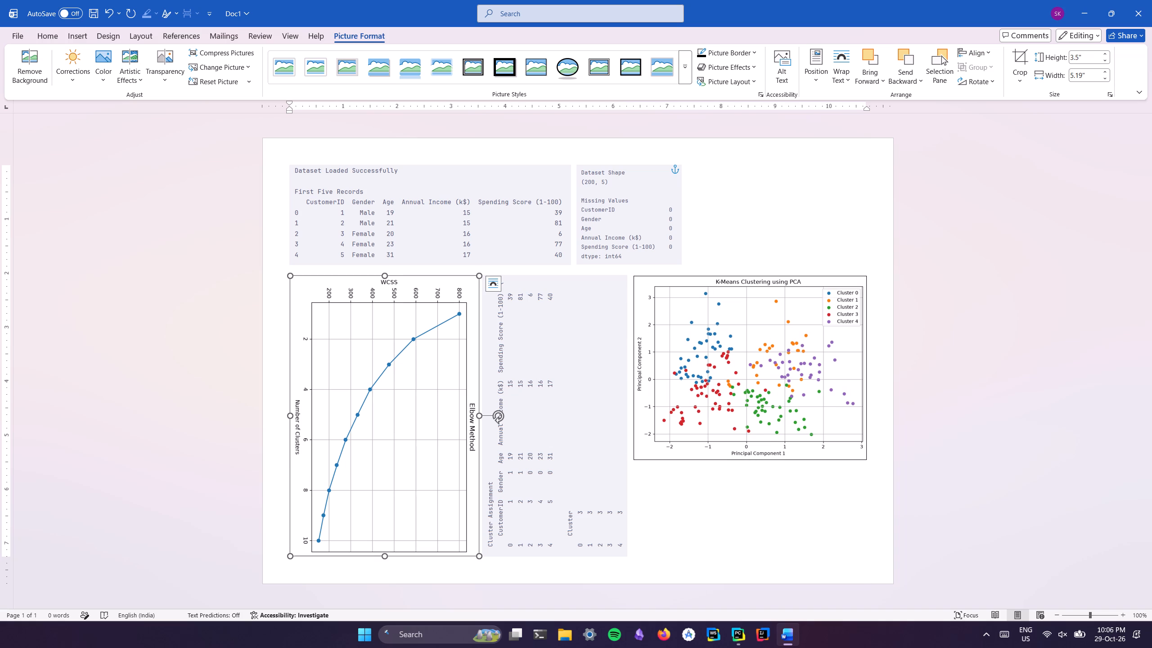
{"action": "left_click", "coordinate": [986, 84]}
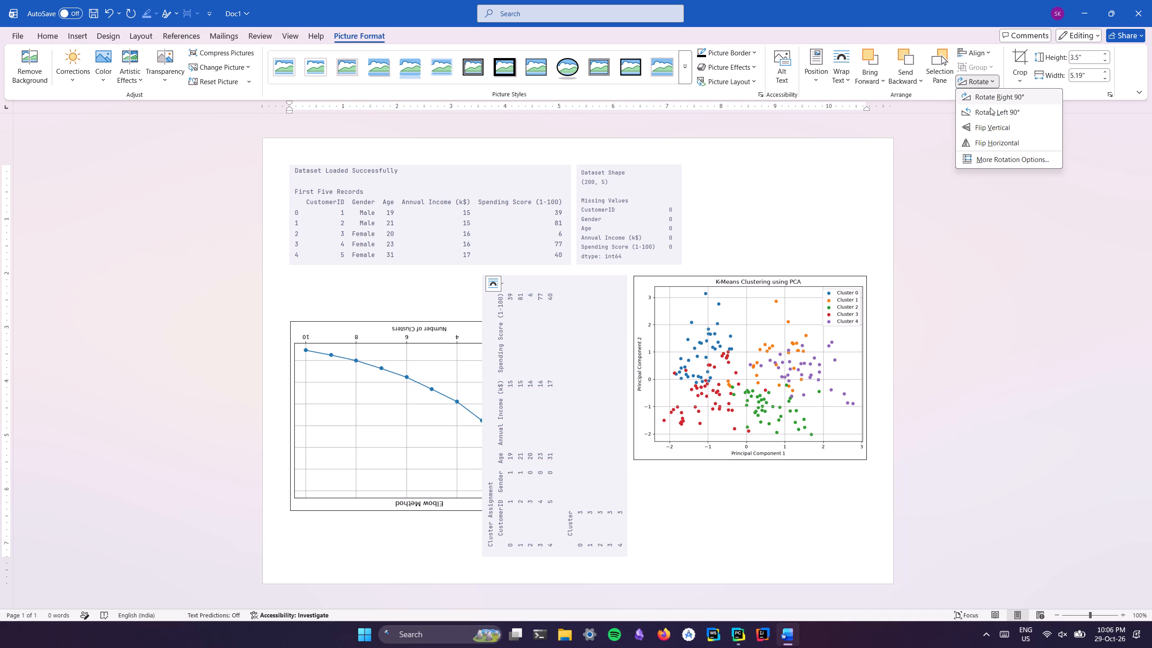
{"action": "left_click", "coordinate": [990, 108]}
{"action": "left_click", "coordinate": [985, 76]}
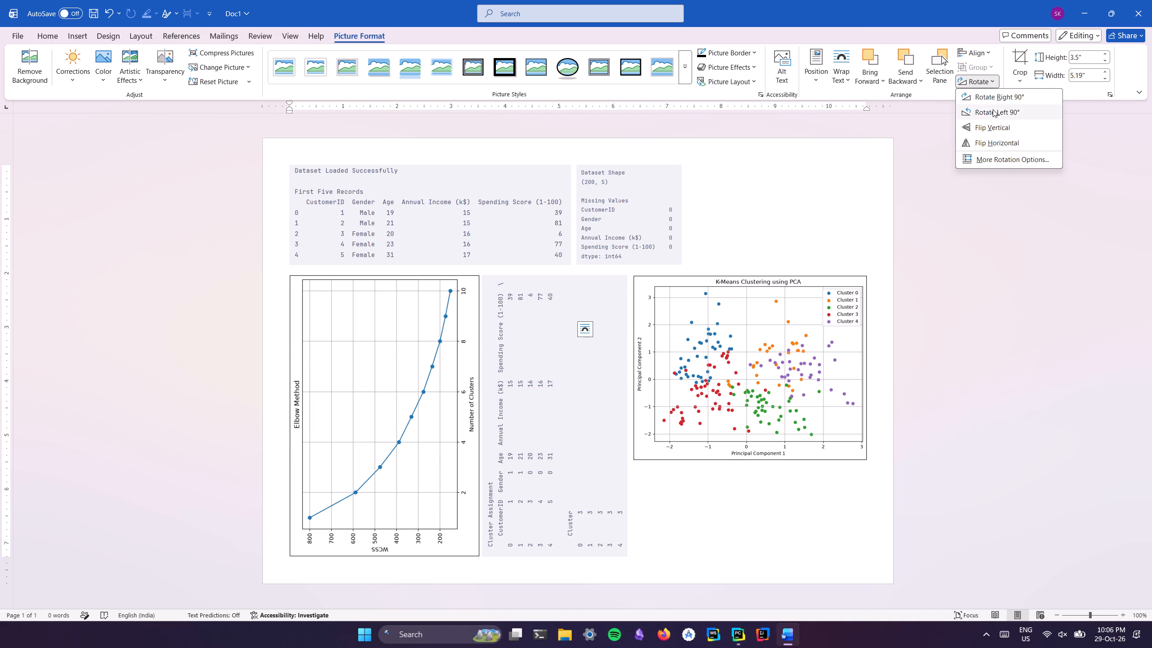
{"action": "left_click", "coordinate": [993, 109]}
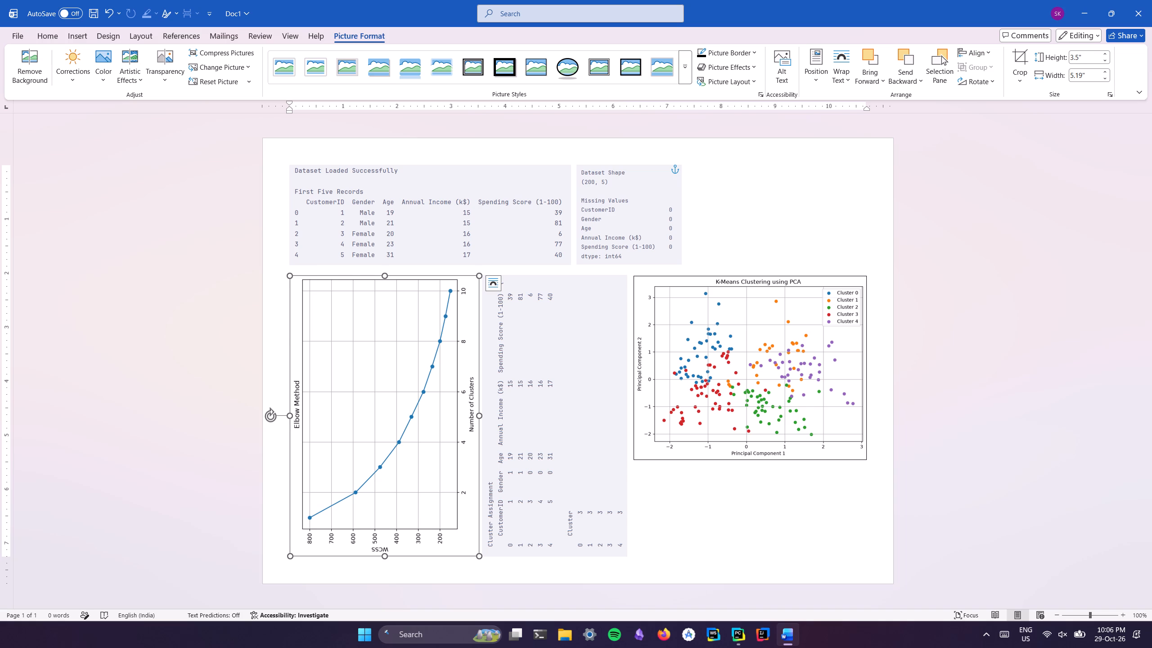
Switch to PyCharm, extend program10.ipynb's Cluster Summary output area to show every row, and snip that output.
{"action": "scroll", "coordinate": [803, 379], "scroll_direction": "down", "scroll_amount": 4}
{"action": "key", "text": "alt+Tab"}
{"action": "scroll", "coordinate": [604, 399], "scroll_direction": "down", "scroll_amount": 3}
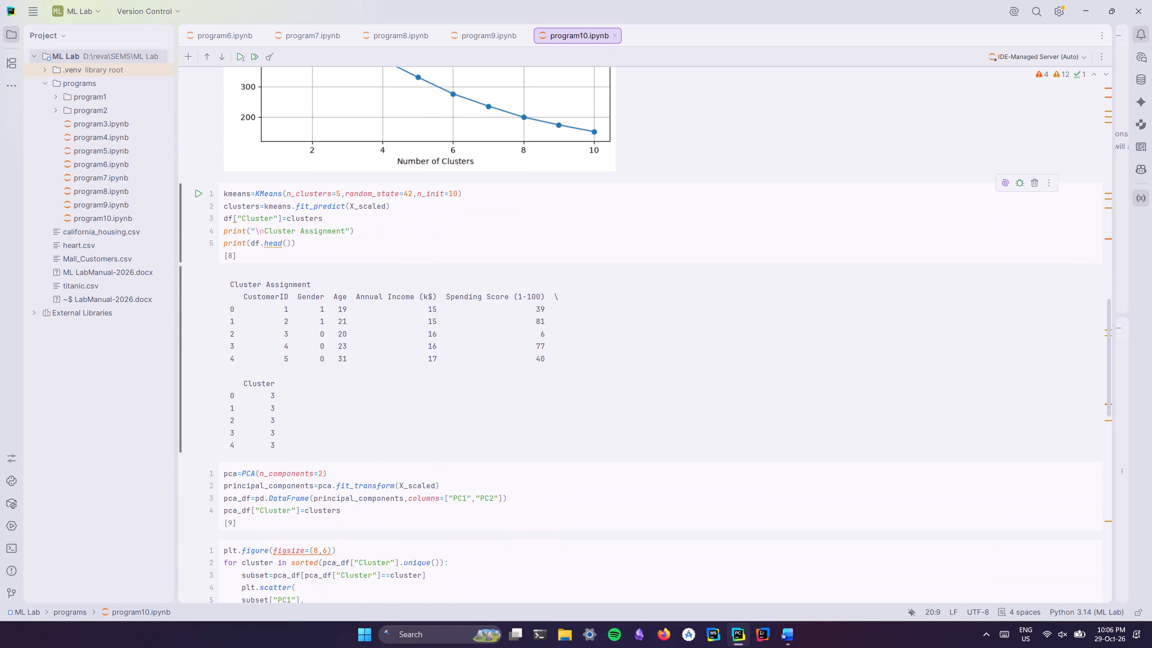
{"action": "key", "text": "shift+super+s"}
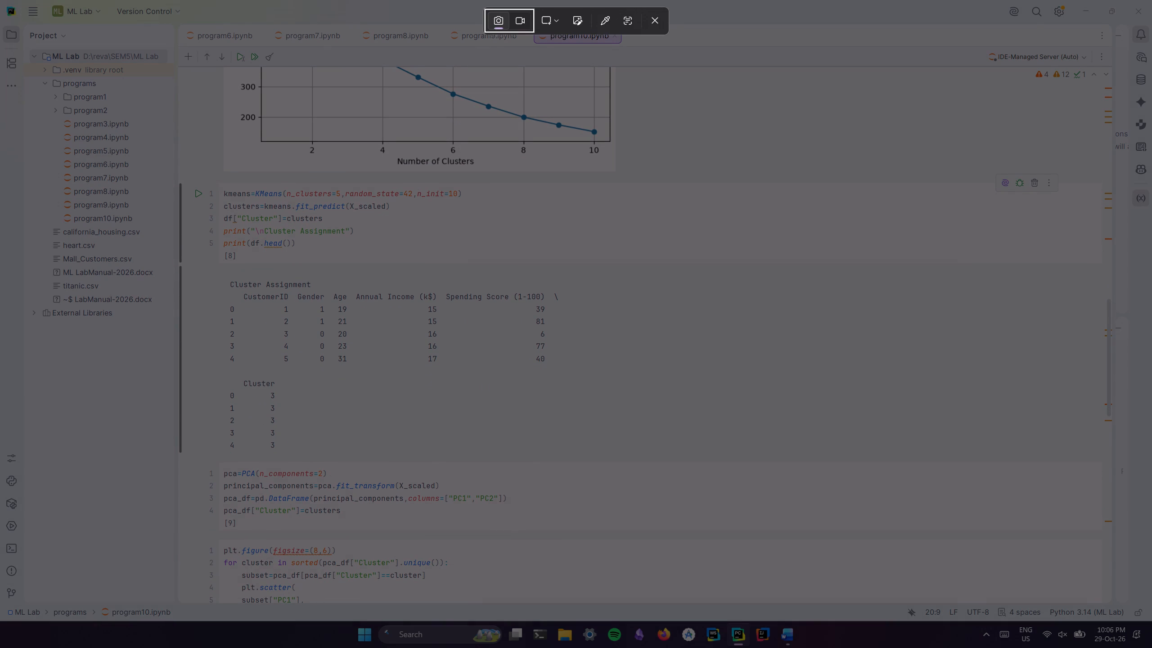
{"action": "key", "text": "Escape"}
{"action": "scroll", "coordinate": [215, 273], "scroll_direction": "down", "scroll_amount": 20}
{"action": "scroll", "coordinate": [215, 273], "scroll_direction": "down", "scroll_amount": 3}
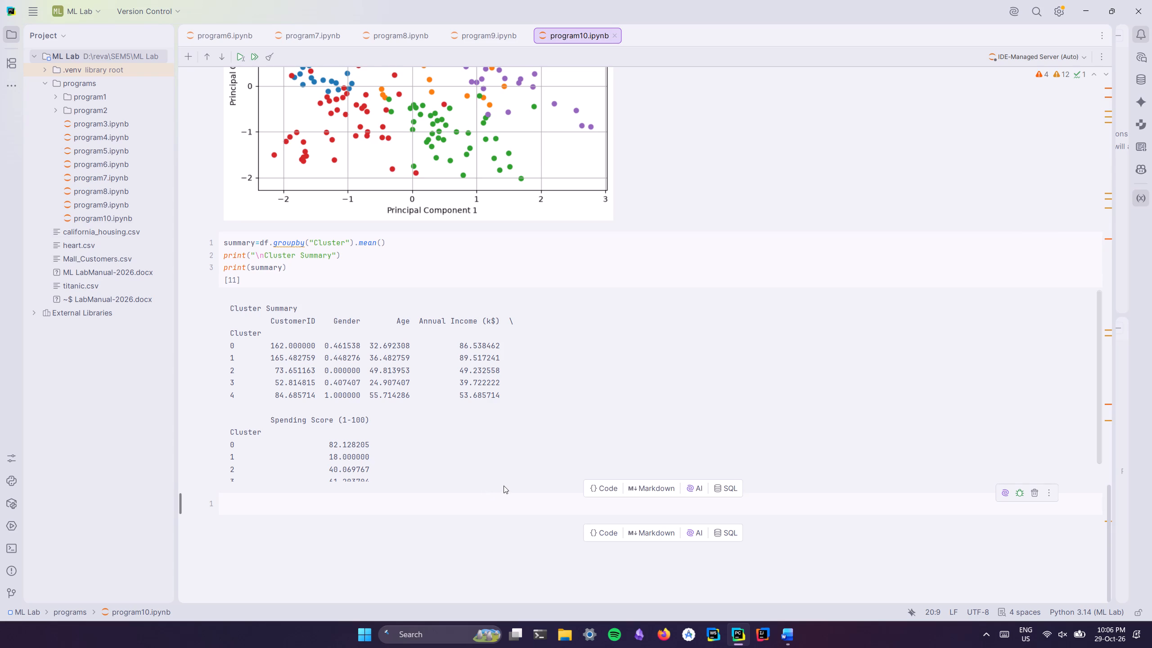
{"action": "left_click_drag", "start_coordinate": [505, 482], "coordinate": [506, 558]}
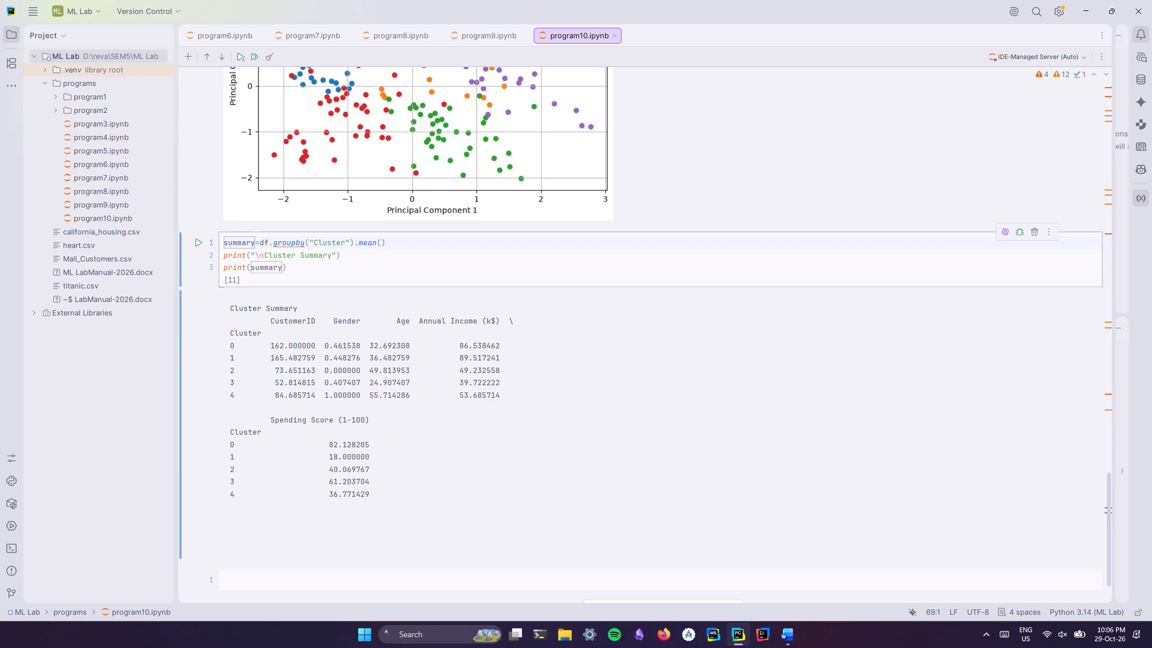
{"action": "key", "text": "shift+super+s"}
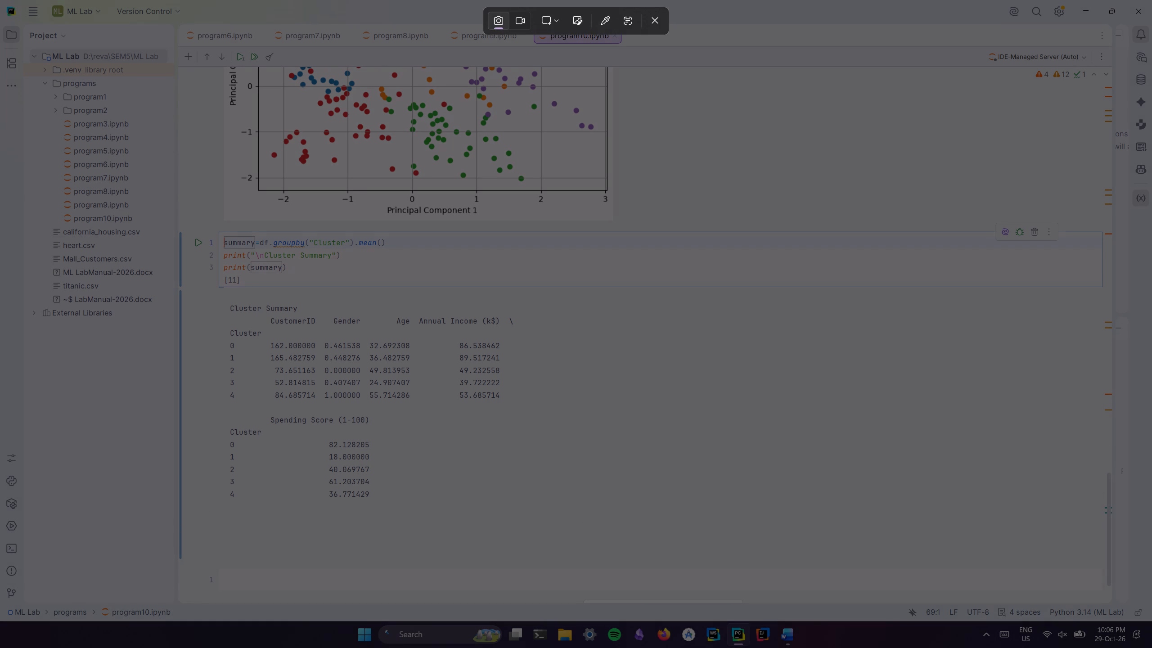
{"action": "left_click_drag", "start_coordinate": [221, 297], "coordinate": [540, 509]}
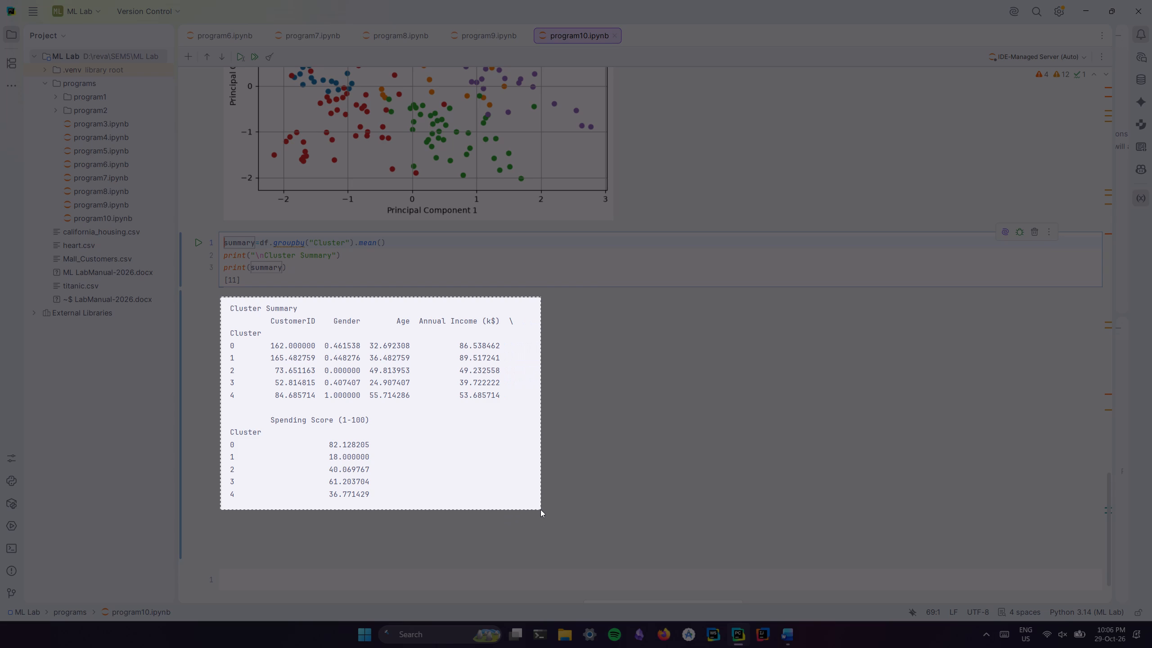
{"action": "left_click_drag", "start_coordinate": [540, 509], "coordinate": [522, 507]}
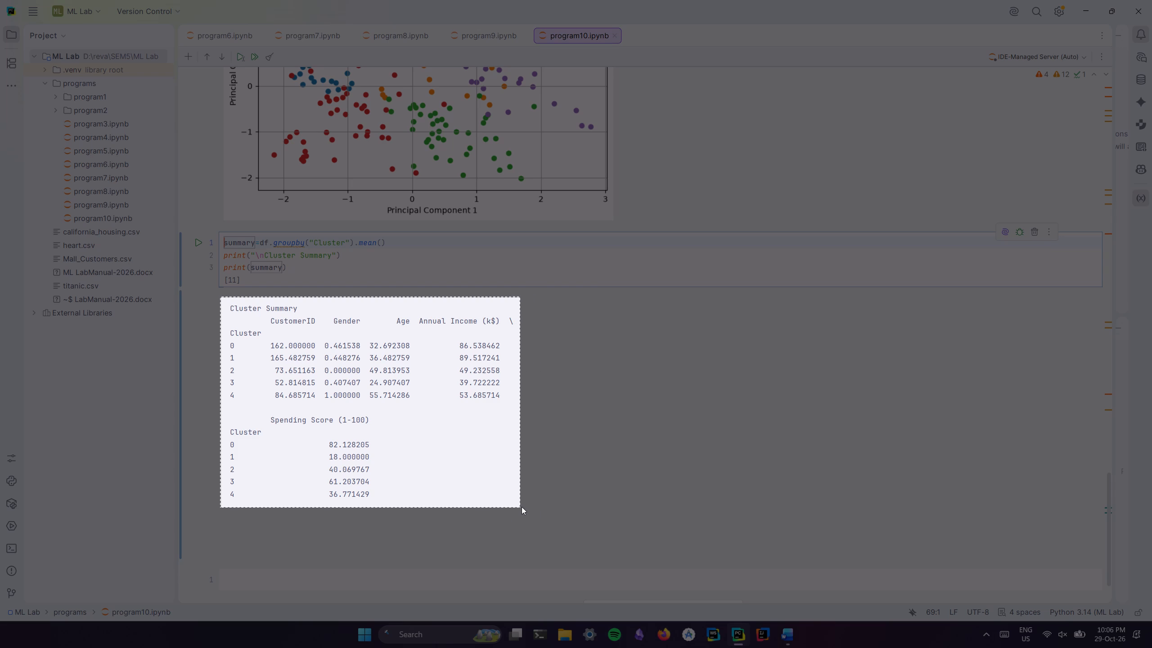
{"action": "left_click_drag", "start_coordinate": [522, 507], "coordinate": [522, 504]}
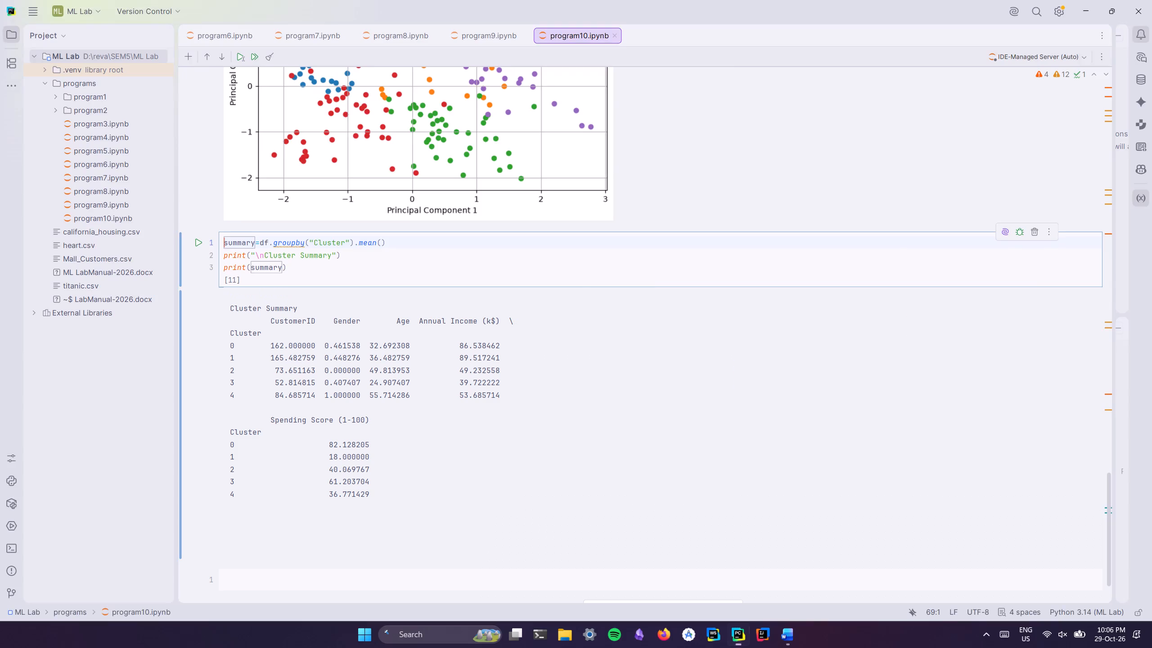
Back in Word, resize the K-Means Clustering plot to about 3.38" high by 4.29" wide.
{"action": "key", "text": "alt+Tab"}
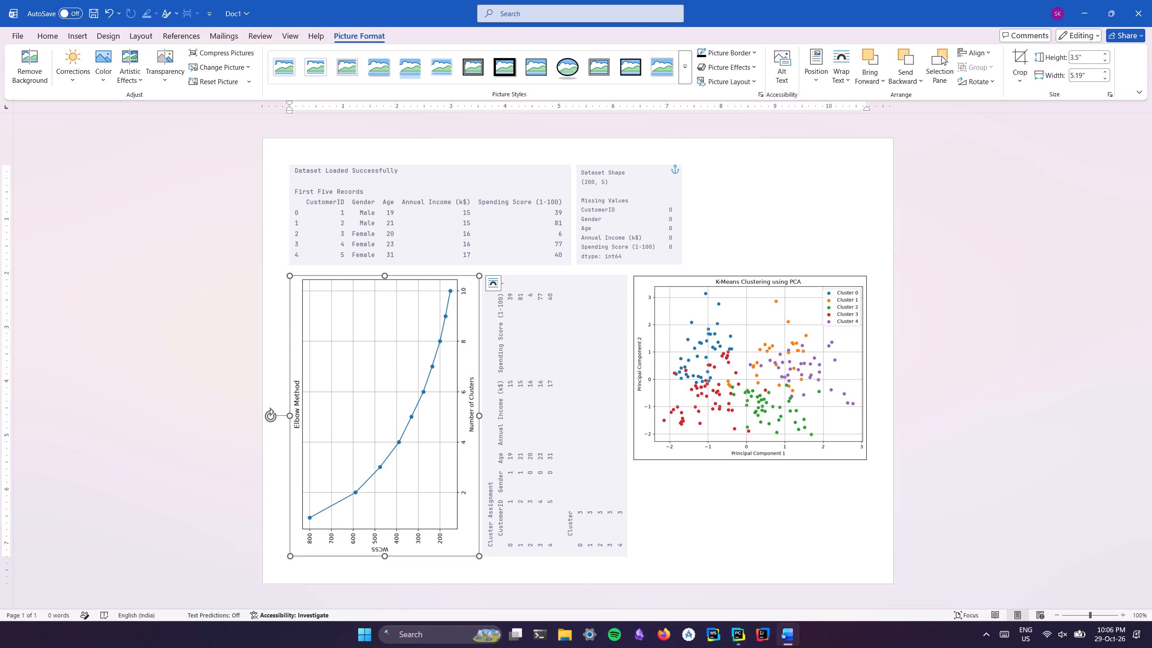
{"action": "left_click", "coordinate": [769, 380]}
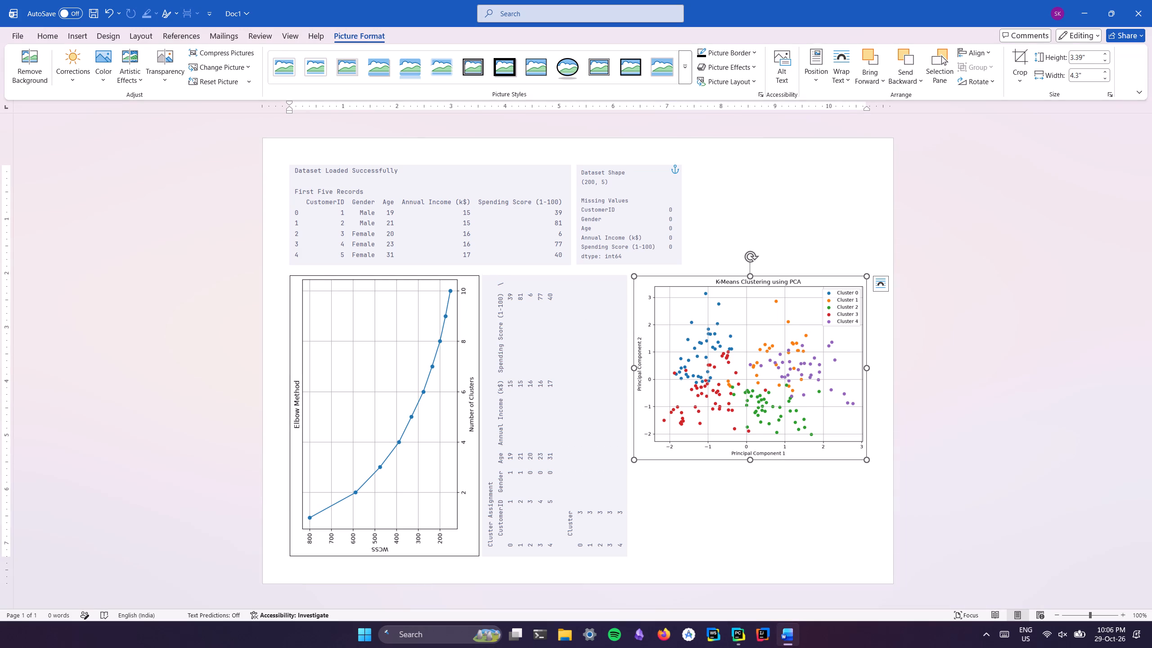
{"action": "left_click_drag", "start_coordinate": [634, 461], "coordinate": [642, 451]}
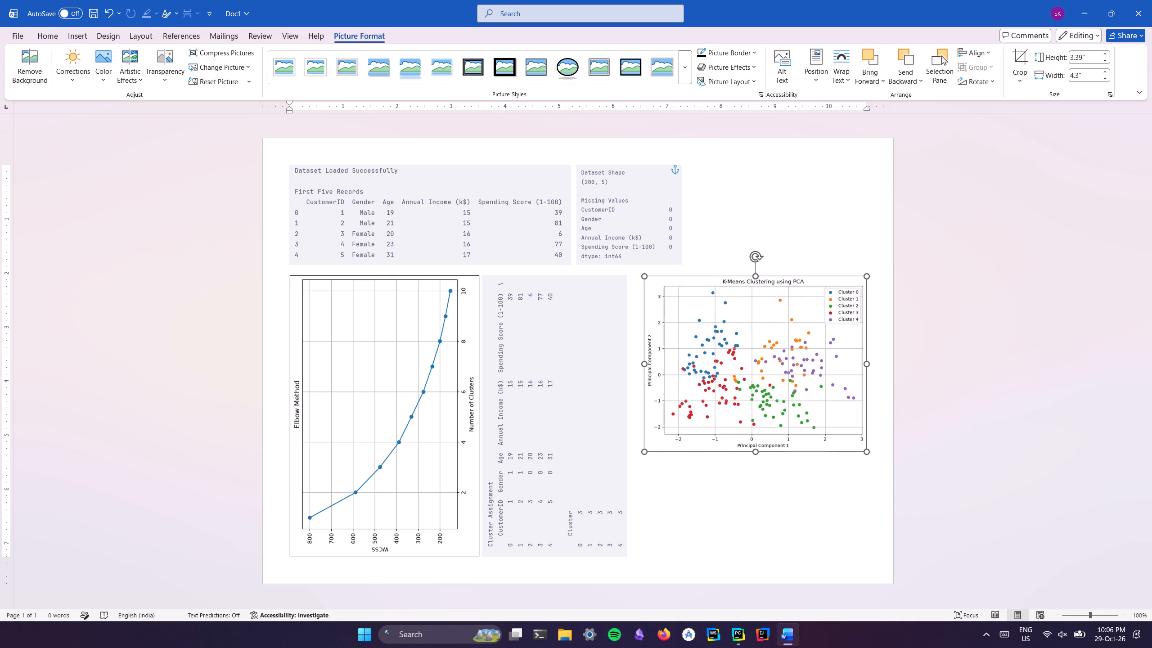
{"action": "left_click_drag", "start_coordinate": [642, 451], "coordinate": [633, 456]}
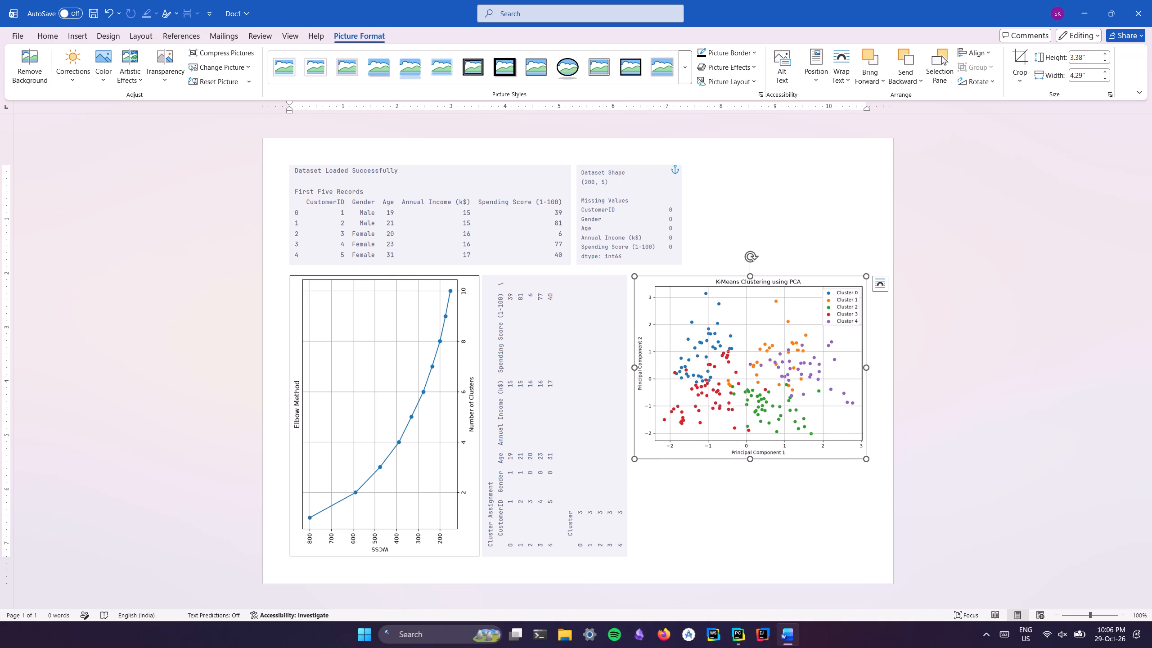
Paste the Cluster Summary snip with Square text wrapping and place it against the right margin in the page's lower half.
{"action": "left_click", "coordinate": [659, 485]}
{"action": "left_click", "coordinate": [762, 189]}
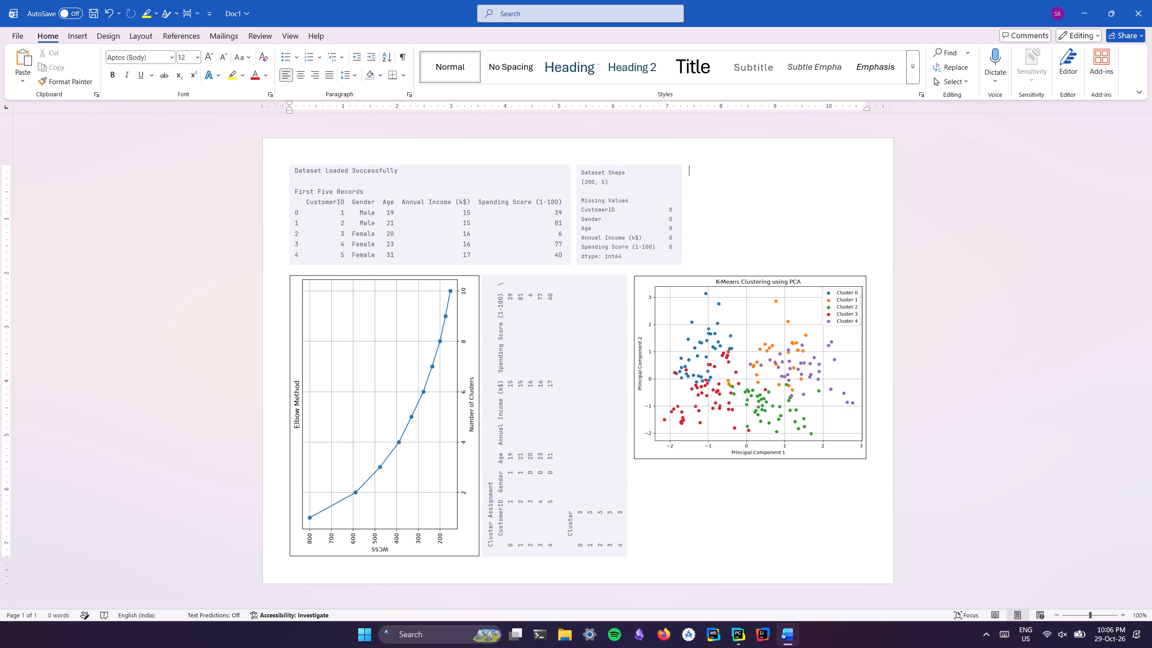
{"action": "key", "text": "ctrl+v"}
{"action": "scroll", "coordinate": [713, 343], "scroll_direction": "down", "scroll_amount": 7}
{"action": "left_click", "coordinate": [522, 572]}
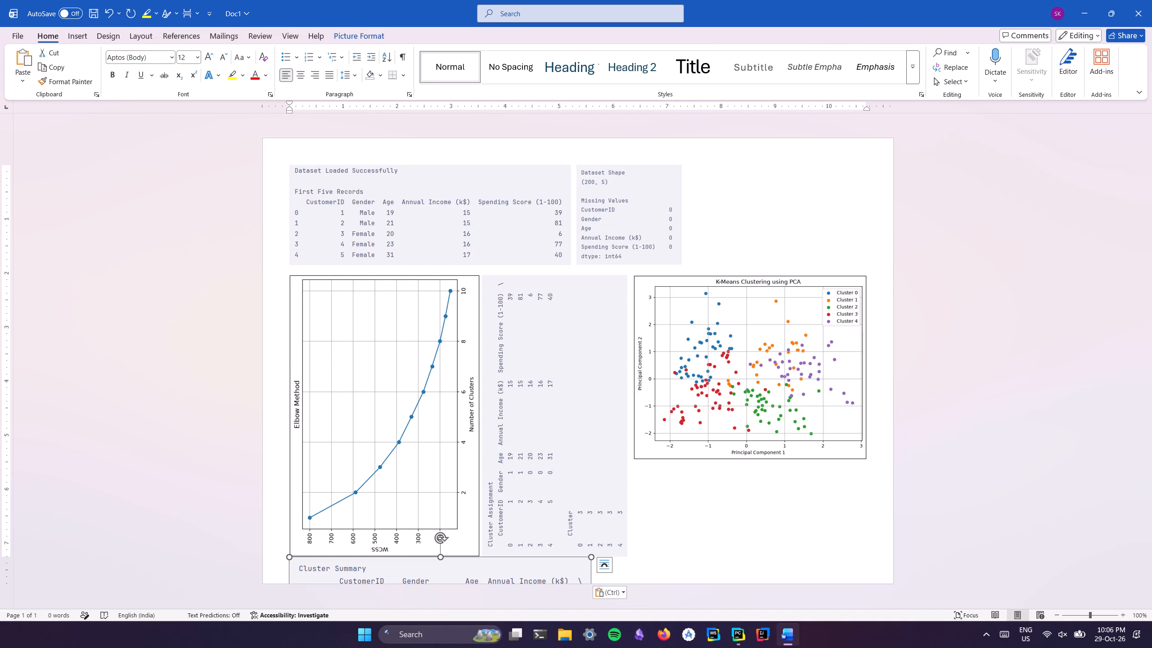
{"action": "left_click", "coordinate": [604, 570]}
{"action": "left_click", "coordinate": [642, 524]}
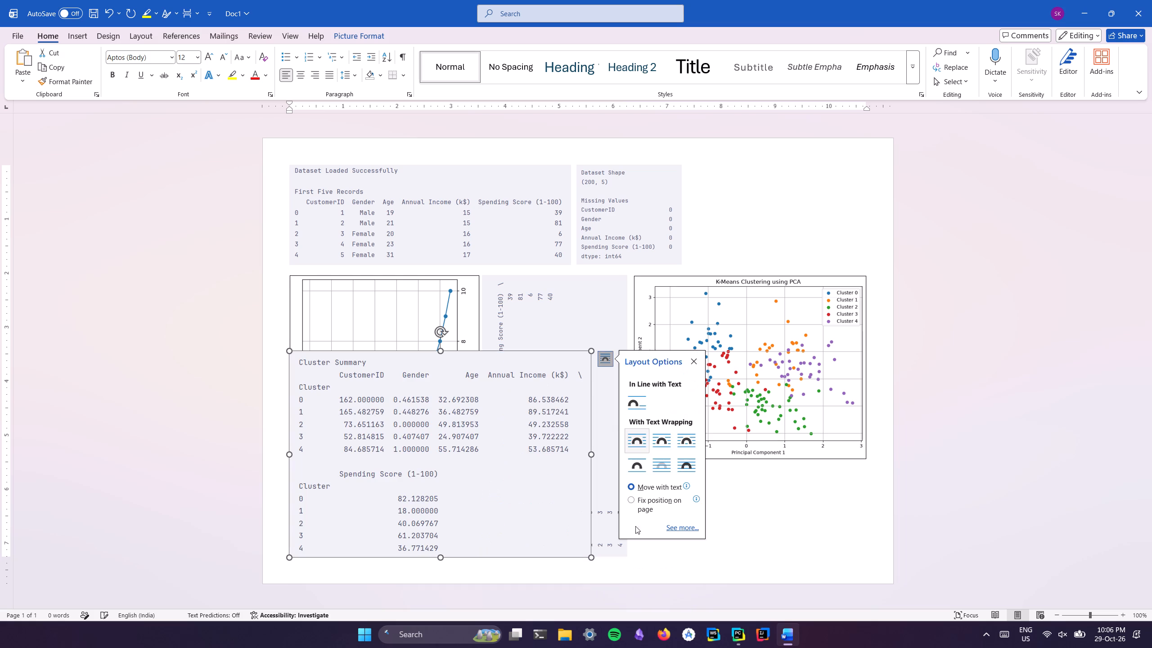
{"action": "left_click_drag", "start_coordinate": [455, 477], "coordinate": [746, 488]}
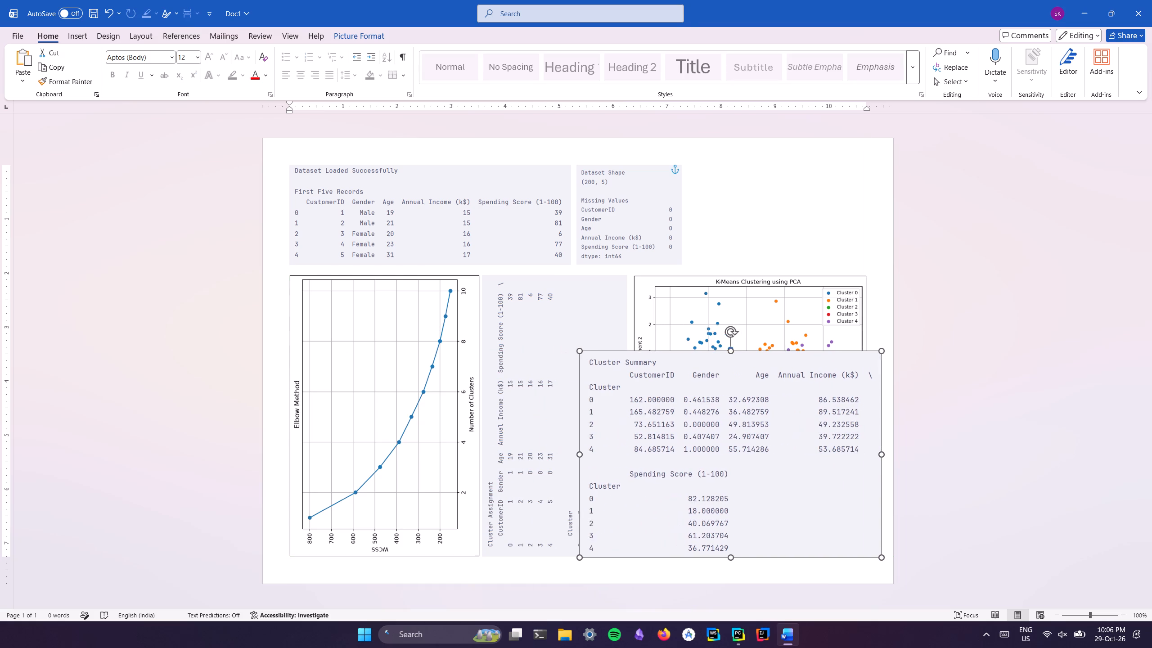
{"action": "left_click_drag", "start_coordinate": [746, 488], "coordinate": [725, 490]}
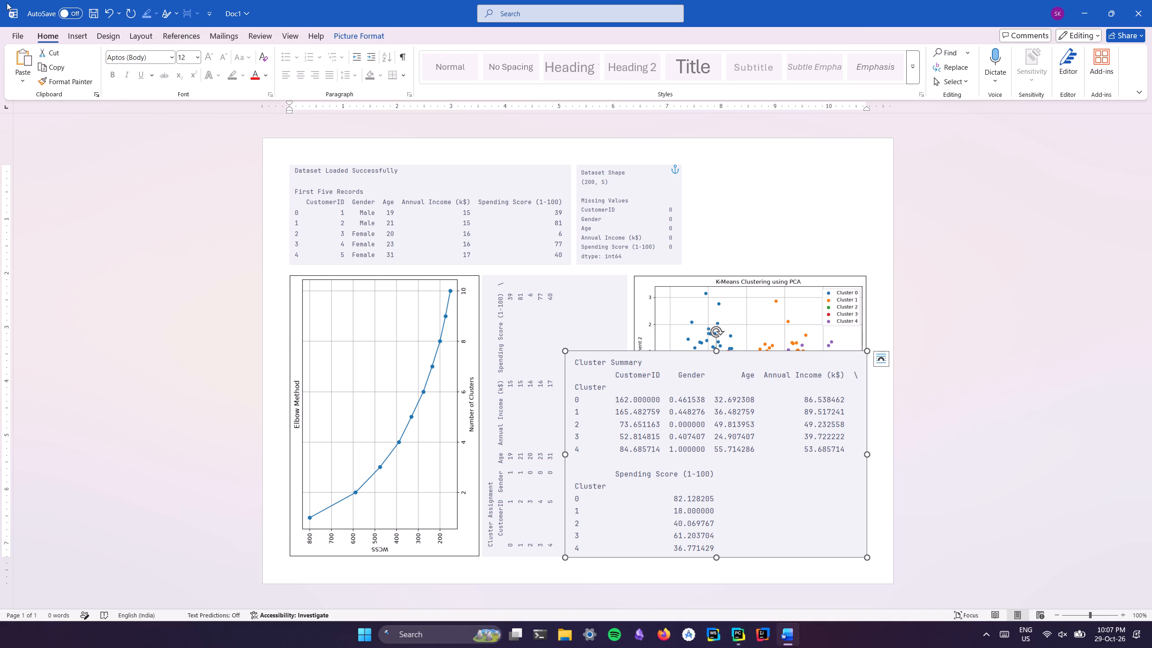
Change the page orientation to portrait.
{"action": "left_click", "coordinate": [143, 40]}
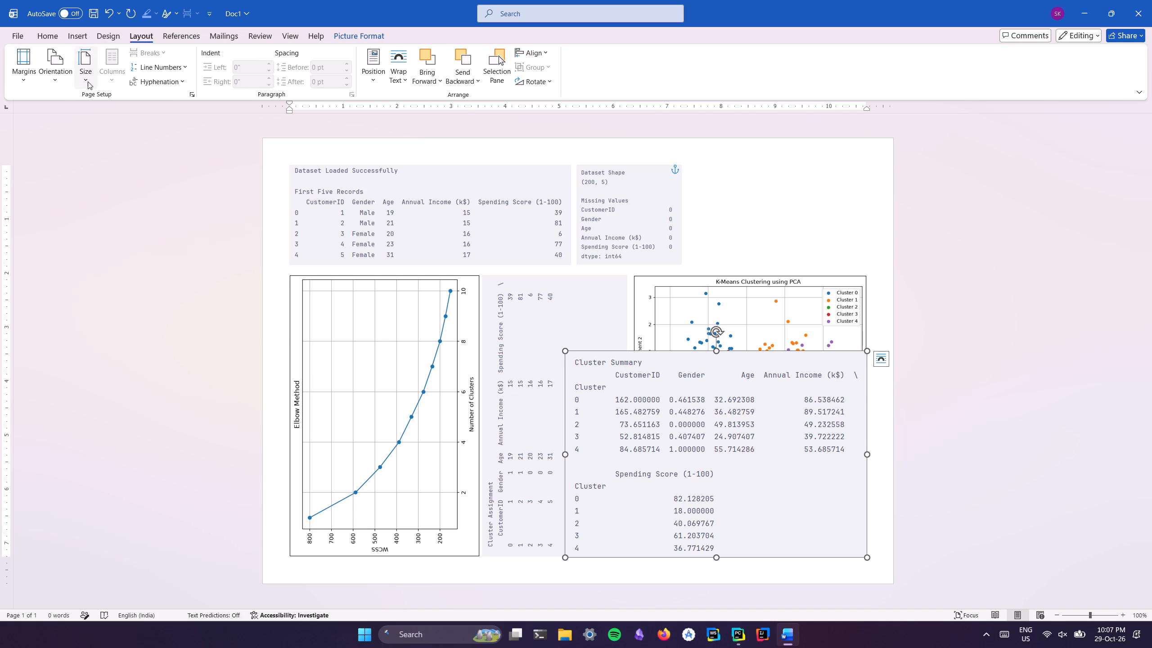
{"action": "left_click", "coordinate": [65, 82]}
{"action": "left_click", "coordinate": [85, 106]}
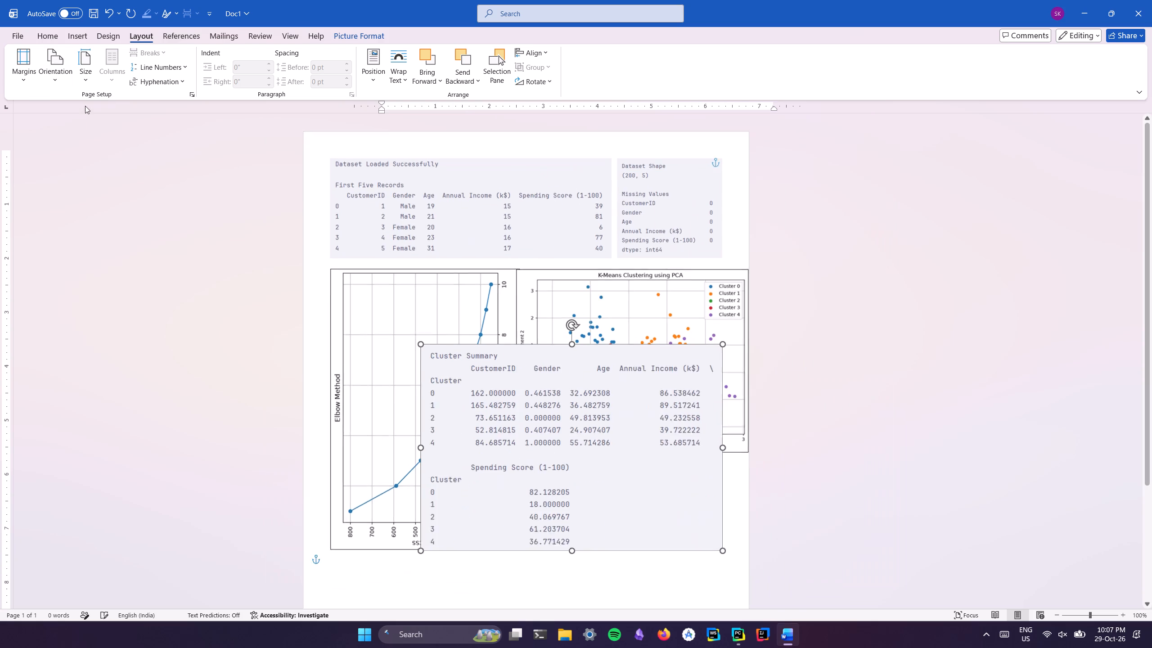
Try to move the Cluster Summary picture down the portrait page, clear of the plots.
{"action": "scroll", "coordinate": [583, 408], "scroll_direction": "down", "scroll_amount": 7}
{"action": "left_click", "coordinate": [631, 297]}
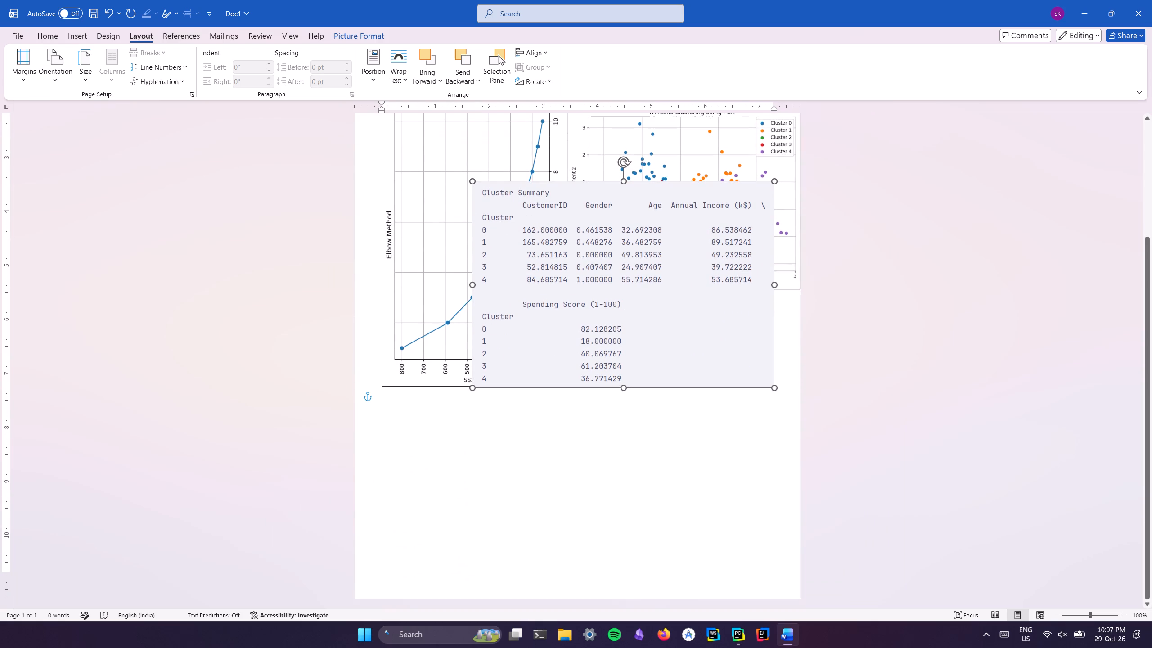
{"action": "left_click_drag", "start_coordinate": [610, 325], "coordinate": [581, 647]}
Insert a page break so that a blank page precedes the pictures.
{"action": "left_click", "coordinate": [650, 508]}
{"action": "key", "text": "ctrl+Return"}
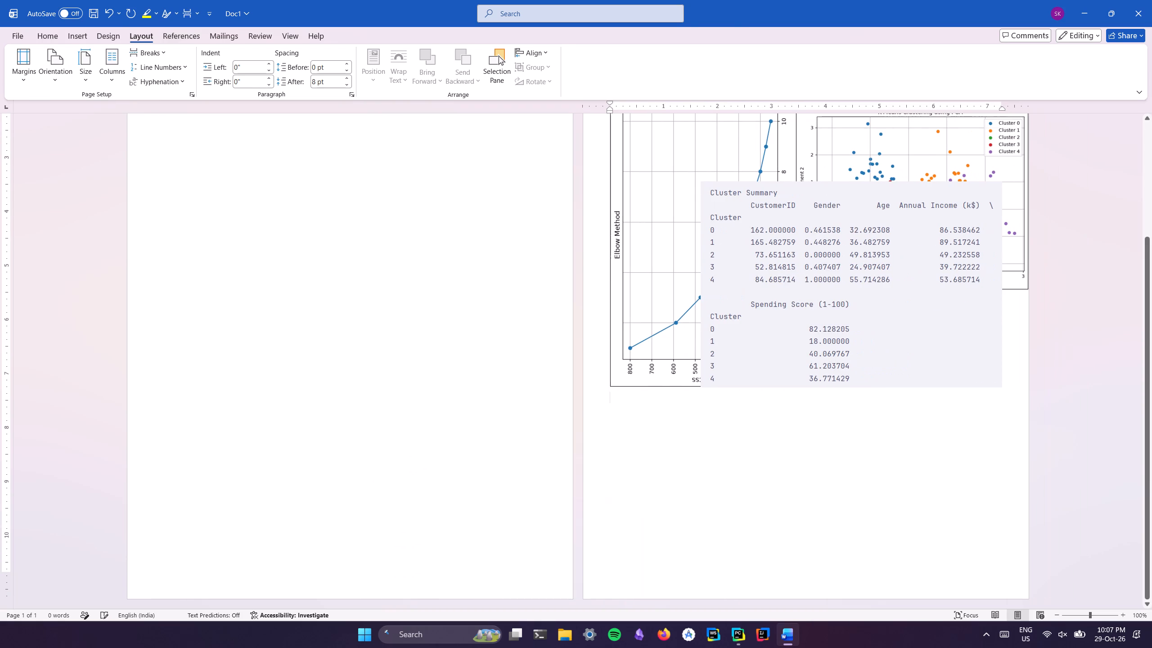
Move the Dataset Loaded and Dataset Shape pictures side by side to the top of the first page, between its margins.
{"action": "scroll", "coordinate": [696, 214], "scroll_direction": "up", "scroll_amount": 9}
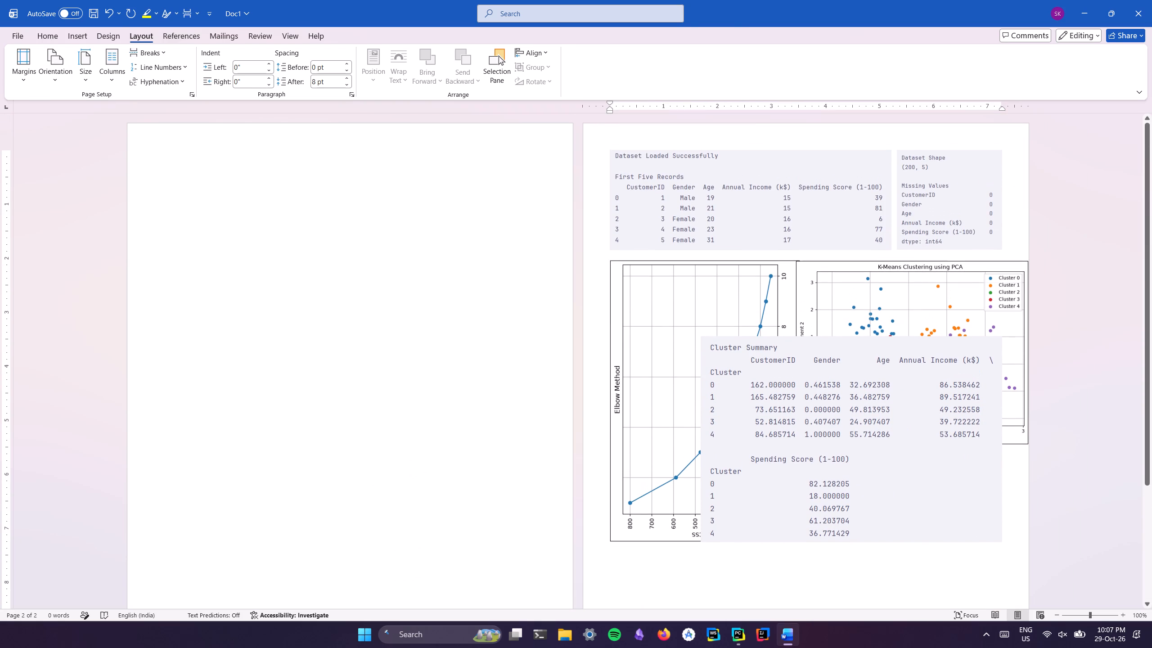
{"action": "left_click", "coordinate": [726, 200]}
{"action": "left_click_drag", "start_coordinate": [765, 198], "coordinate": [310, 225]}
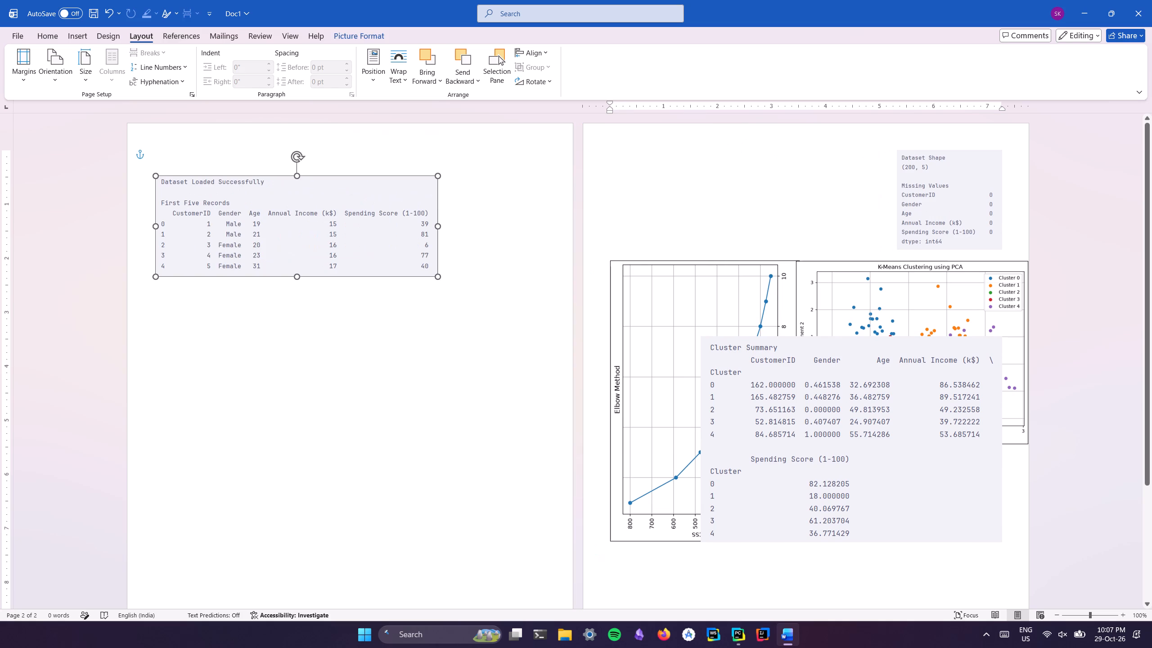
{"action": "left_click_drag", "start_coordinate": [310, 225], "coordinate": [302, 190]}
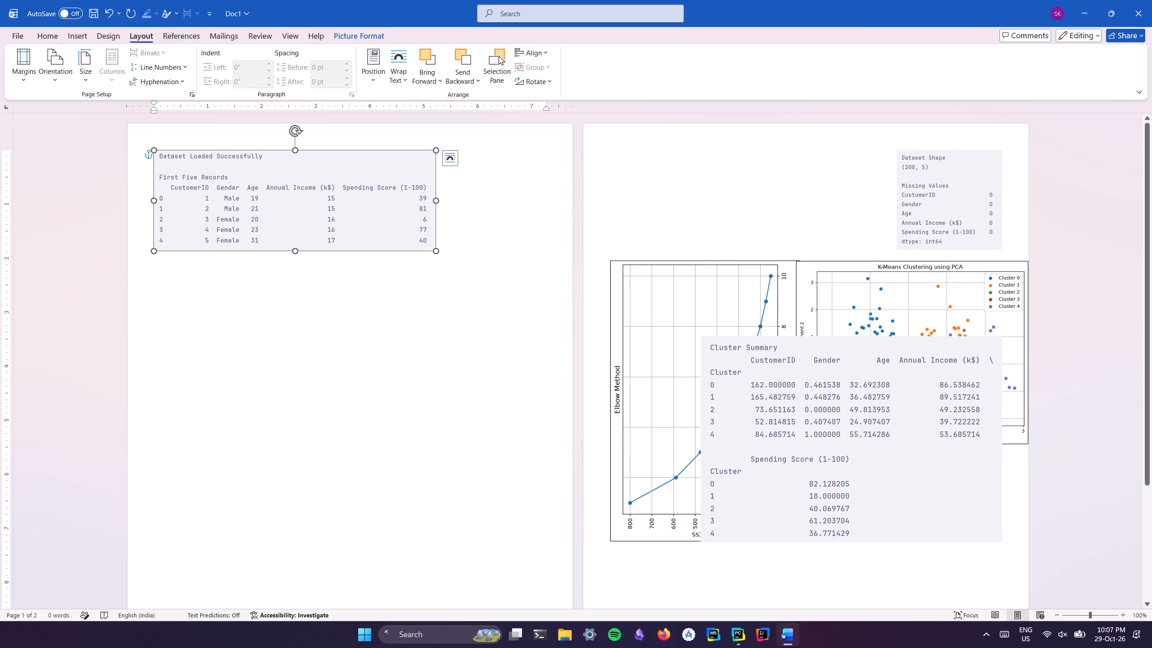
{"action": "left_click", "coordinate": [961, 211]}
{"action": "left_click_drag", "start_coordinate": [961, 208], "coordinate": [493, 197]}
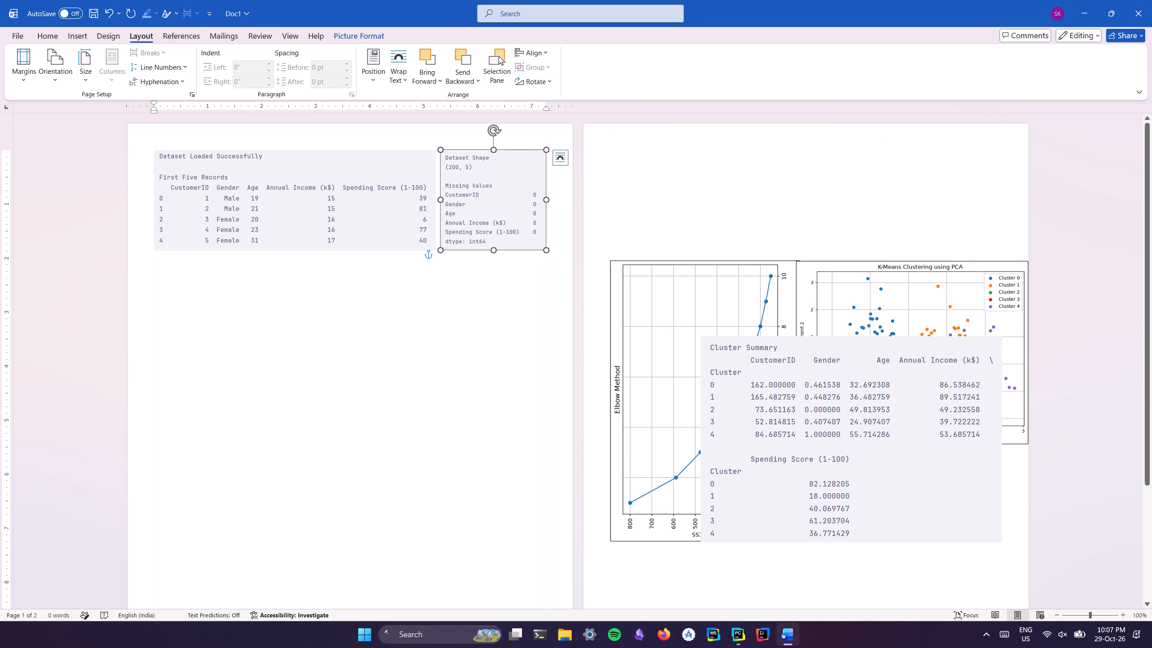
Move the Elbow Method plot to the first page below the dataset pictures and rotate it 90° to the right.
{"action": "left_click", "coordinate": [690, 300]}
{"action": "left_click_drag", "start_coordinate": [683, 300], "coordinate": [293, 310]}
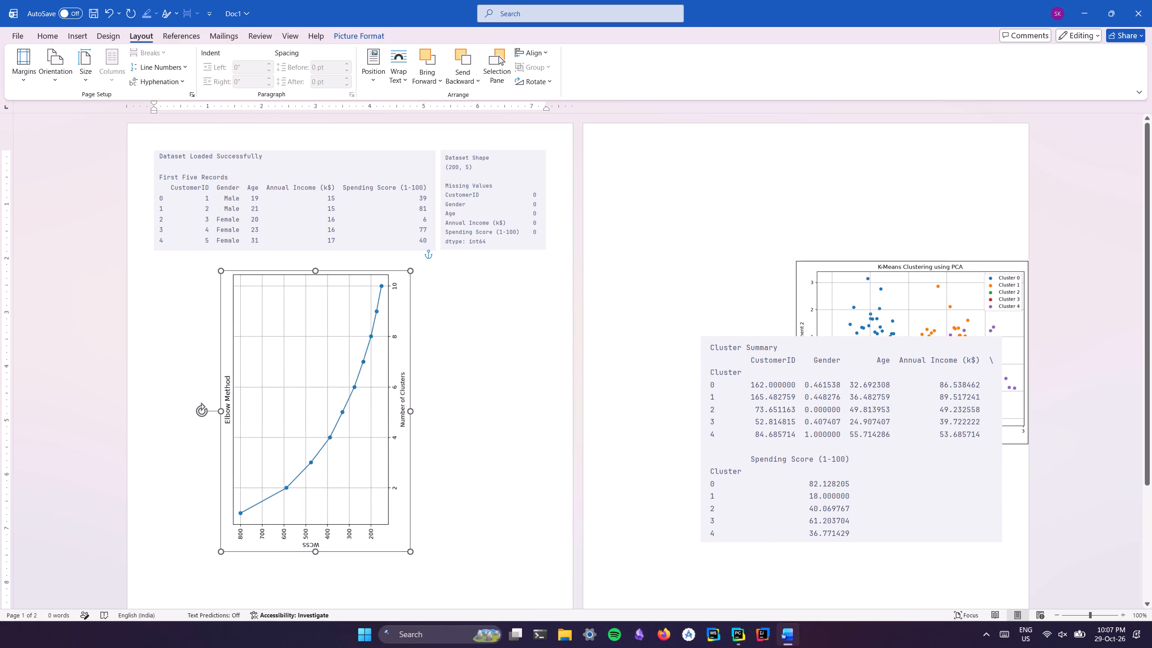
{"action": "left_click_drag", "start_coordinate": [293, 310], "coordinate": [219, 296]}
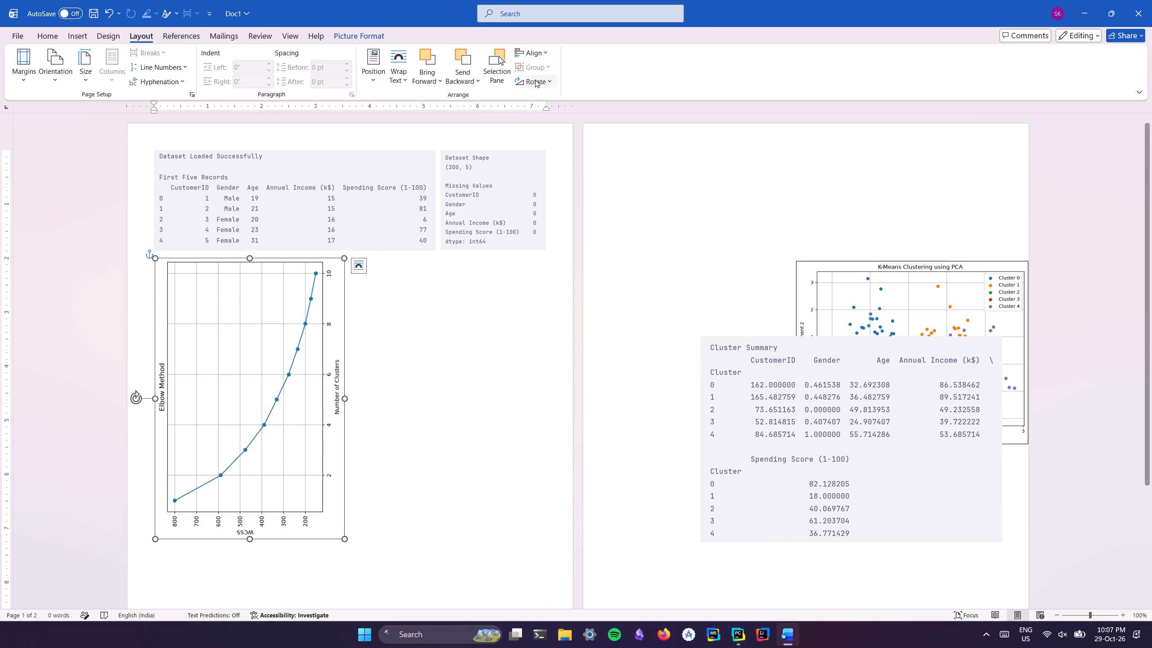
{"action": "left_click", "coordinate": [538, 80]}
{"action": "left_click", "coordinate": [566, 100]}
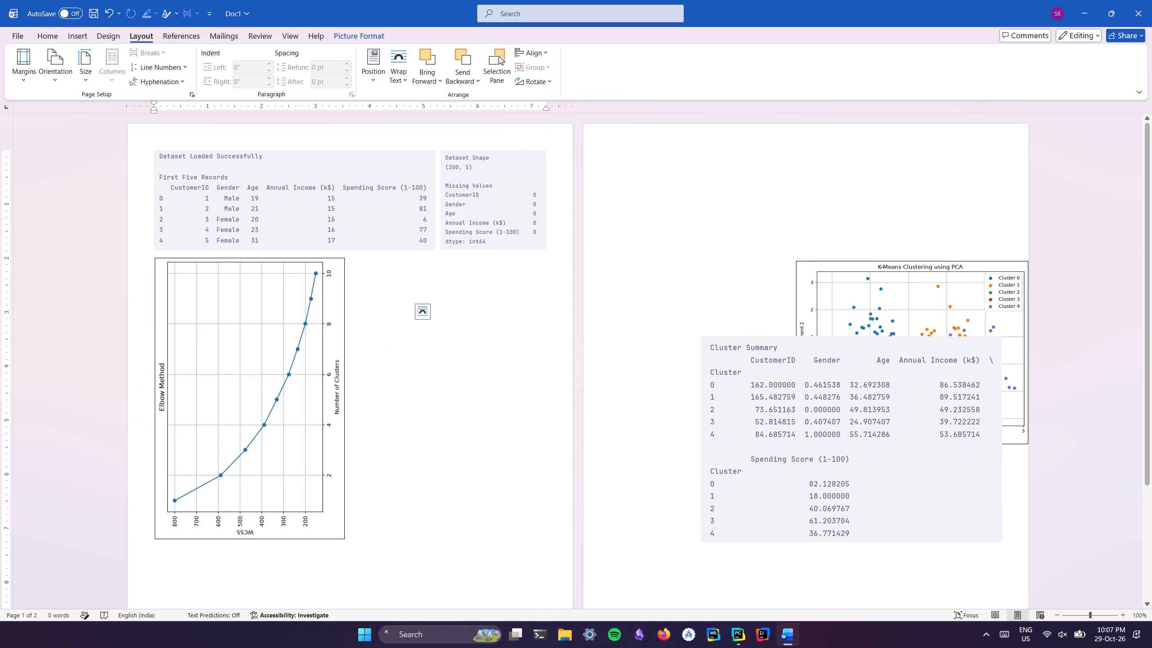
Enlarge the Elbow Method plot slightly and centre it horizontally on the first page, just below the dataset pictures.
{"action": "left_click_drag", "start_coordinate": [285, 370], "coordinate": [362, 322]}
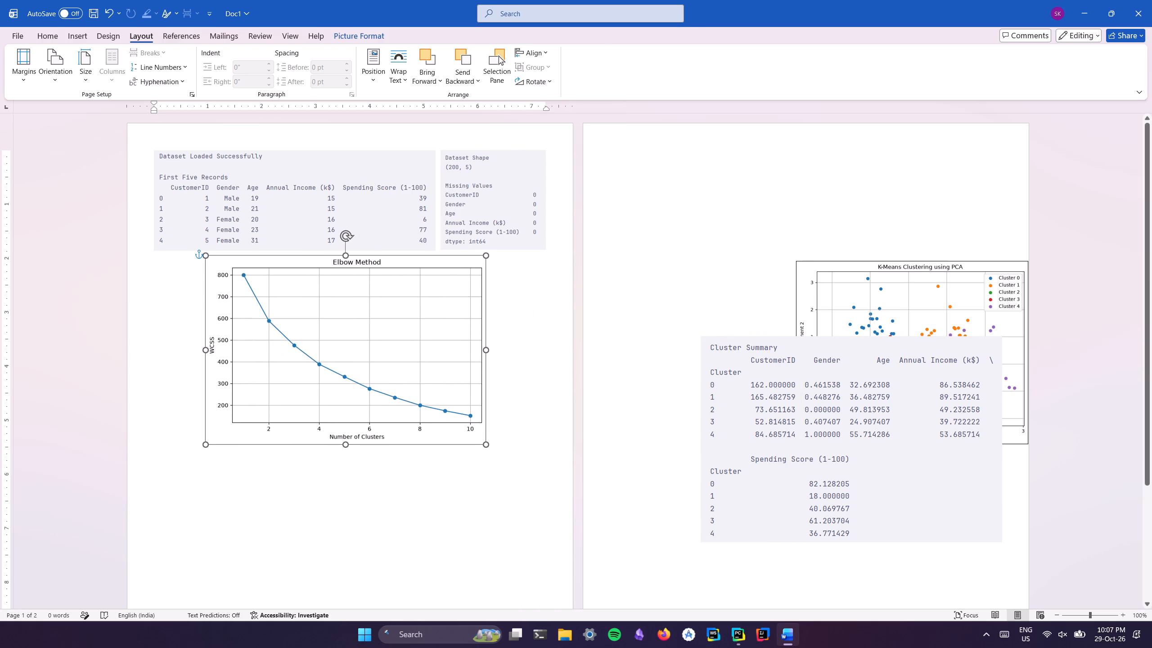
{"action": "left_click_drag", "start_coordinate": [362, 322], "coordinate": [363, 324]}
{"action": "left_click_drag", "start_coordinate": [485, 448], "coordinate": [497, 463]}
{"action": "left_click_drag", "start_coordinate": [429, 362], "coordinate": [448, 365]}
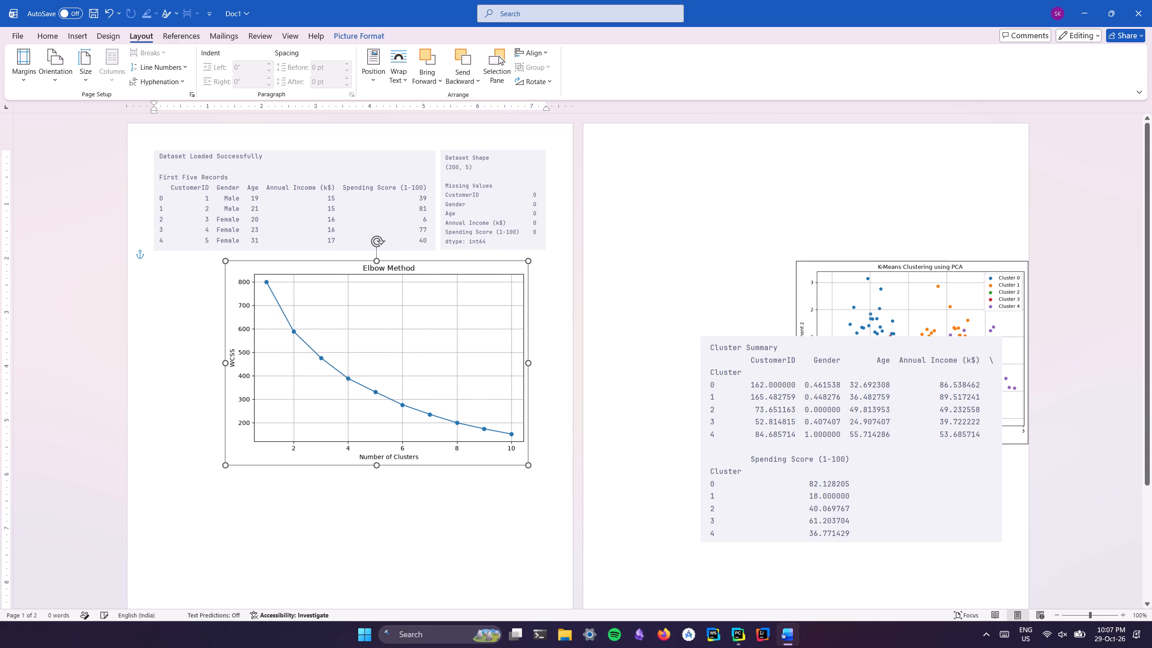
{"action": "left_click_drag", "start_coordinate": [448, 365], "coordinate": [411, 364]}
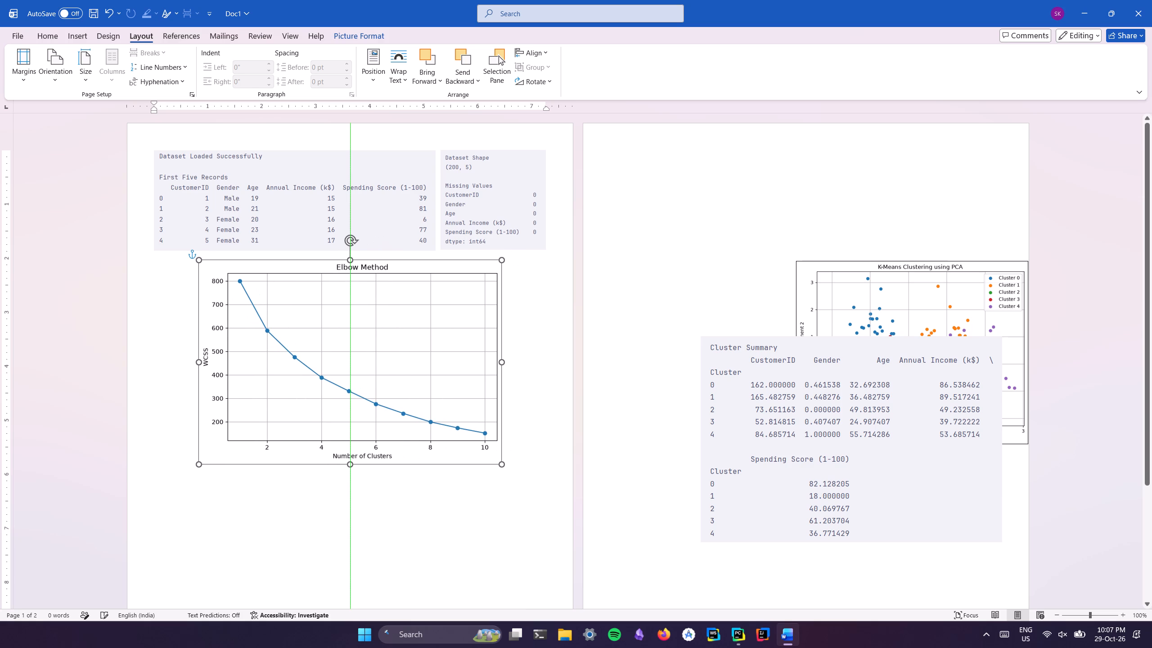
{"action": "left_click_drag", "start_coordinate": [411, 364], "coordinate": [409, 364]}
Move the Cluster Summary picture down the second page, clear of the K-Means Clustering plot.
{"action": "scroll", "coordinate": [850, 326], "scroll_direction": "down", "scroll_amount": 5}
{"action": "left_click", "coordinate": [838, 313]}
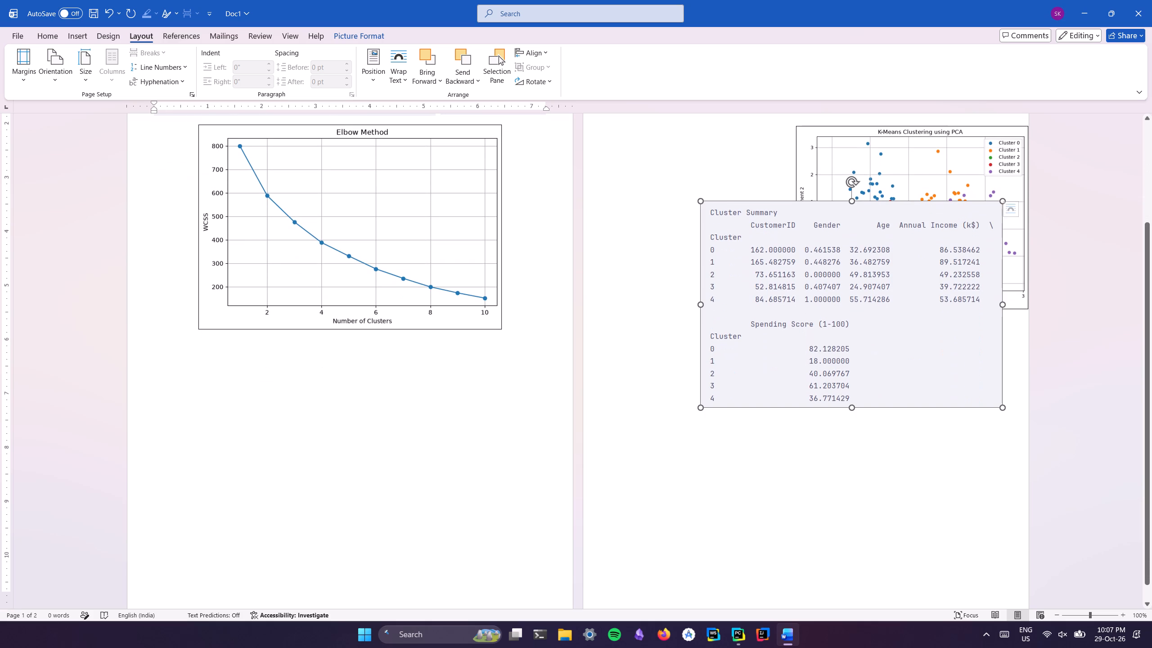
{"action": "left_click_drag", "start_coordinate": [814, 297], "coordinate": [740, 474]}
Move the Cluster Assignment picture to the first page, rotate it 90° to the right and centre it just below the Elbow Method plot.
{"action": "left_click", "coordinate": [922, 345]}
{"action": "left_click_drag", "start_coordinate": [920, 343], "coordinate": [667, 388]}
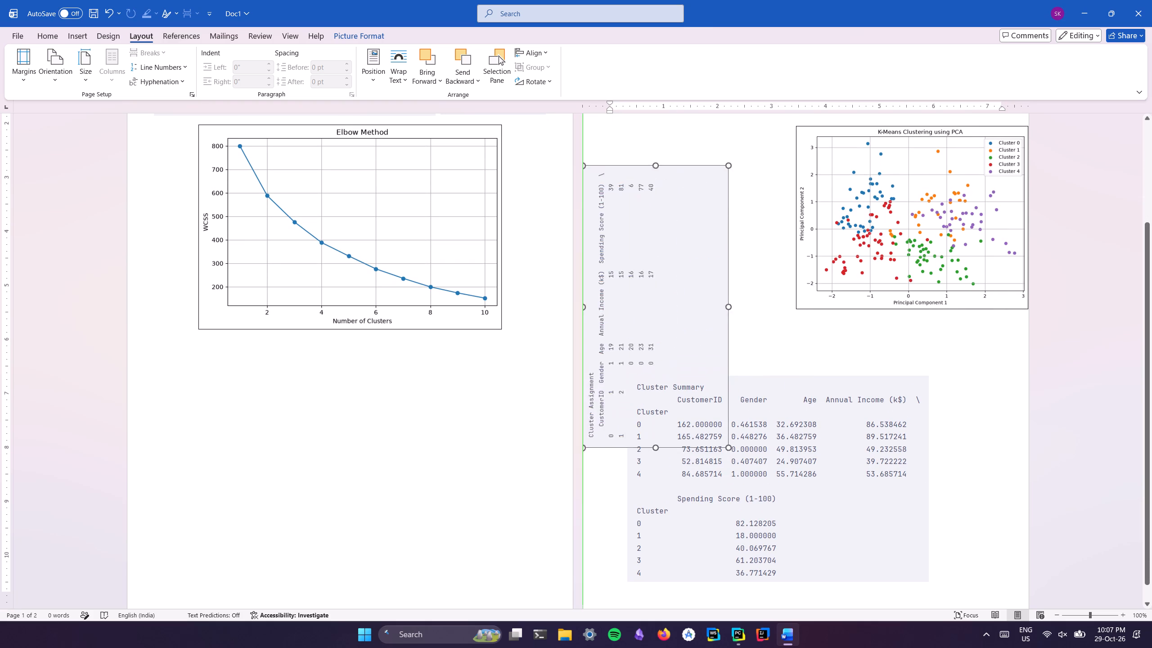
{"action": "left_click_drag", "start_coordinate": [667, 388], "coordinate": [445, 514]}
{"action": "left_click", "coordinate": [549, 83]}
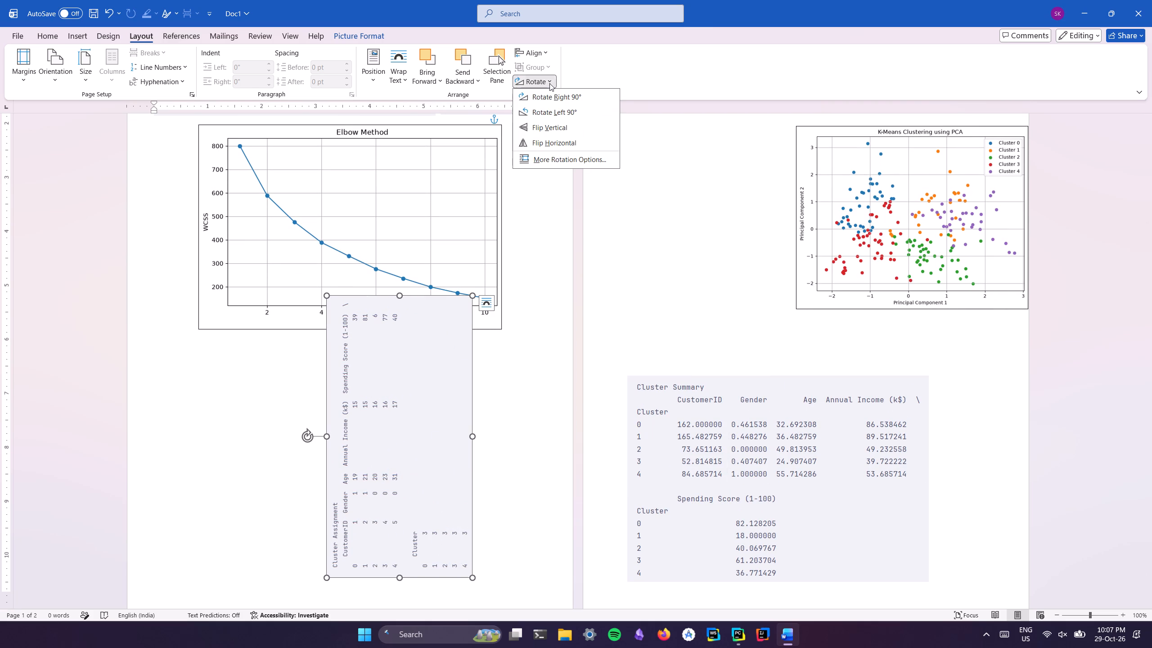
{"action": "left_click", "coordinate": [556, 95]}
{"action": "left_click_drag", "start_coordinate": [391, 427], "coordinate": [375, 400]}
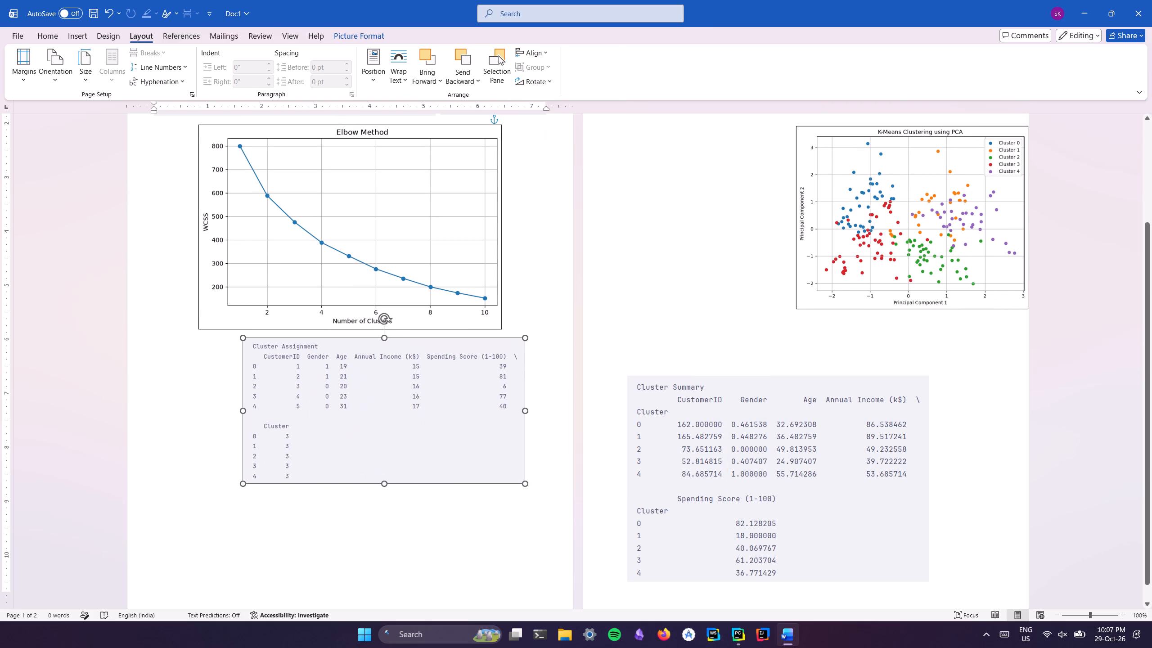
{"action": "left_click_drag", "start_coordinate": [375, 400], "coordinate": [336, 401]}
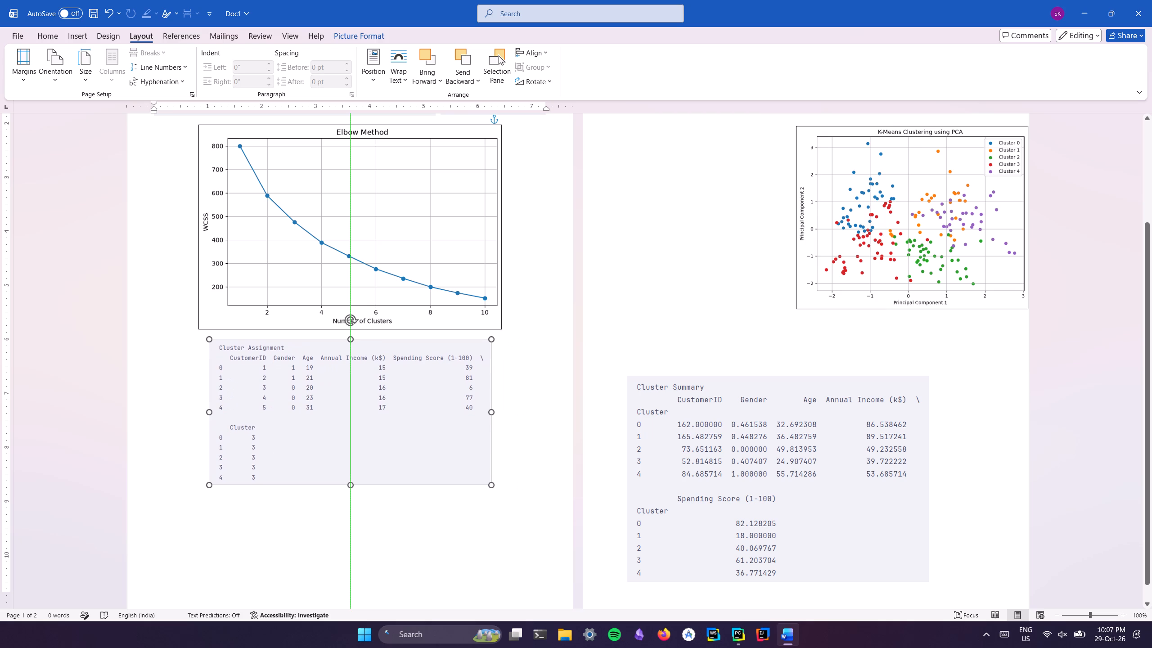
{"action": "left_click_drag", "start_coordinate": [336, 401], "coordinate": [336, 401]}
Delete the Dataset Shape and Dataset Loaded pictures from the top of the first page.
{"action": "scroll", "coordinate": [336, 401], "scroll_direction": "up", "scroll_amount": 7}
{"action": "scroll", "coordinate": [336, 401], "scroll_direction": "down", "scroll_amount": 14}
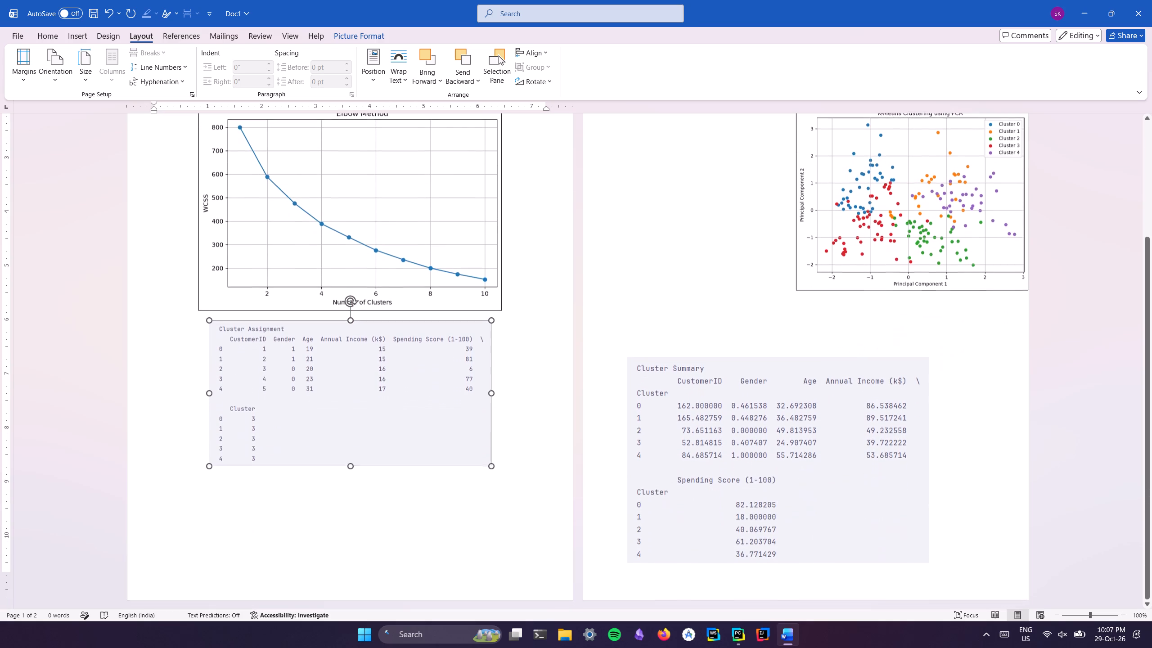
{"action": "scroll", "coordinate": [336, 401], "scroll_direction": "up", "scroll_amount": 14}
{"action": "left_click", "coordinate": [470, 212]}
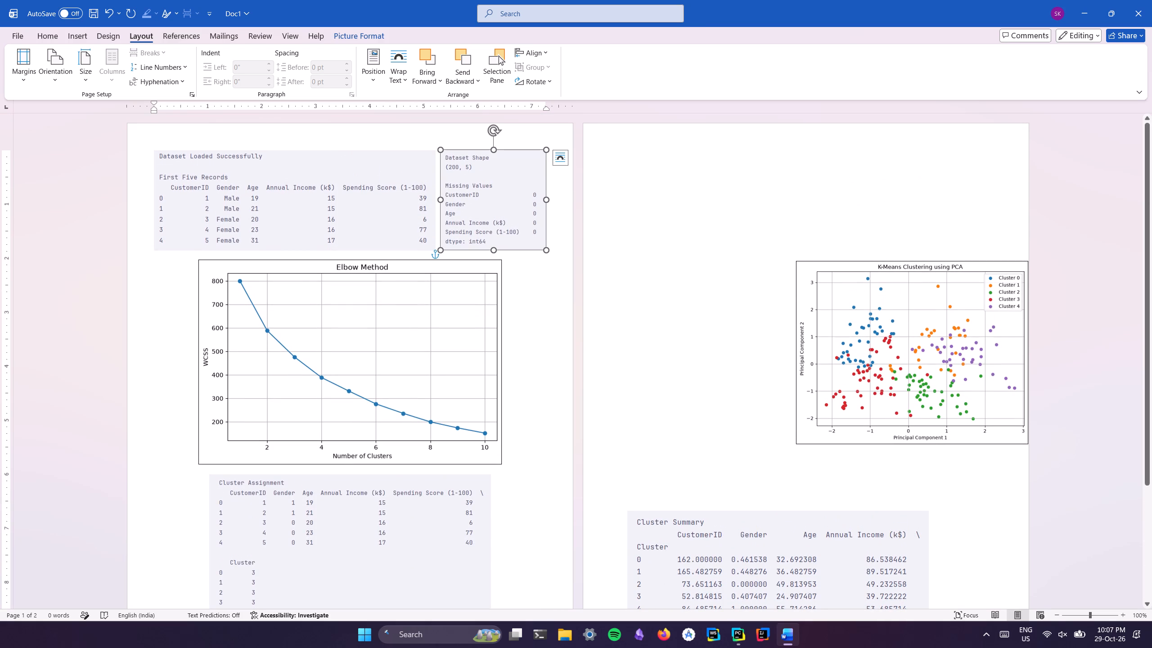
{"action": "key", "text": "Delete"}
{"action": "left_click", "coordinate": [422, 204]}
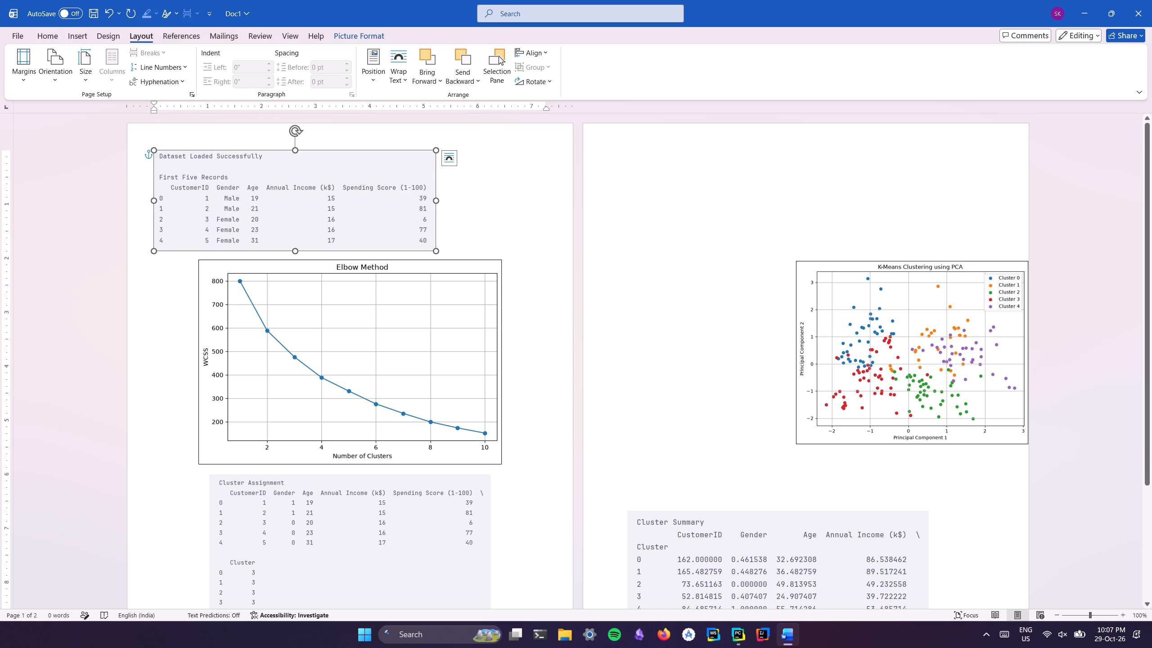
{"action": "key", "text": "Delete"}
Switch to program10.ipynb in PyCharm and snip the whole dataset output, from Dataset Loaded Successfully to dtype: int64, as one picture.
{"action": "key", "text": "alt+Tab"}
{"action": "scroll", "coordinate": [422, 204], "scroll_direction": "up", "scroll_amount": 13}
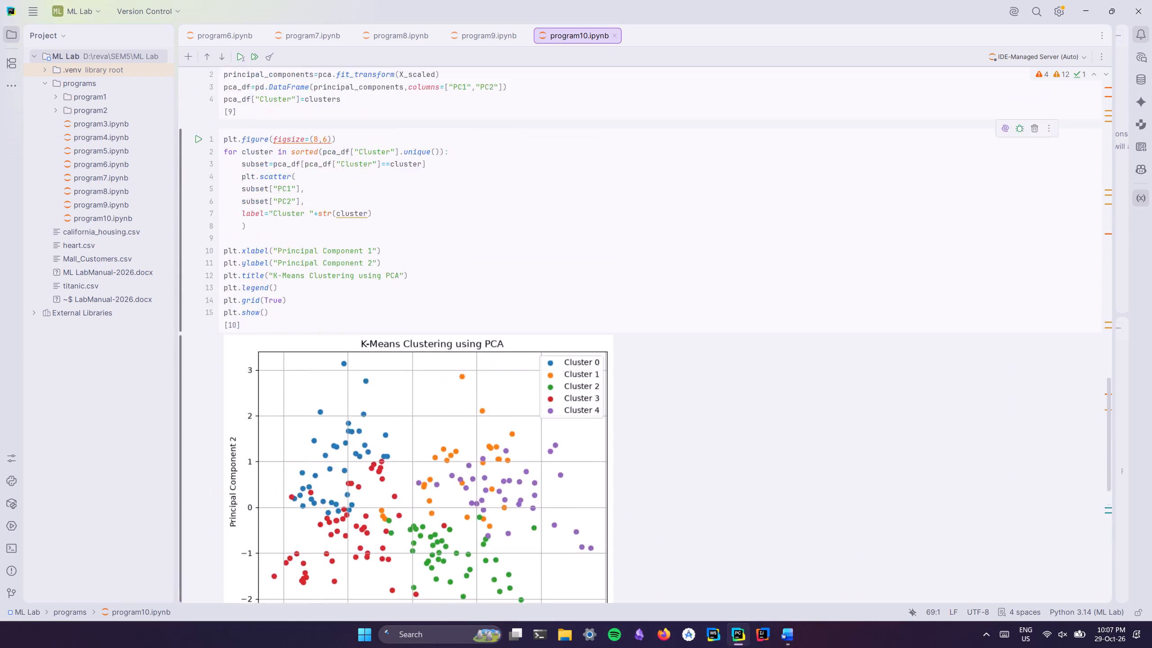
{"action": "scroll", "coordinate": [422, 204], "scroll_direction": "up", "scroll_amount": 20}
{"action": "scroll", "coordinate": [422, 204], "scroll_direction": "up", "scroll_amount": 19}
{"action": "scroll", "coordinate": [422, 204], "scroll_direction": "down", "scroll_amount": 2}
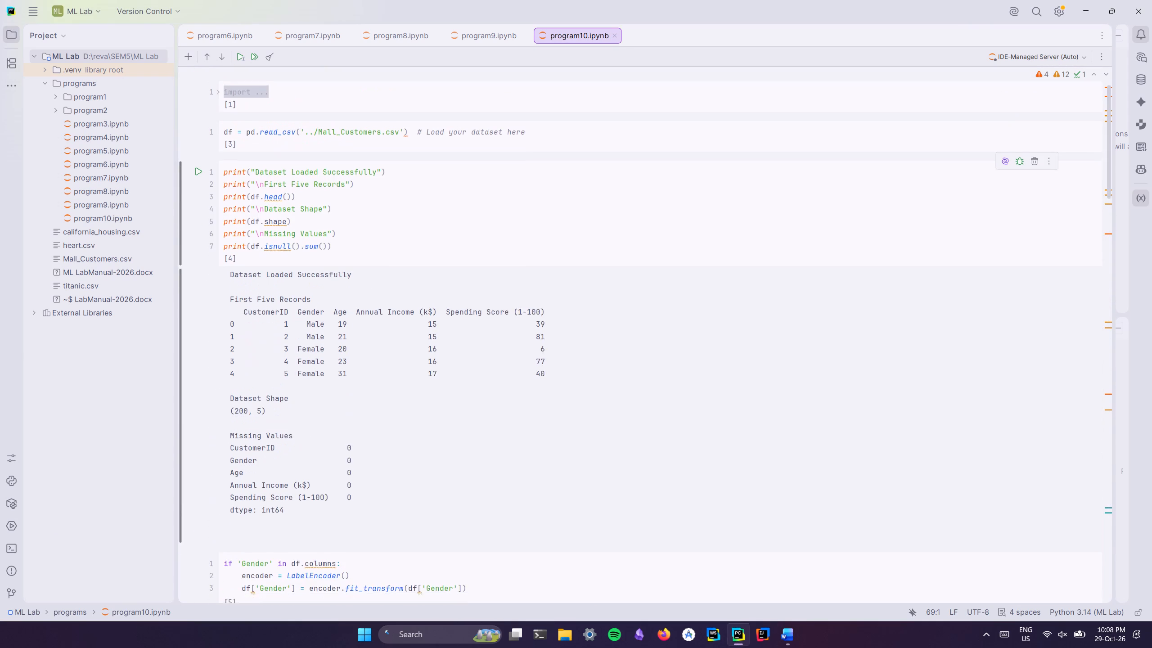
{"action": "scroll", "coordinate": [422, 204], "scroll_direction": "down", "scroll_amount": 2}
{"action": "key", "text": "shift+super+s"}
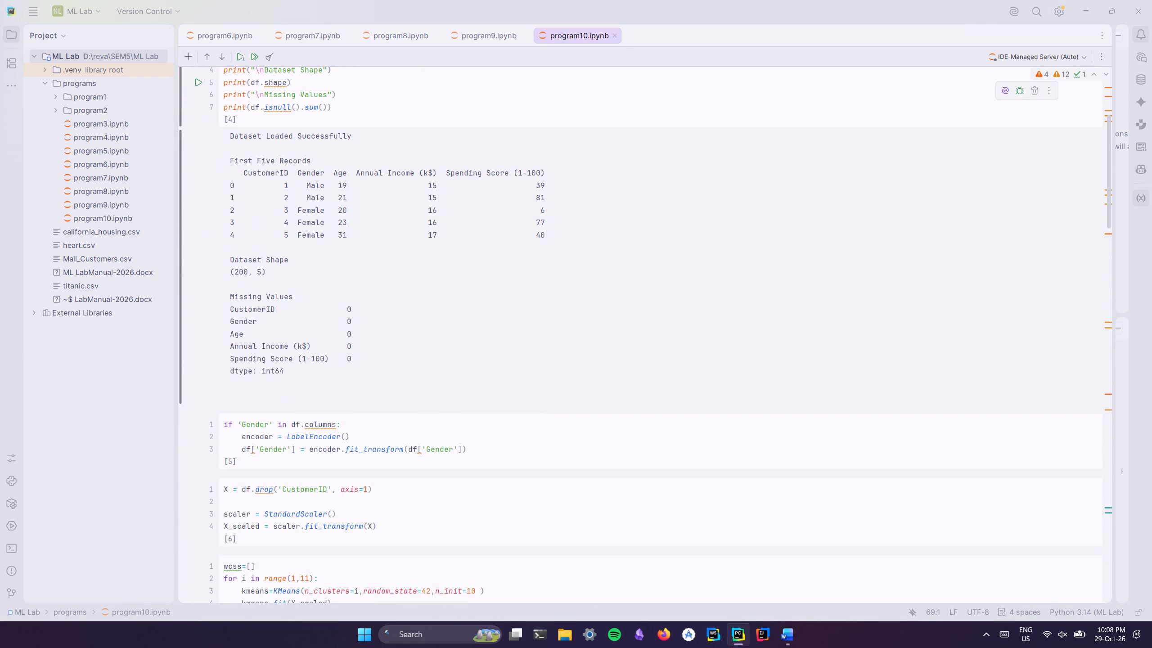
{"action": "left_click_drag", "start_coordinate": [225, 129], "coordinate": [555, 401]}
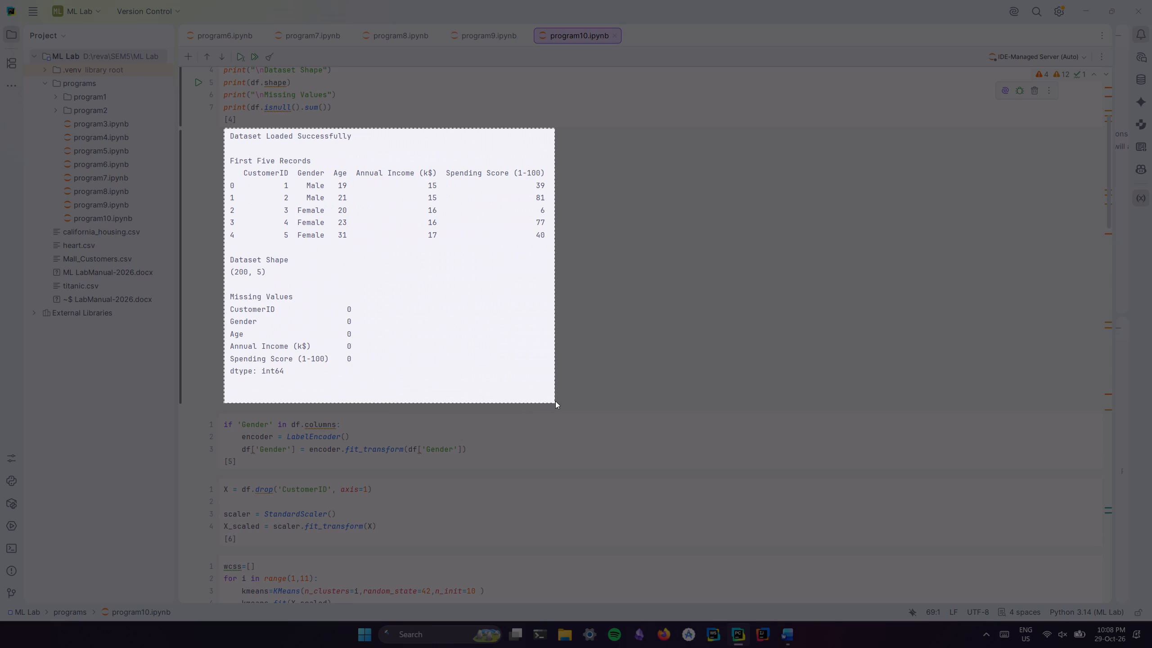
{"action": "left_click_drag", "start_coordinate": [555, 401], "coordinate": [567, 380]}
Paste the captured dataset output into Doc1 in Word, give it Square text wrapping and move it to the first page's top margin.
{"action": "key", "text": "alt+Tab"}
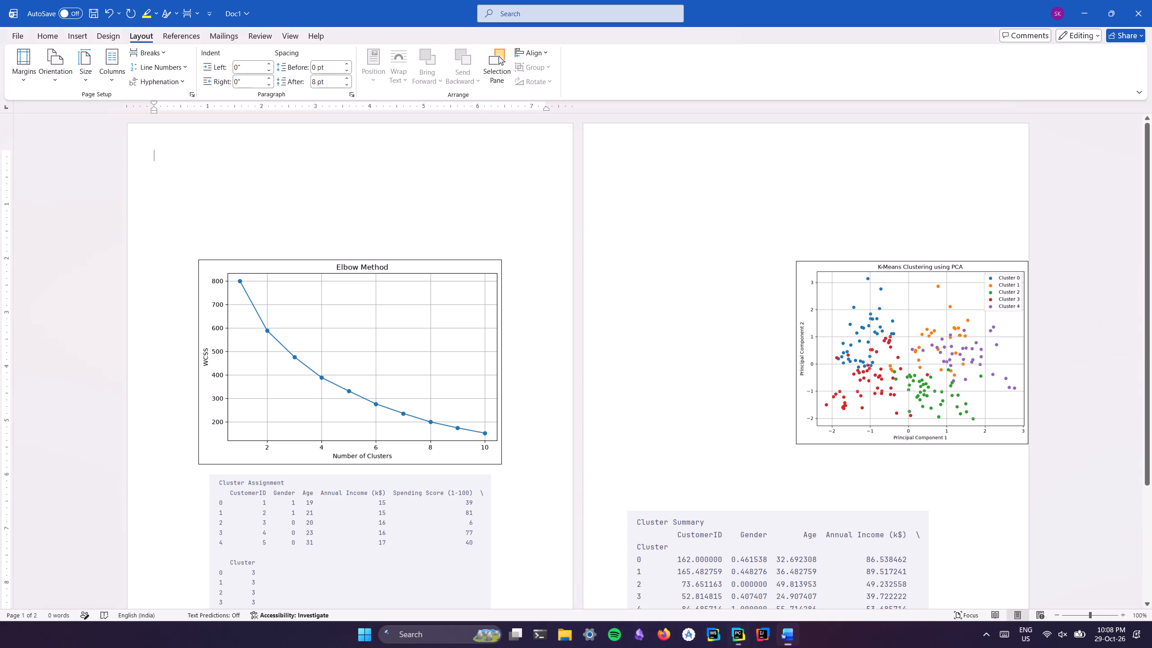
{"action": "key", "text": "ctrl+v"}
{"action": "left_click", "coordinate": [334, 429]}
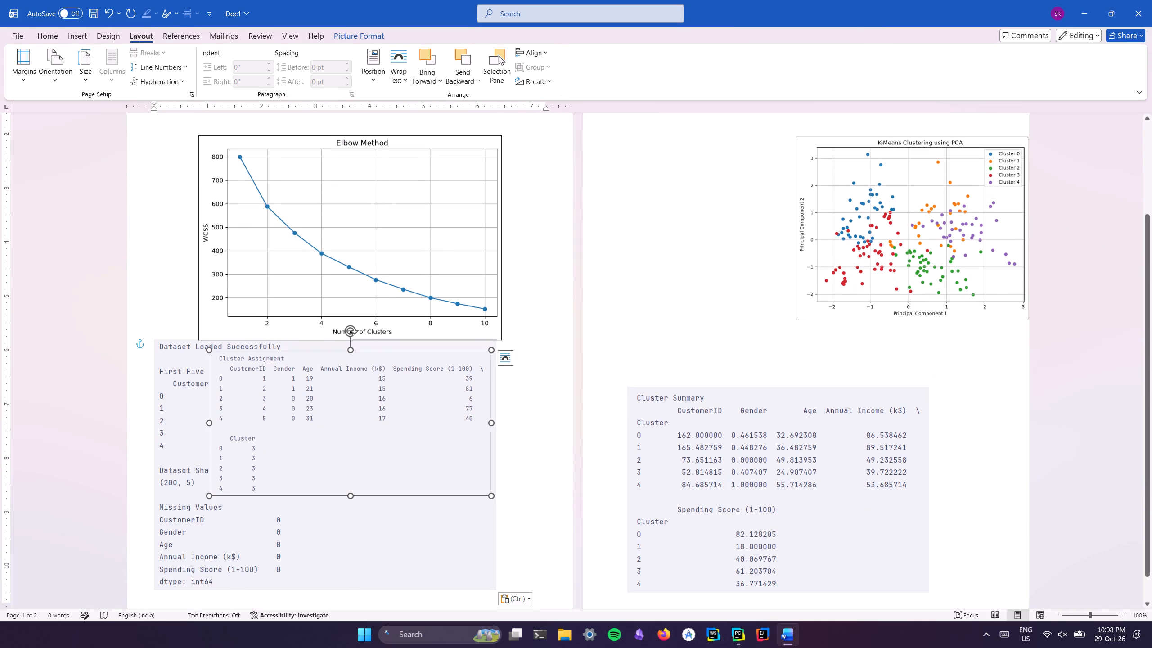
{"action": "left_click", "coordinate": [140, 559]}
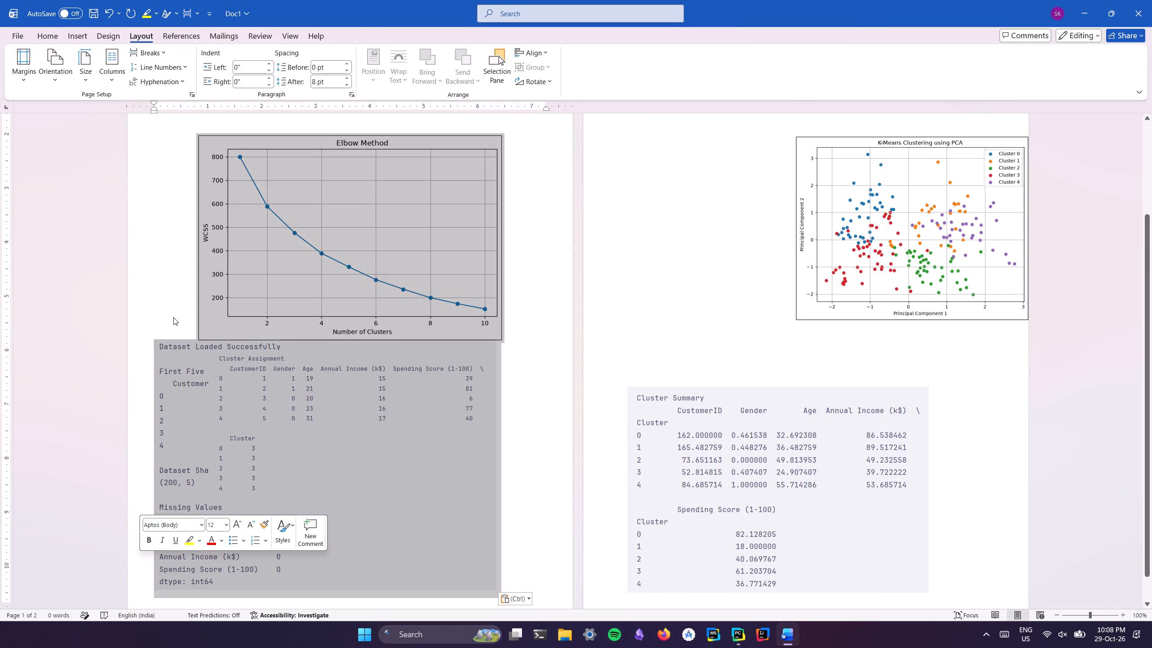
{"action": "left_click", "coordinate": [173, 317]}
{"action": "left_click", "coordinate": [177, 382]}
{"action": "left_click", "coordinate": [514, 349]}
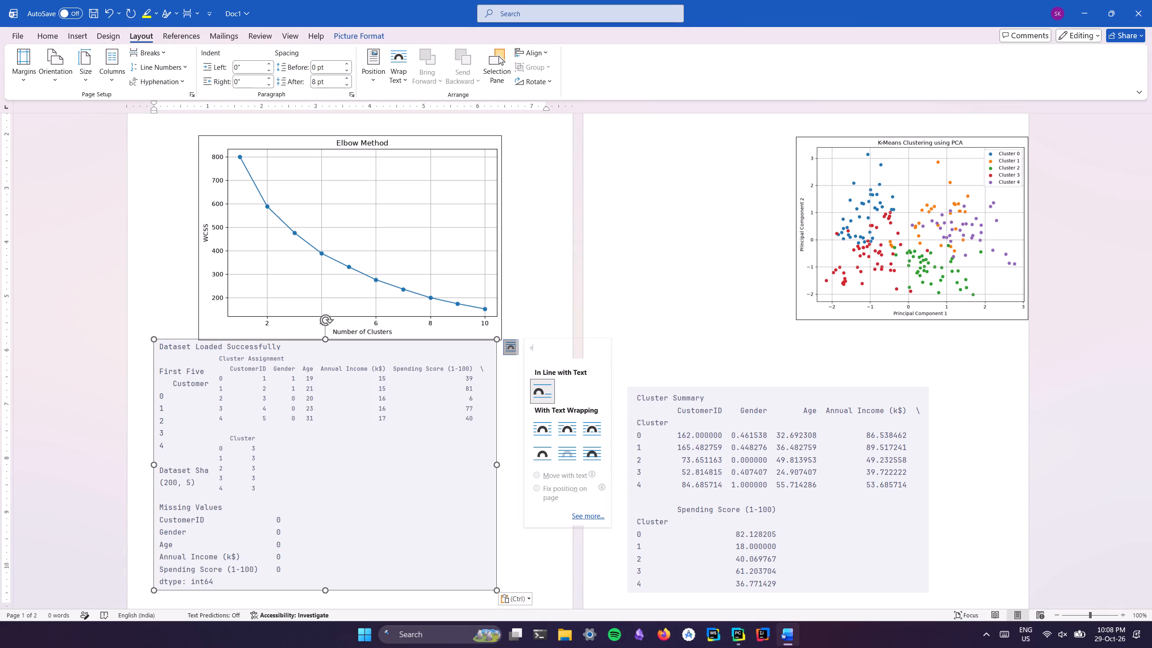
{"action": "left_click", "coordinate": [544, 436]}
{"action": "left_click_drag", "start_coordinate": [297, 515], "coordinate": [296, 472]}
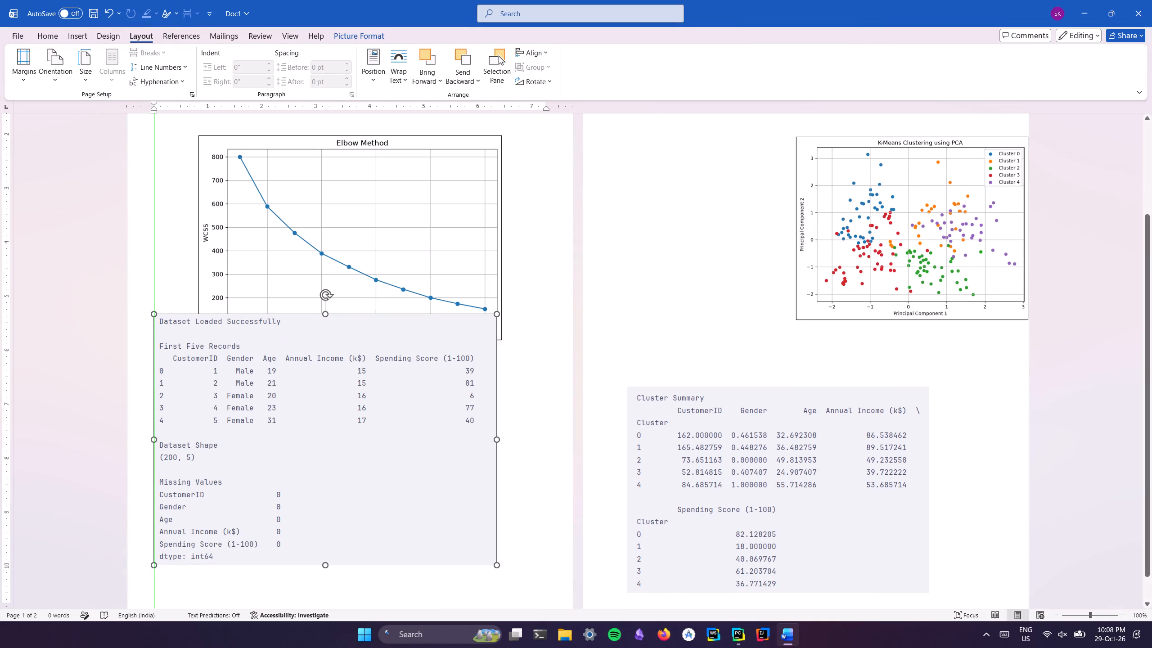
{"action": "left_click_drag", "start_coordinate": [296, 472], "coordinate": [305, 288]}
{"action": "scroll", "coordinate": [305, 288], "scroll_direction": "up", "scroll_amount": 8}
{"action": "left_click_drag", "start_coordinate": [306, 358], "coordinate": [297, 266]}
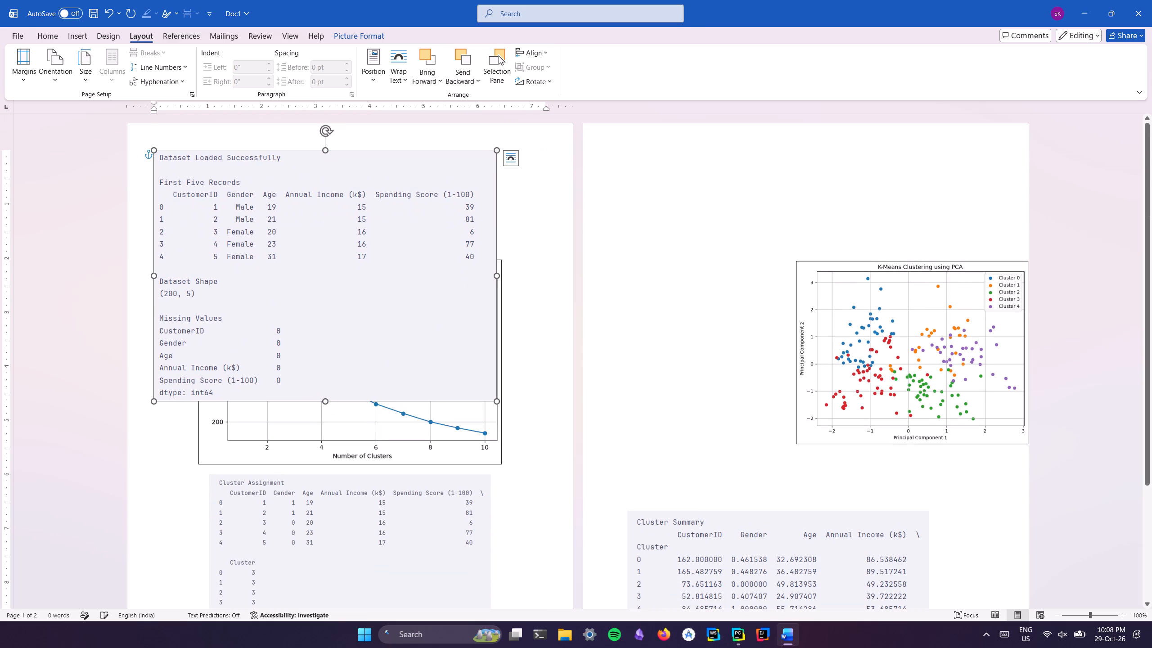
Shrink the dataset picture to about 4.47" high by 6.11" wide and centre it horizontally at the first page's top margin.
{"action": "left_click_drag", "start_coordinate": [330, 310], "coordinate": [358, 314]}
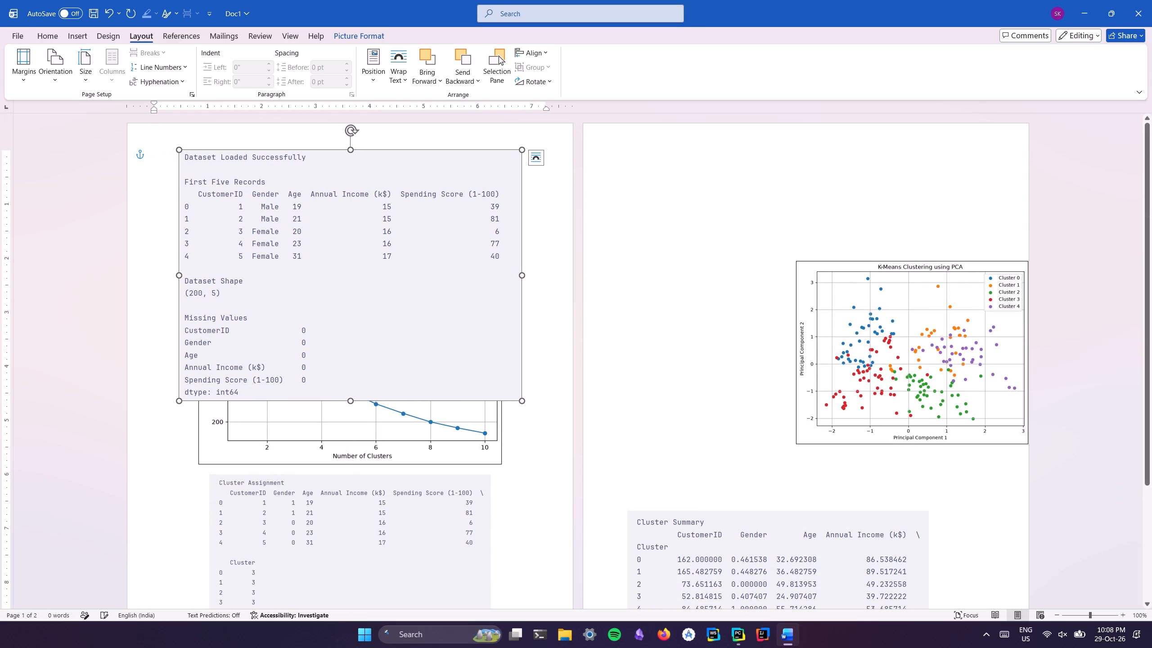
{"action": "left_click_drag", "start_coordinate": [364, 340], "coordinate": [363, 337]}
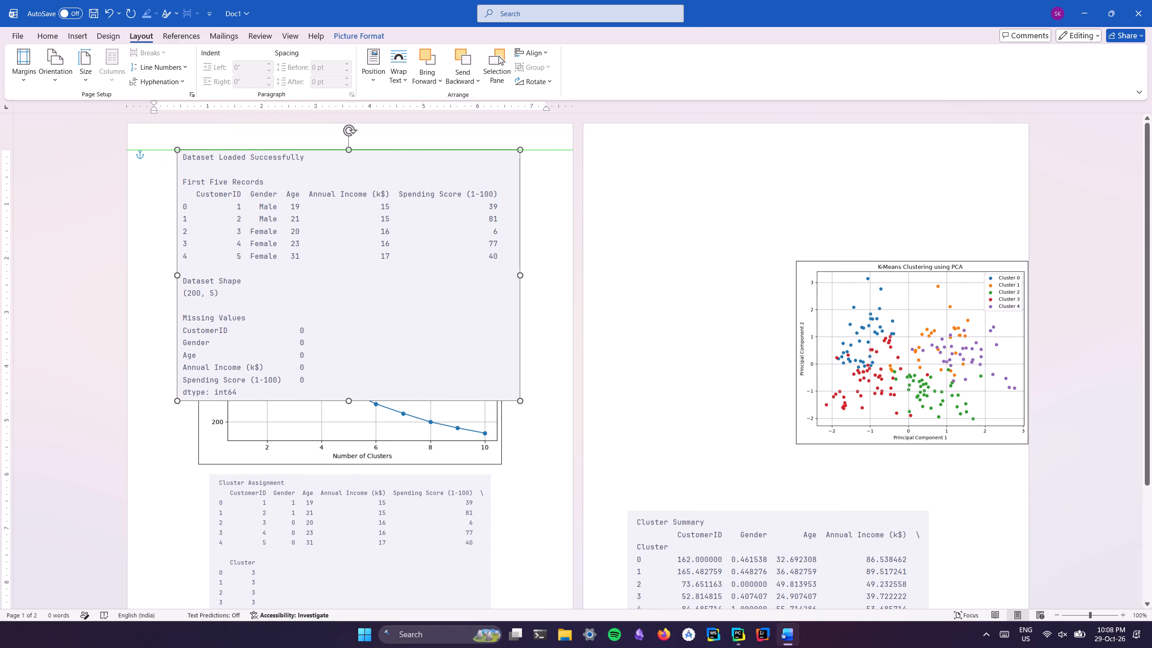
{"action": "left_click_drag", "start_coordinate": [363, 337], "coordinate": [372, 337]}
{"action": "left_click_drag", "start_coordinate": [372, 337], "coordinate": [365, 337]}
{"action": "left_click_drag", "start_coordinate": [523, 401], "coordinate": [516, 389]}
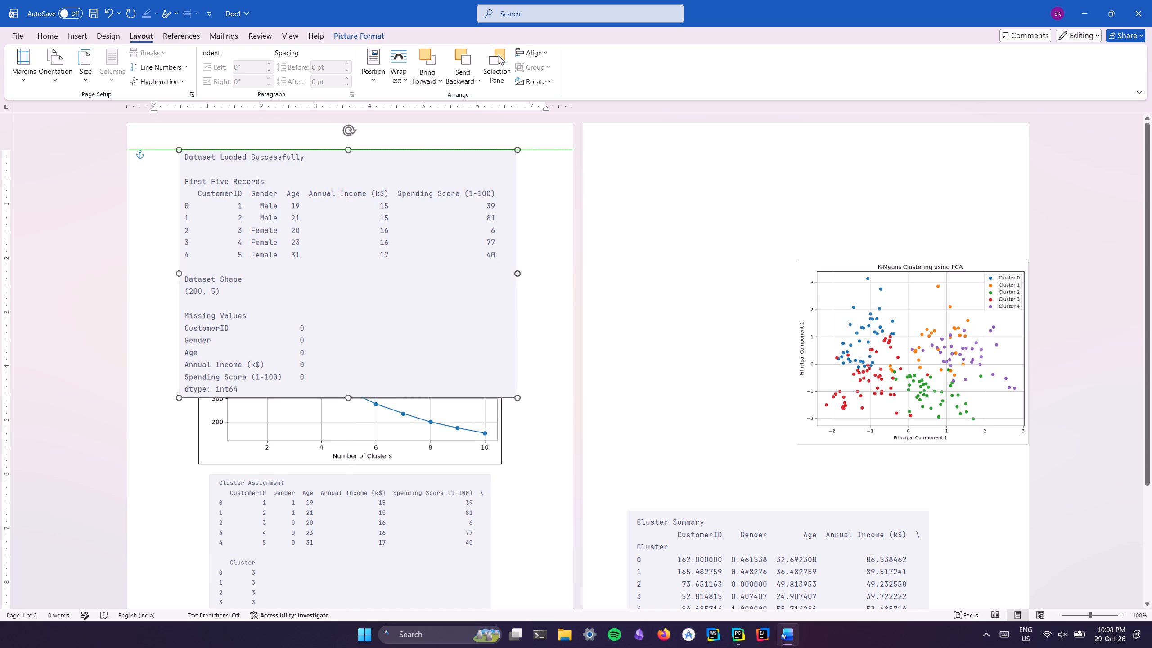
{"action": "left_click_drag", "start_coordinate": [516, 389], "coordinate": [508, 373]}
{"action": "left_click_drag", "start_coordinate": [384, 293], "coordinate": [385, 293]}
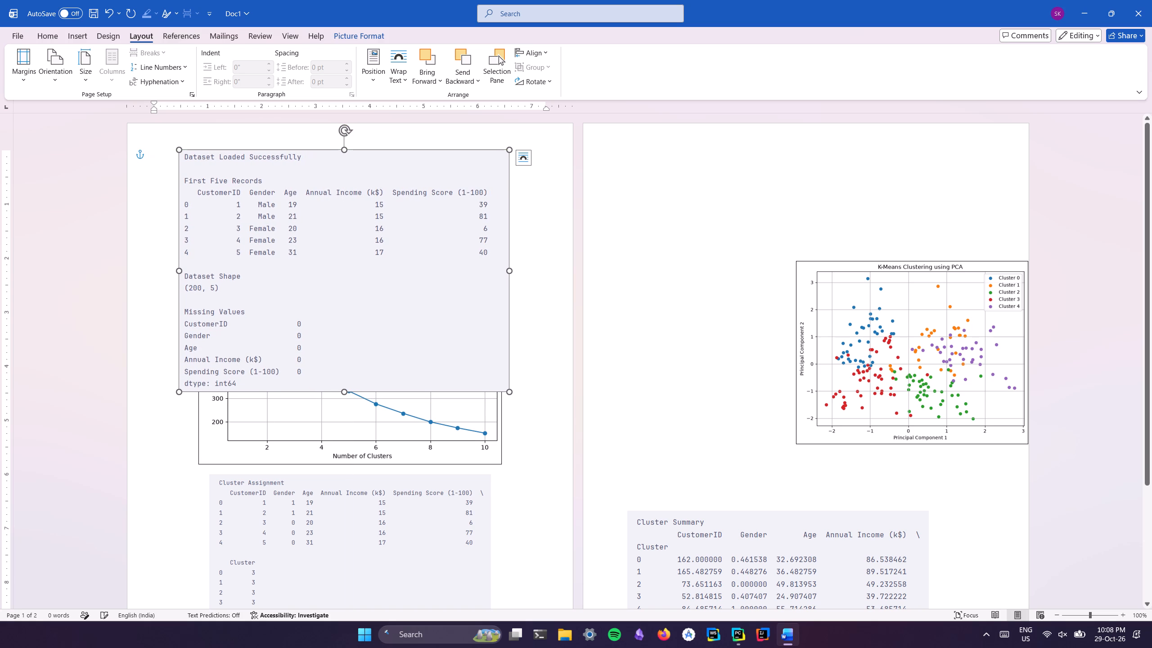
{"action": "left_click_drag", "start_coordinate": [385, 293], "coordinate": [391, 292]}
Move the Cluster Assignment picture down to the first page's bottom margin, keeping it horizontally centred.
{"action": "scroll", "coordinate": [382, 358], "scroll_direction": "down", "scroll_amount": 5}
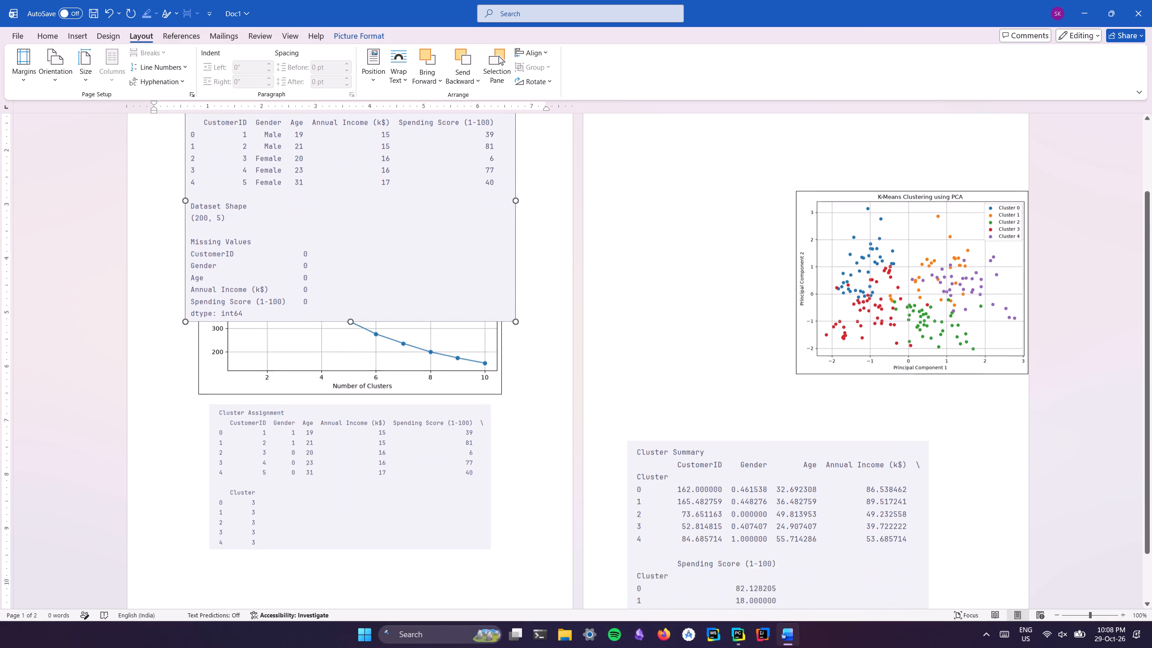
{"action": "scroll", "coordinate": [381, 391], "scroll_direction": "down", "scroll_amount": 3}
{"action": "left_click", "coordinate": [373, 390]}
{"action": "left_click_drag", "start_coordinate": [373, 390], "coordinate": [363, 451]}
{"action": "left_click_drag", "start_coordinate": [368, 396], "coordinate": [373, 515]}
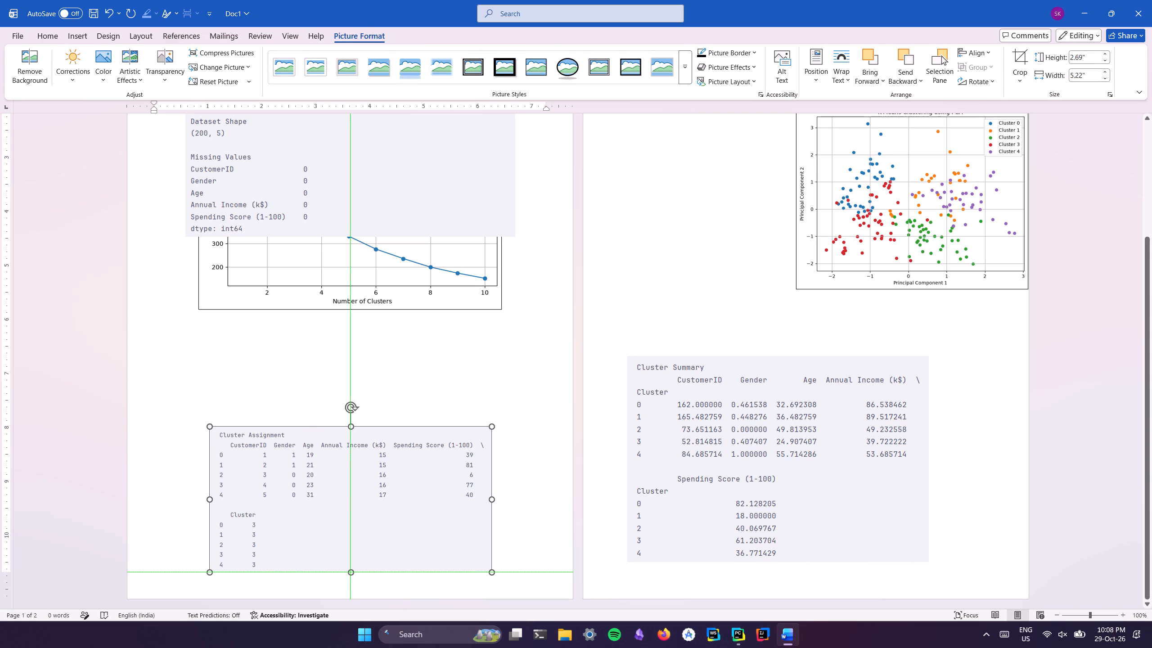
{"action": "left_click_drag", "start_coordinate": [373, 515], "coordinate": [373, 515]}
Move the Elbow Method plot down to just above the Cluster Assignment picture, horizontally centred.
{"action": "left_click", "coordinate": [377, 280]}
{"action": "left_click_drag", "start_coordinate": [376, 272], "coordinate": [377, 369]}
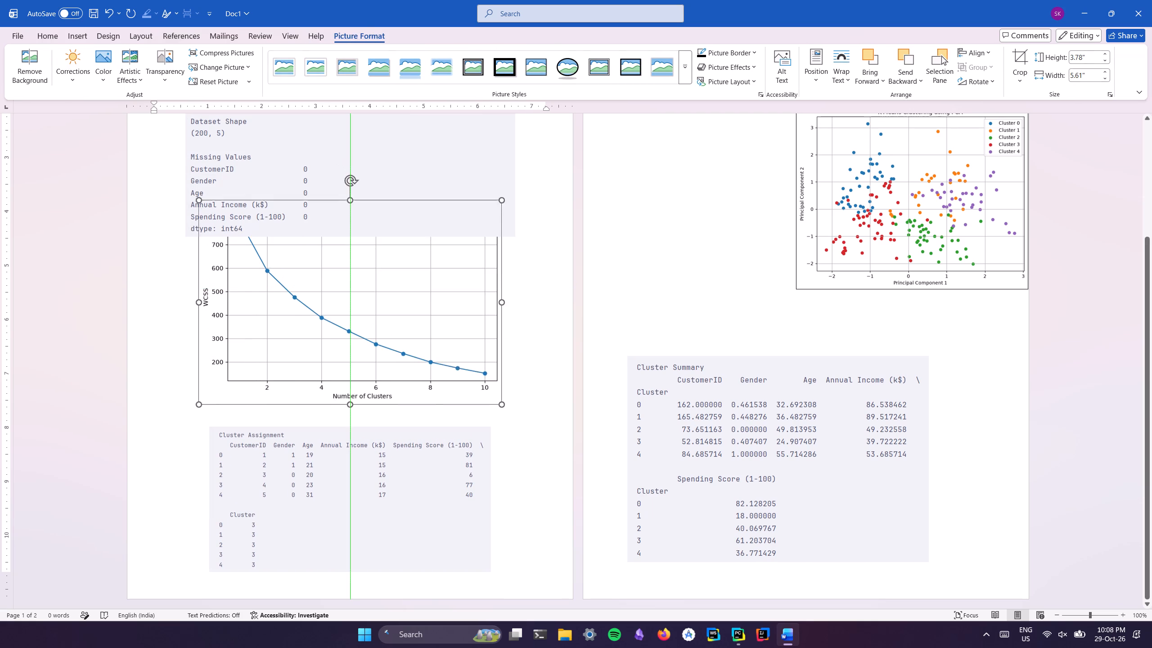
{"action": "left_click_drag", "start_coordinate": [377, 369], "coordinate": [378, 380]}
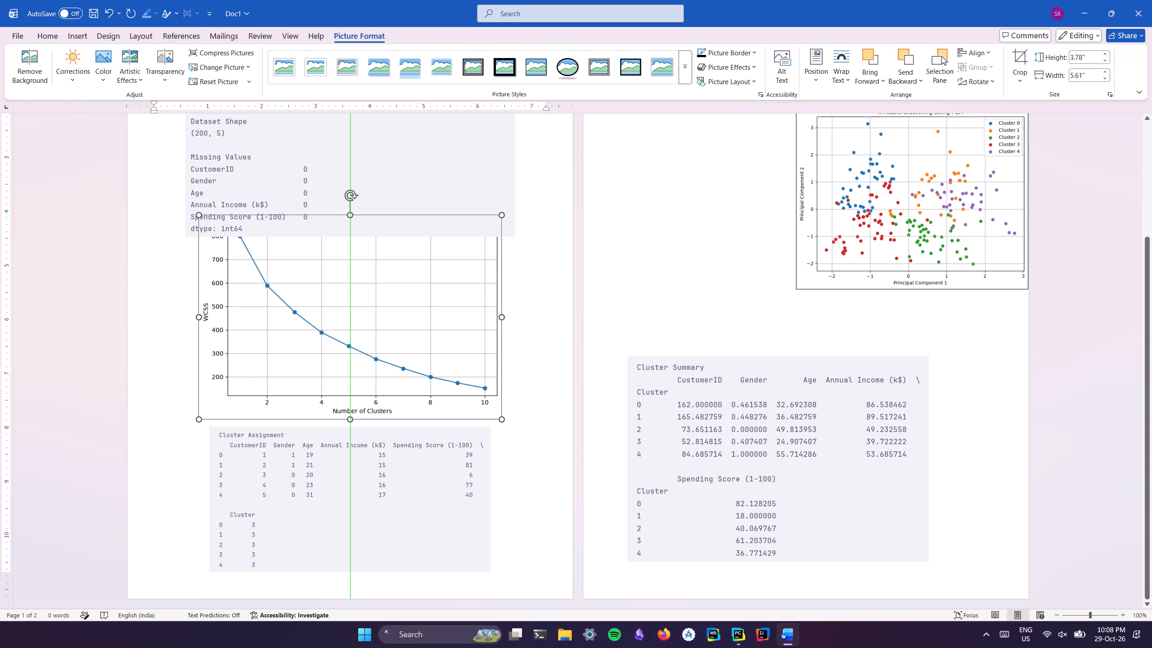
Shrink the dataset picture to about 3.98" by 5.44" to clear the Elbow Method plot, and recentre it at the top margin.
{"action": "scroll", "coordinate": [378, 380], "scroll_direction": "up", "scroll_amount": 6}
{"action": "left_click", "coordinate": [433, 233]}
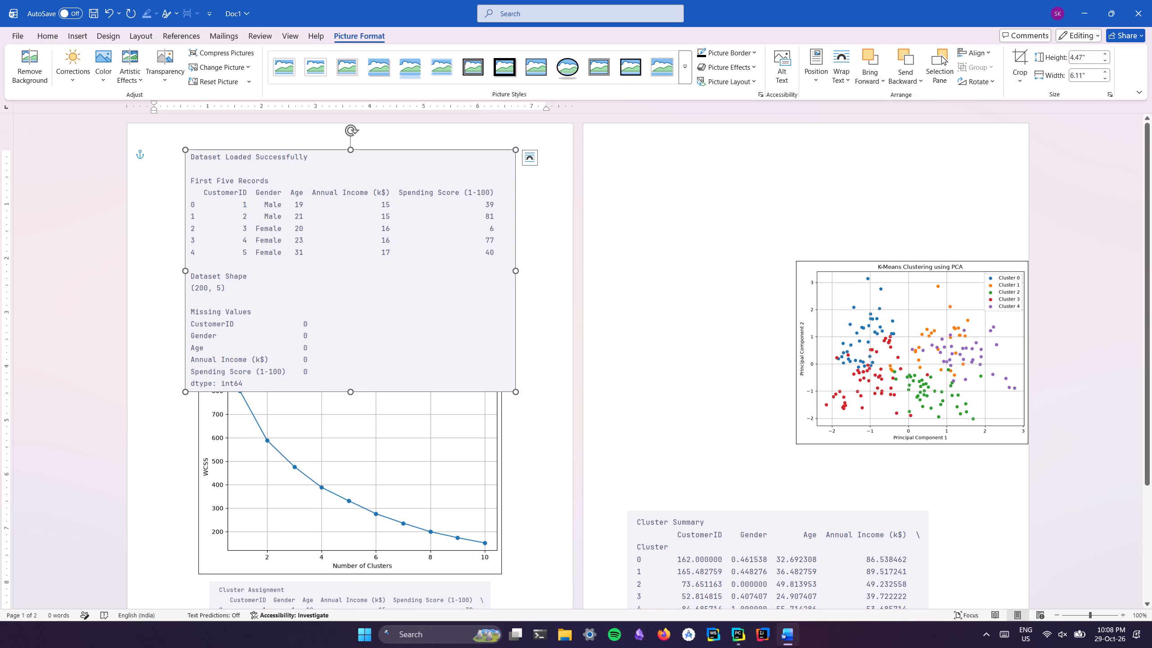
{"action": "left_click_drag", "start_coordinate": [515, 390], "coordinate": [480, 330]}
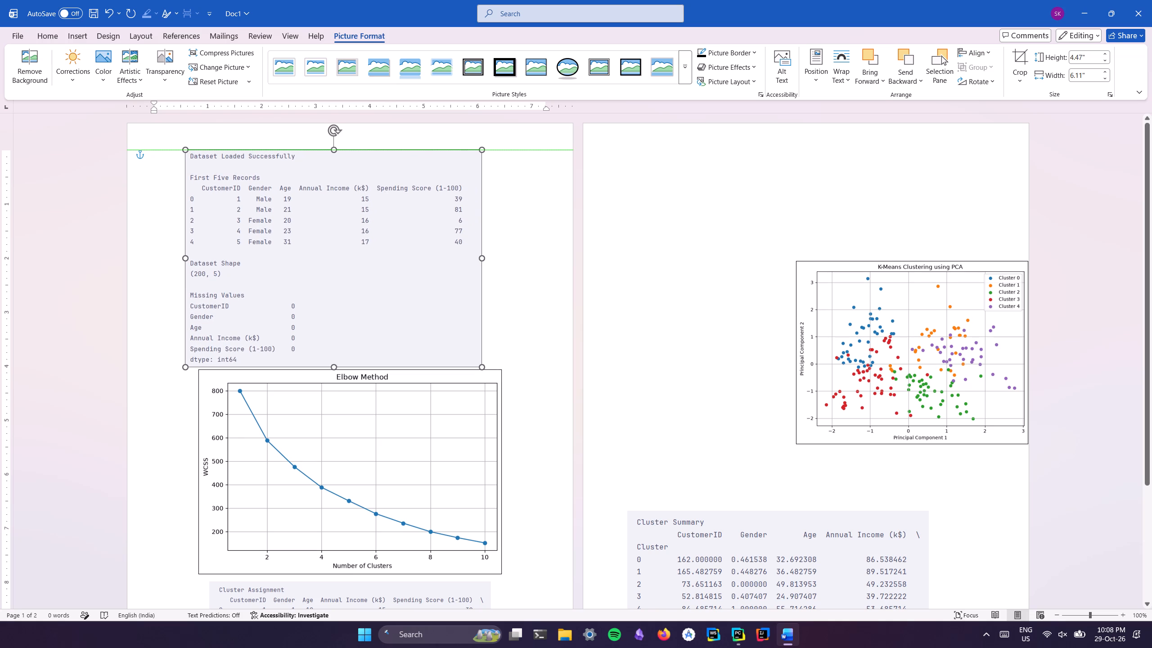
{"action": "left_click_drag", "start_coordinate": [480, 330], "coordinate": [479, 330]}
{"action": "left_click_drag", "start_coordinate": [385, 280], "coordinate": [404, 285]}
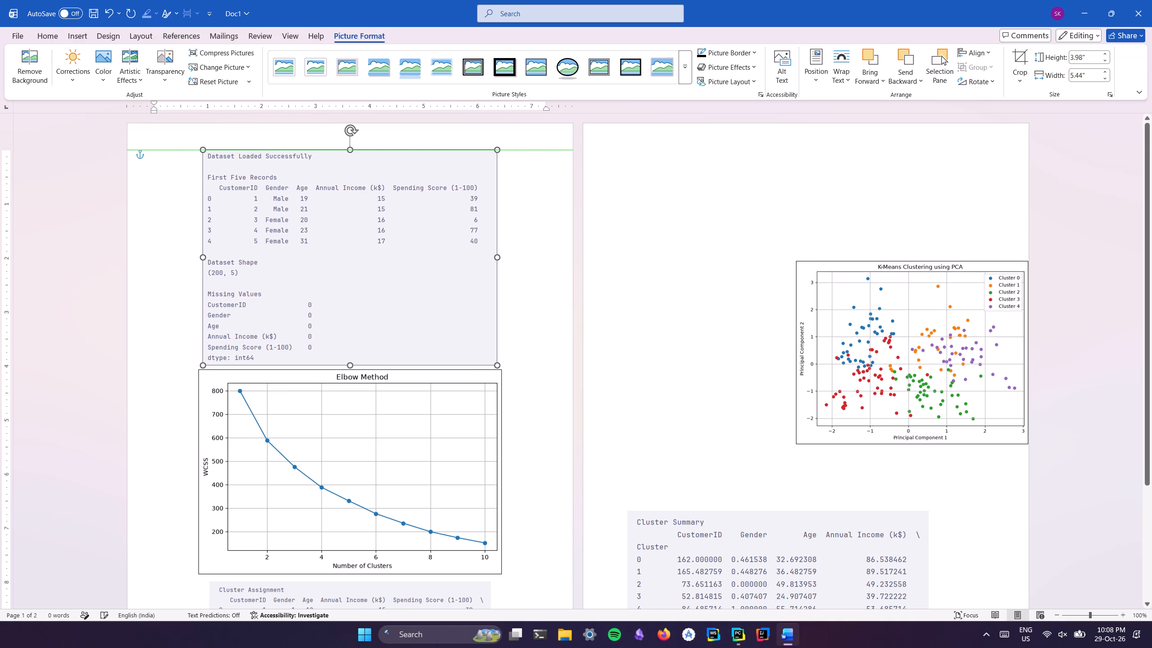
{"action": "left_click_drag", "start_coordinate": [404, 285], "coordinate": [409, 286]}
{"action": "left_click_drag", "start_coordinate": [406, 286], "coordinate": [399, 286]}
Move the K-Means Clustering plot to the second page's top margin, enlarge it slightly and centre it horizontally.
{"action": "scroll", "coordinate": [397, 286], "scroll_direction": "down", "scroll_amount": 13}
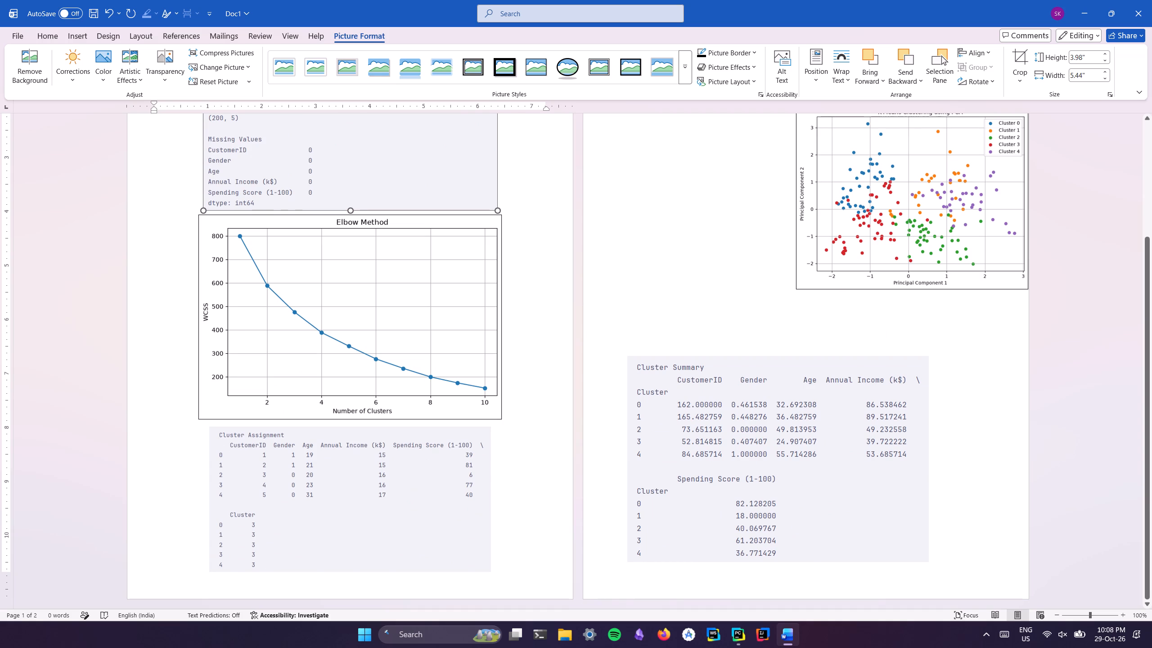
{"action": "scroll", "coordinate": [390, 459], "scroll_direction": "up", "scroll_amount": 8}
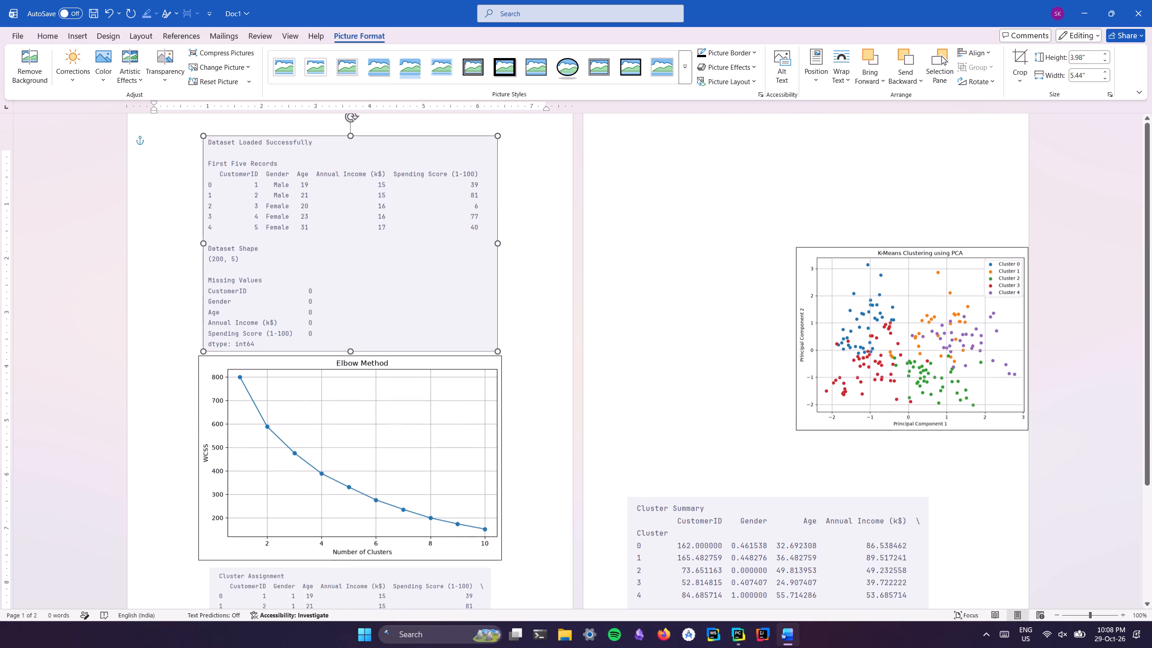
{"action": "left_click", "coordinate": [899, 372]}
{"action": "left_click_drag", "start_coordinate": [920, 361], "coordinate": [800, 262]}
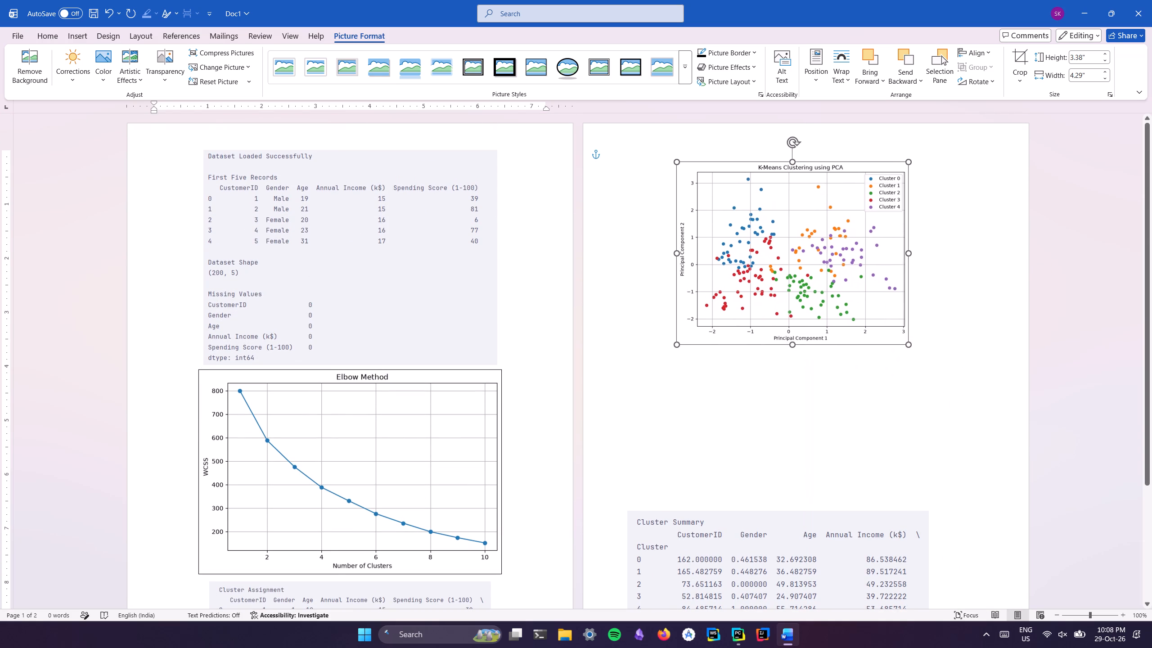
{"action": "left_click_drag", "start_coordinate": [800, 262], "coordinate": [812, 252]}
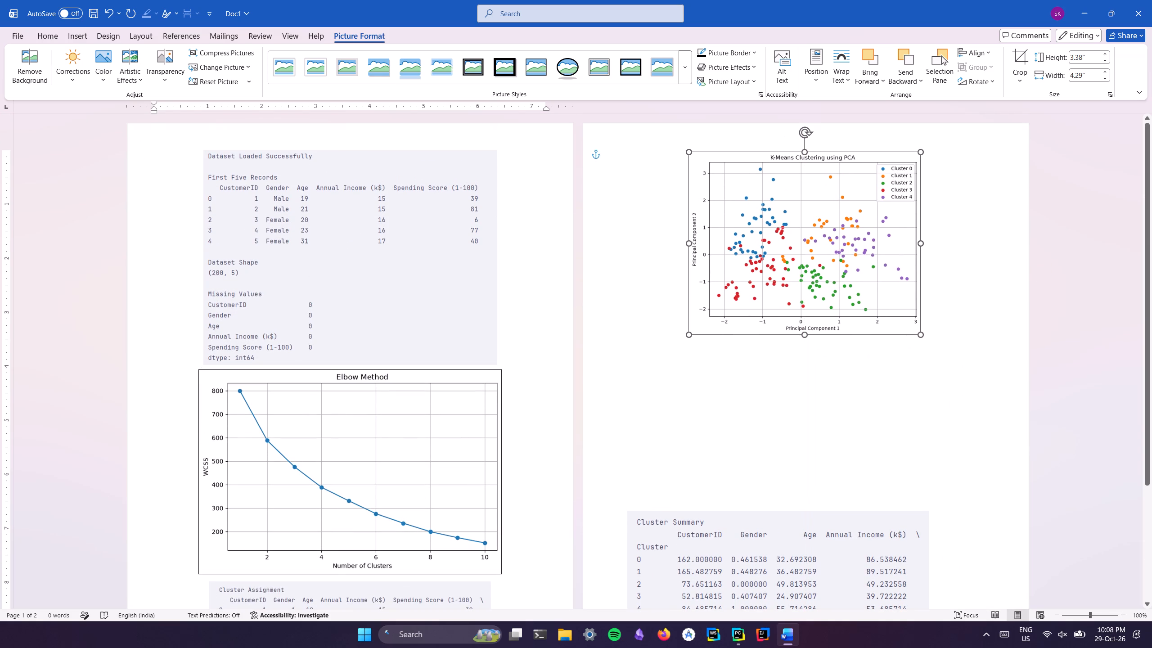
{"action": "left_click_drag", "start_coordinate": [812, 252], "coordinate": [791, 248]}
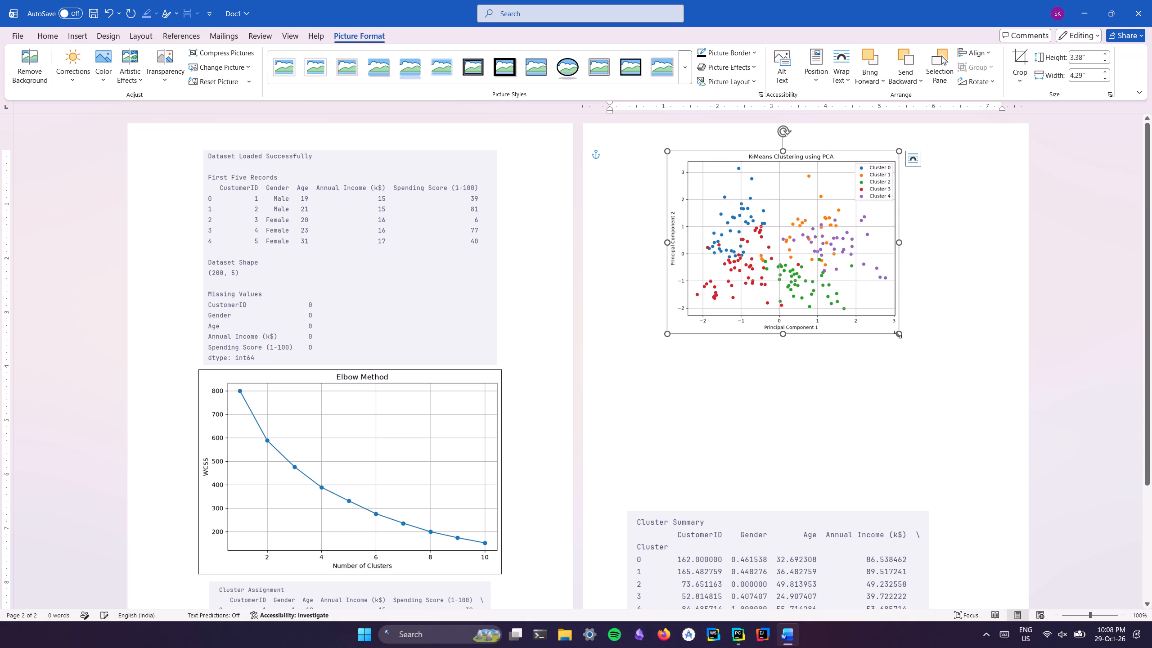
{"action": "left_click_drag", "start_coordinate": [898, 334], "coordinate": [928, 360]}
{"action": "left_click_drag", "start_coordinate": [869, 303], "coordinate": [882, 303]}
Move the Cluster Summary picture up to just below the K-Means Clustering plot, centred horizontally on the second page.
{"action": "scroll", "coordinate": [880, 303], "scroll_direction": "down", "scroll_amount": 1}
{"action": "scroll", "coordinate": [792, 542], "scroll_direction": "down", "scroll_amount": 1}
{"action": "left_click", "coordinate": [788, 530]}
{"action": "left_click_drag", "start_coordinate": [774, 531], "coordinate": [788, 494]}
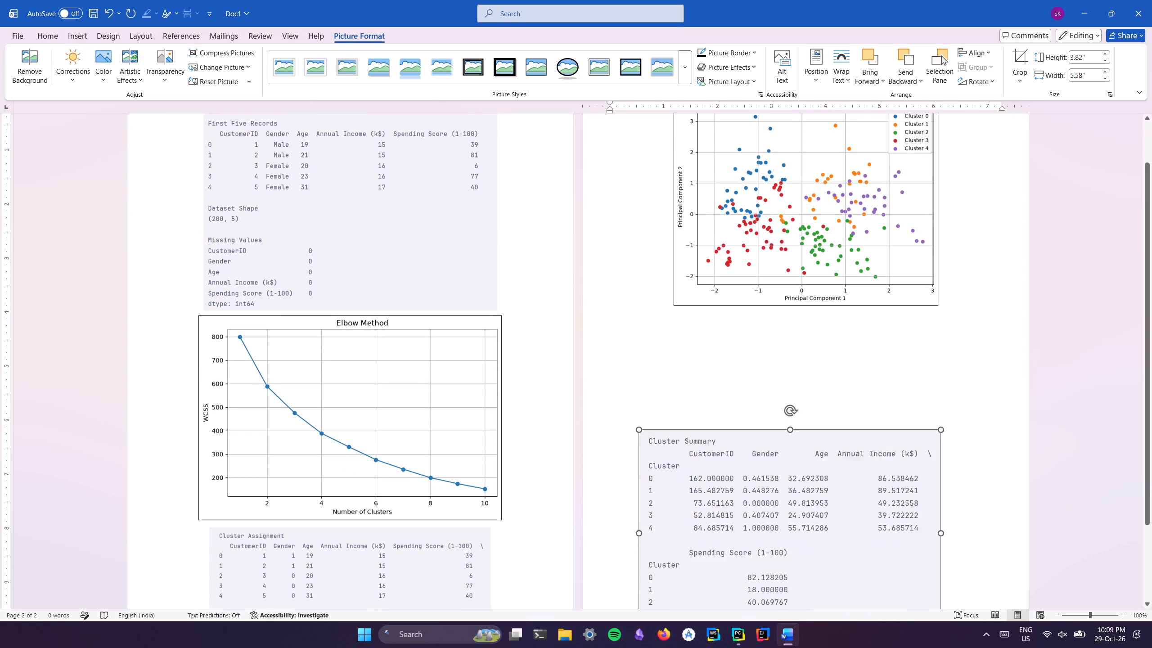
{"action": "left_click_drag", "start_coordinate": [788, 494], "coordinate": [806, 410]}
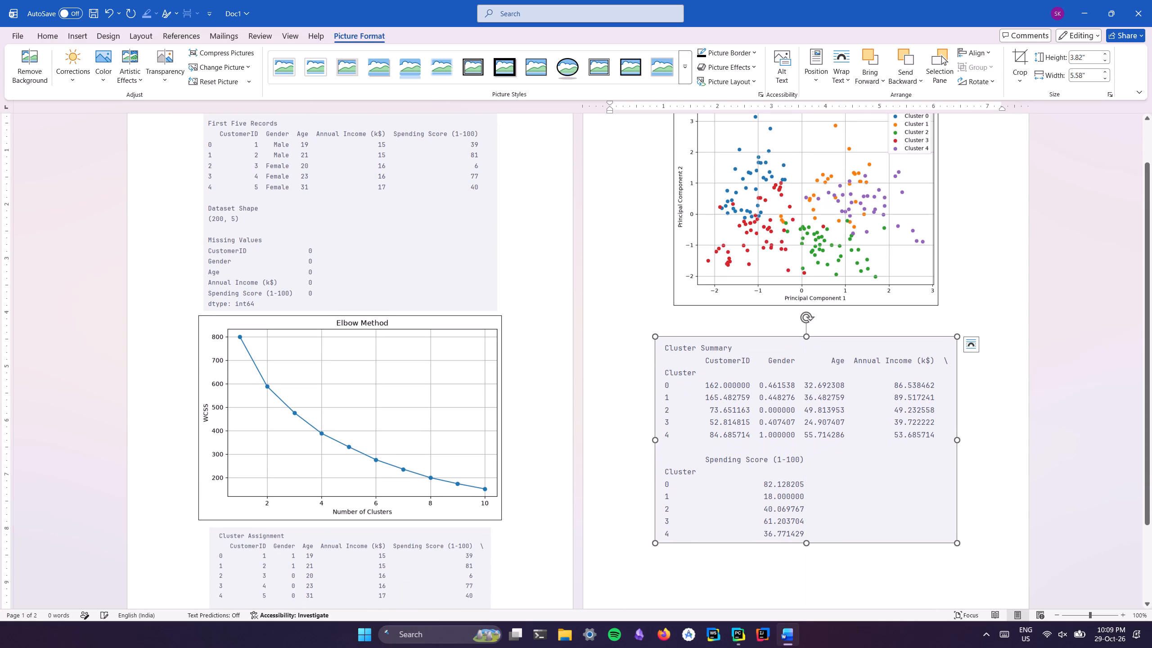
Move the K-Means Clustering plot slightly down, closer to the Cluster Summary picture, keeping it horizontally centred on the second page.
{"action": "scroll", "coordinate": [806, 410], "scroll_direction": "down", "scroll_amount": 7}
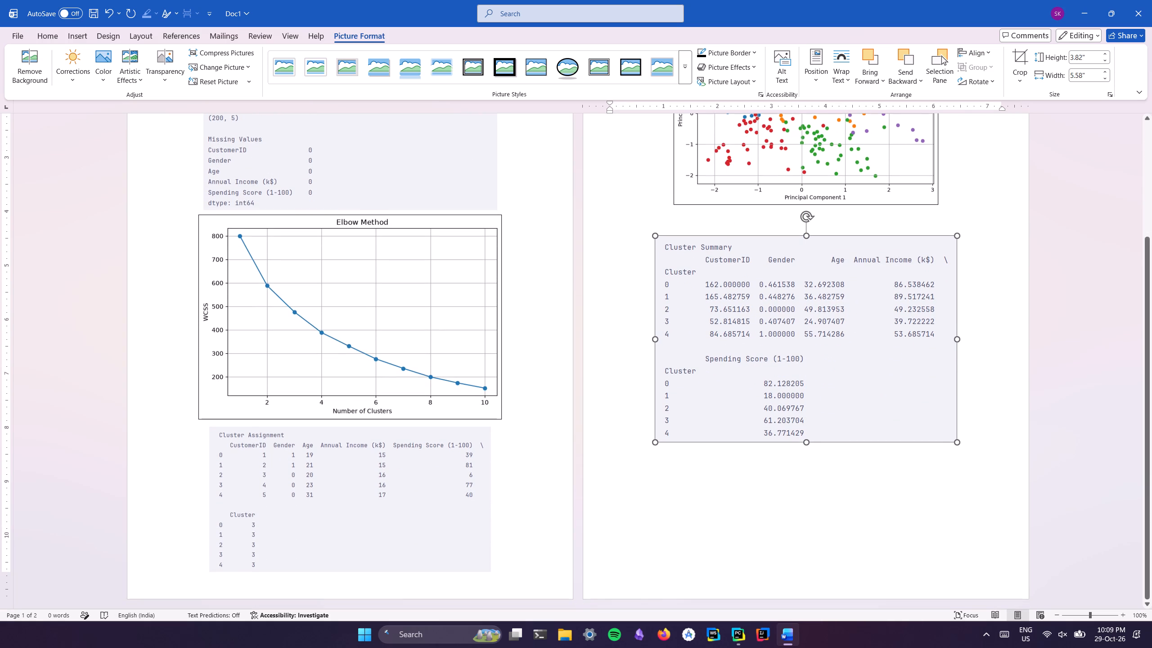
{"action": "scroll", "coordinate": [806, 410], "scroll_direction": "up", "scroll_amount": 6}
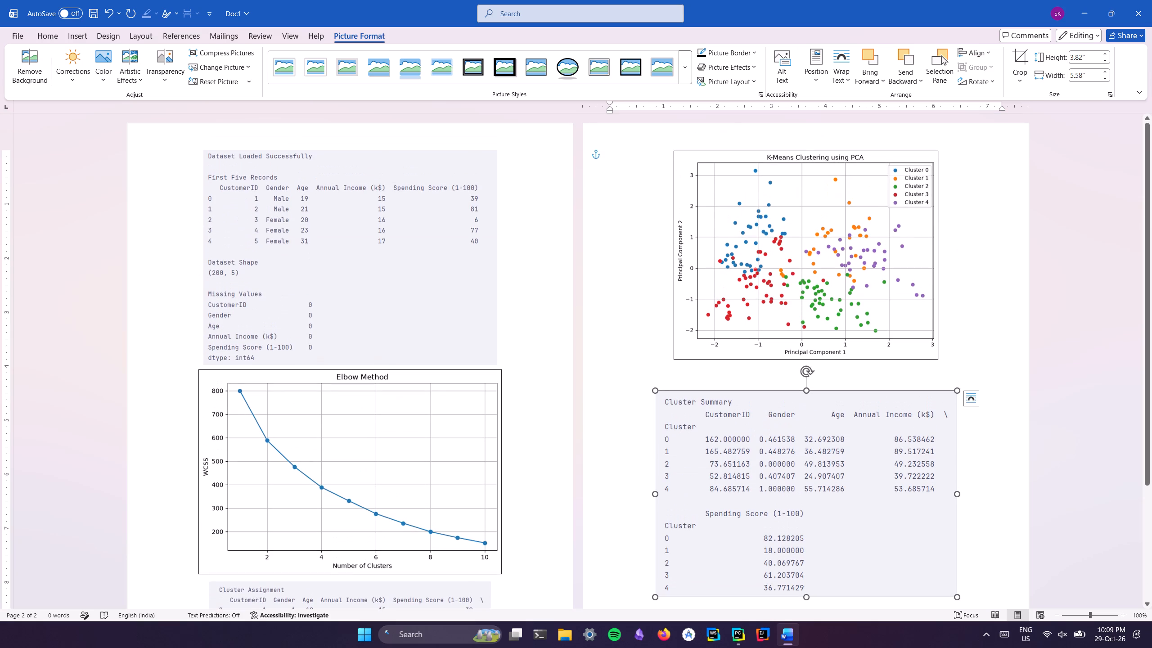
{"action": "left_click", "coordinate": [803, 309]}
{"action": "left_click_drag", "start_coordinate": [810, 277], "coordinate": [809, 286]}
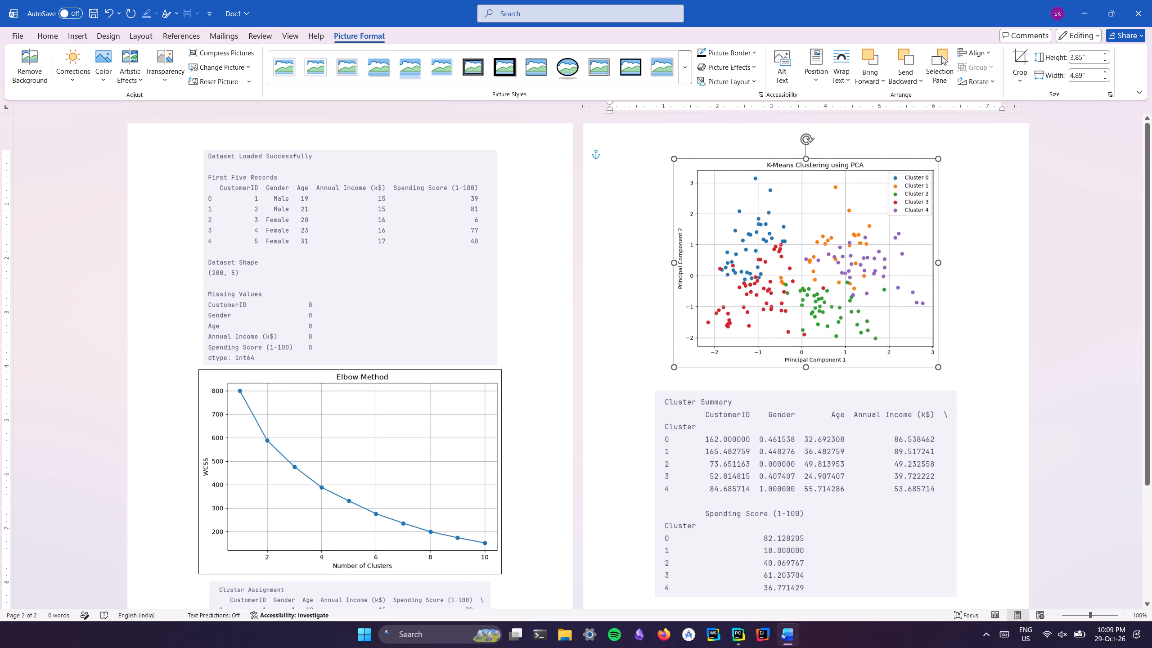
{"action": "left_click_drag", "start_coordinate": [809, 286], "coordinate": [809, 294]}
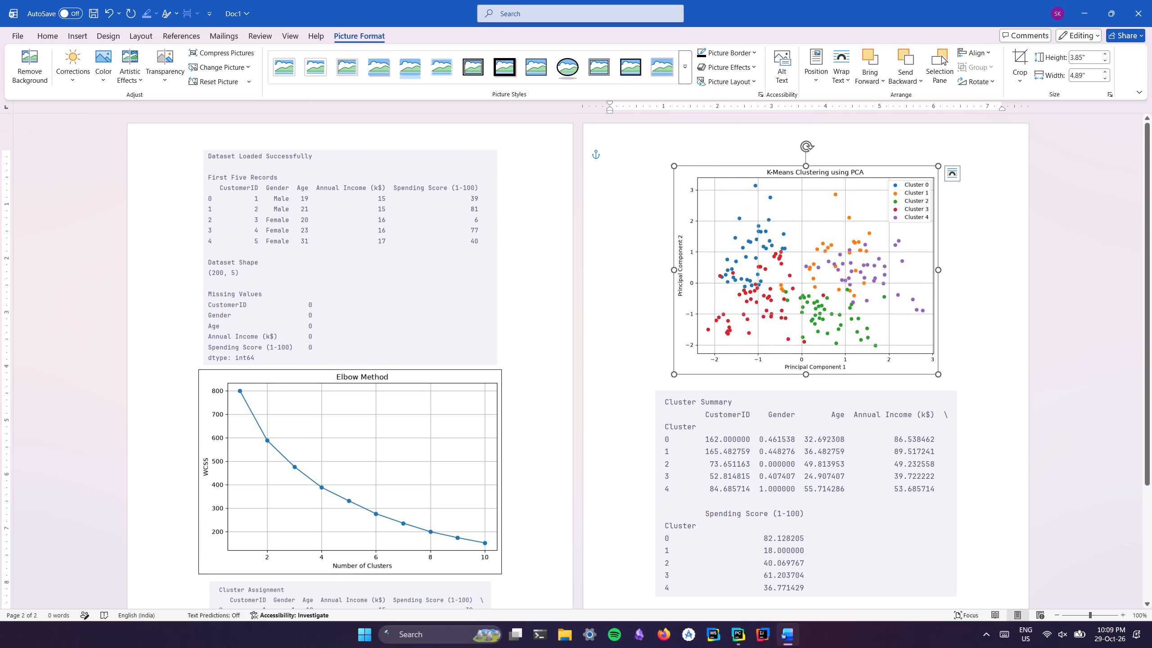
Check the spacing and alignment of the output pictures from top to bottom on both pages.
{"action": "scroll", "coordinate": [751, 396], "scroll_direction": "down", "scroll_amount": 11}
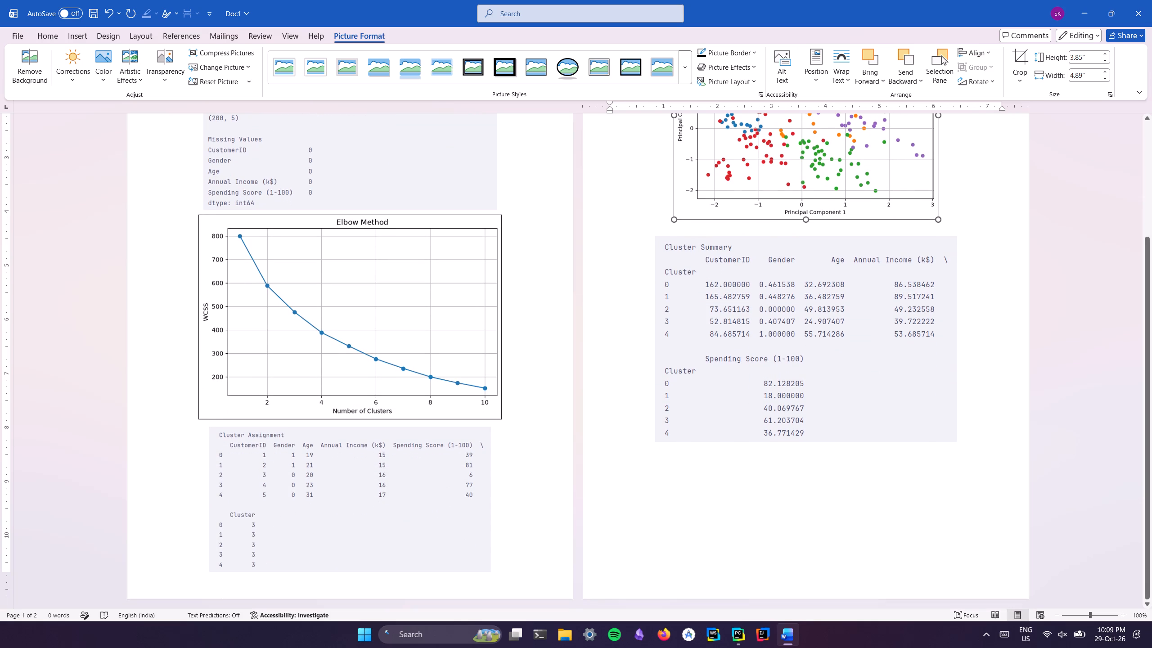
{"action": "scroll", "coordinate": [751, 396], "scroll_direction": "up", "scroll_amount": 1}
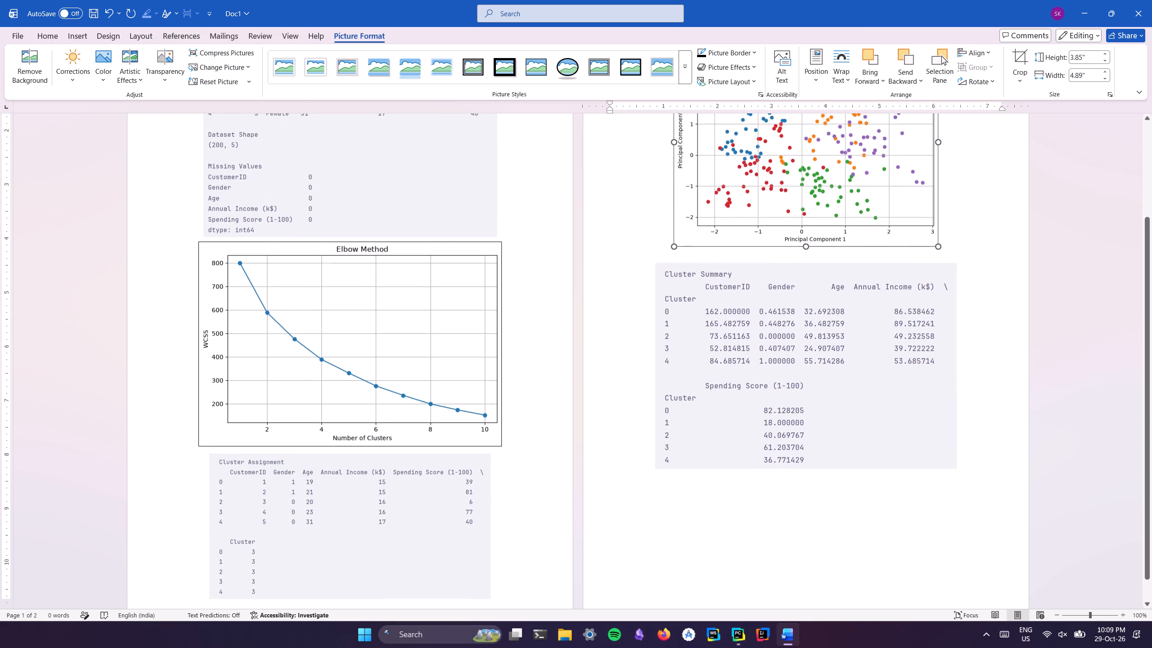
{"action": "scroll", "coordinate": [751, 396], "scroll_direction": "up", "scroll_amount": 6}
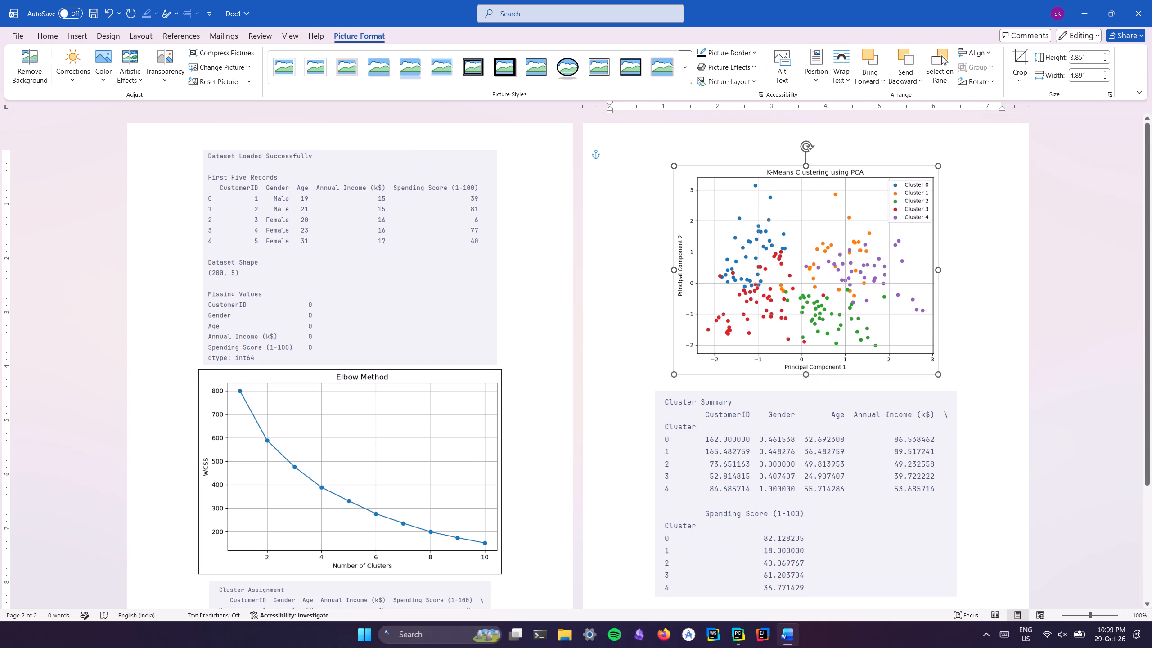
{"action": "scroll", "coordinate": [337, 441], "scroll_direction": "down", "scroll_amount": 11}
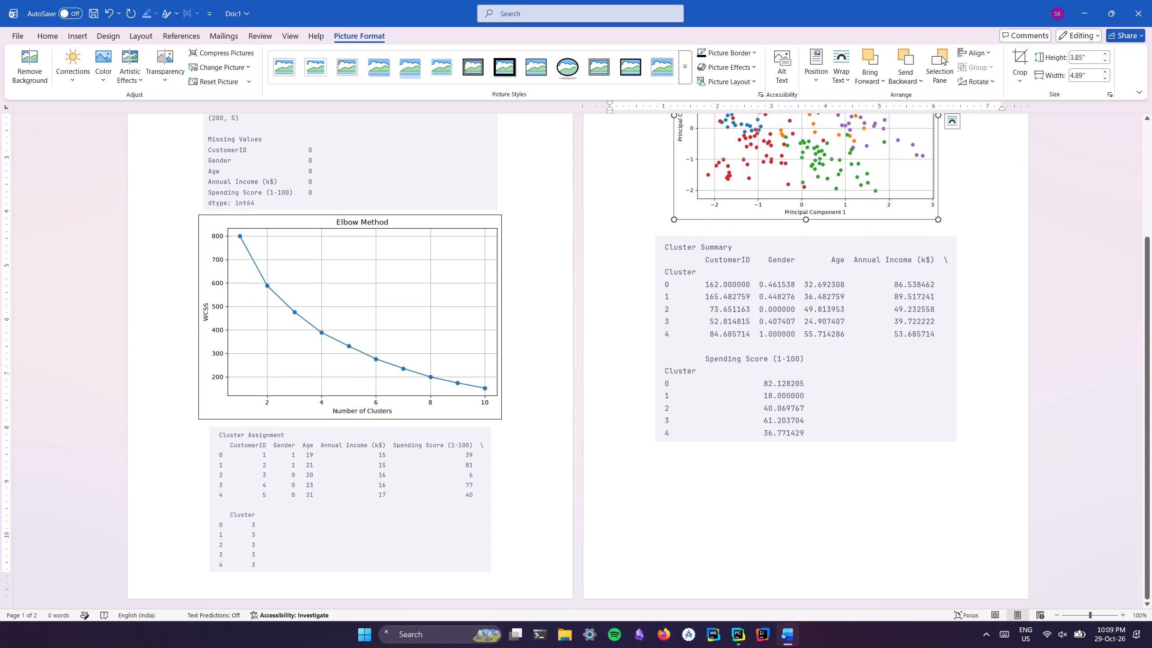
{"action": "scroll", "coordinate": [321, 440], "scroll_direction": "down", "scroll_amount": 3}
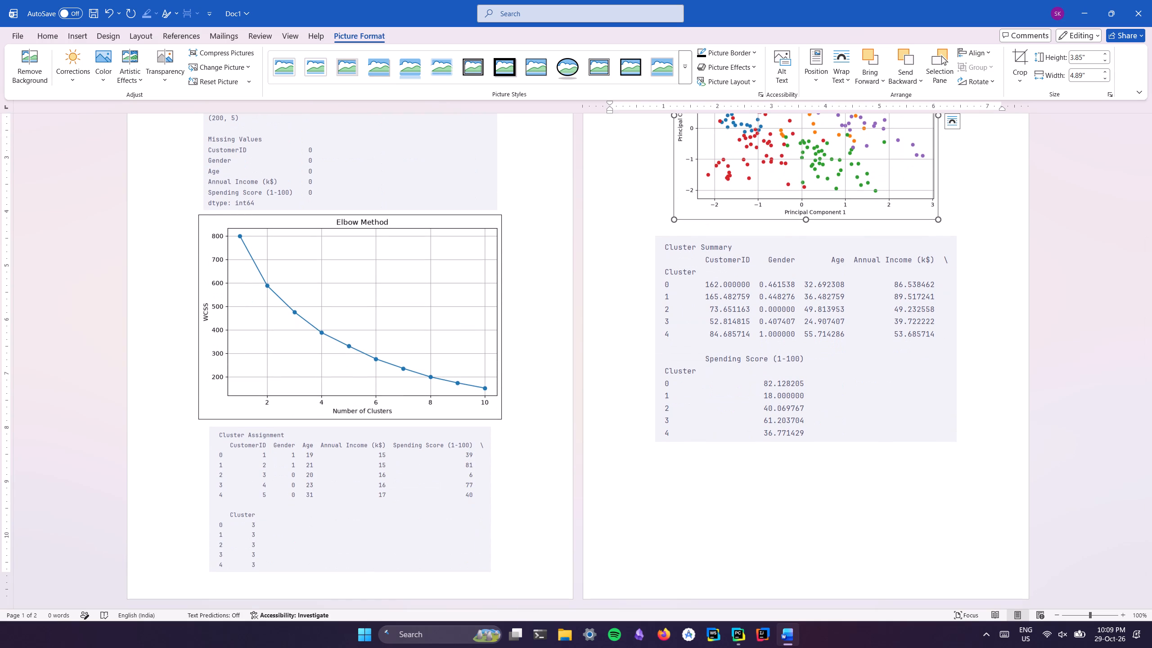